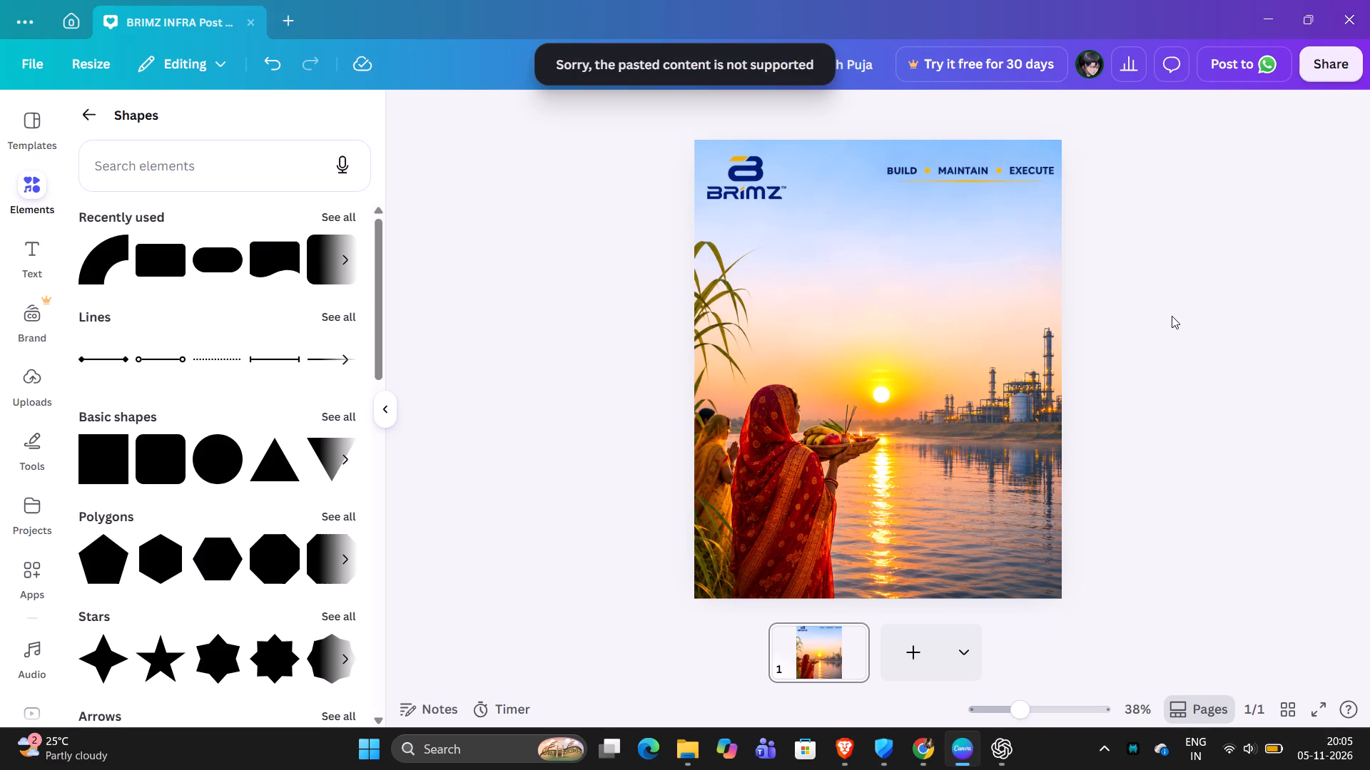
{"action": "left_click", "coordinate": [988, 769]}
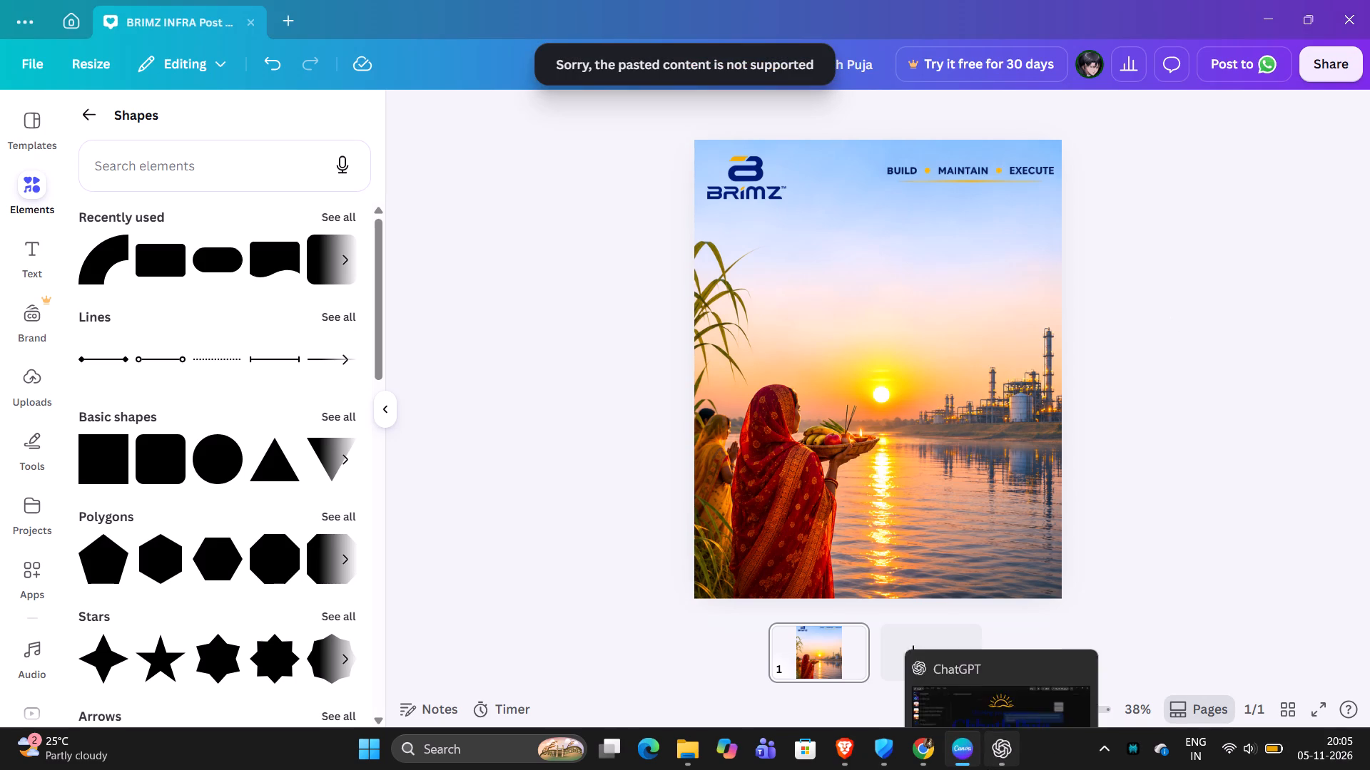
{"action": "right_click", "coordinate": [776, 346]}
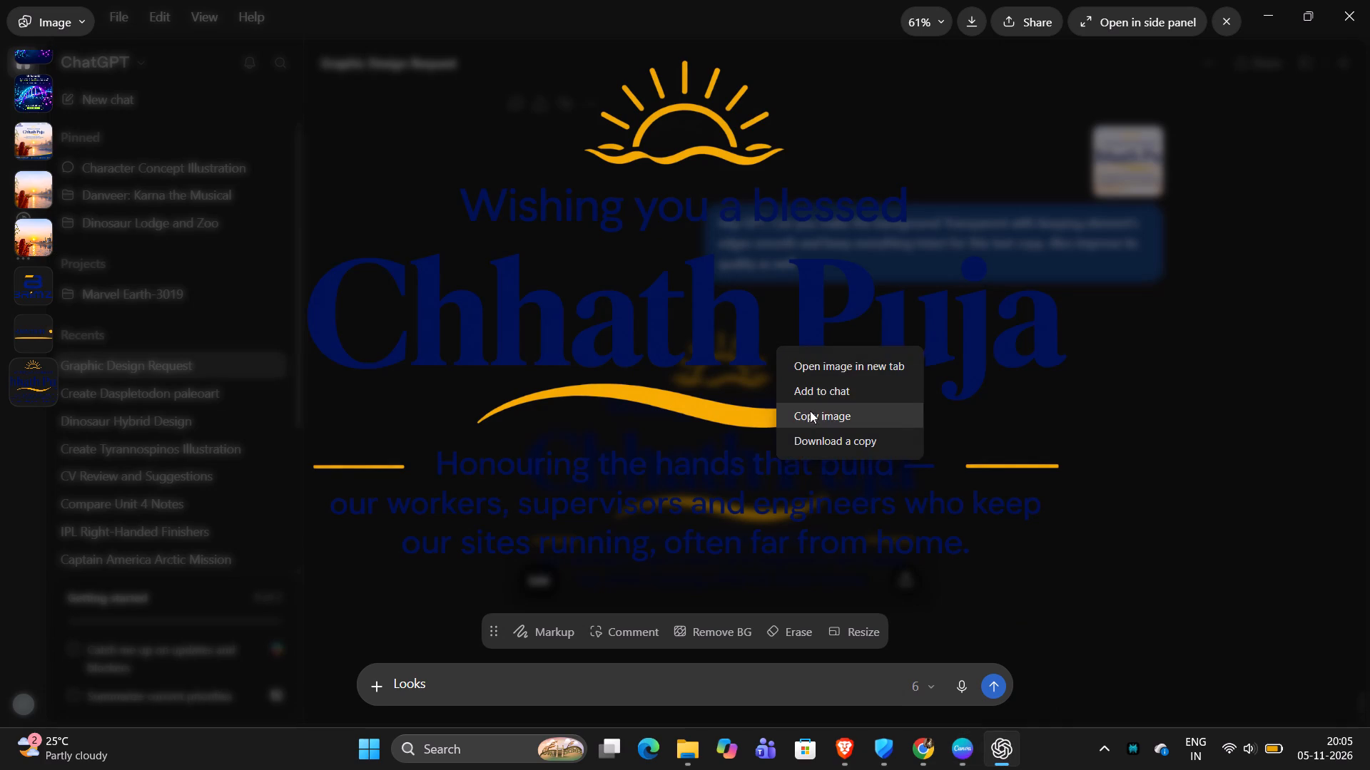
{"action": "left_click", "coordinate": [810, 416]}
{"action": "left_click", "coordinate": [969, 746]}
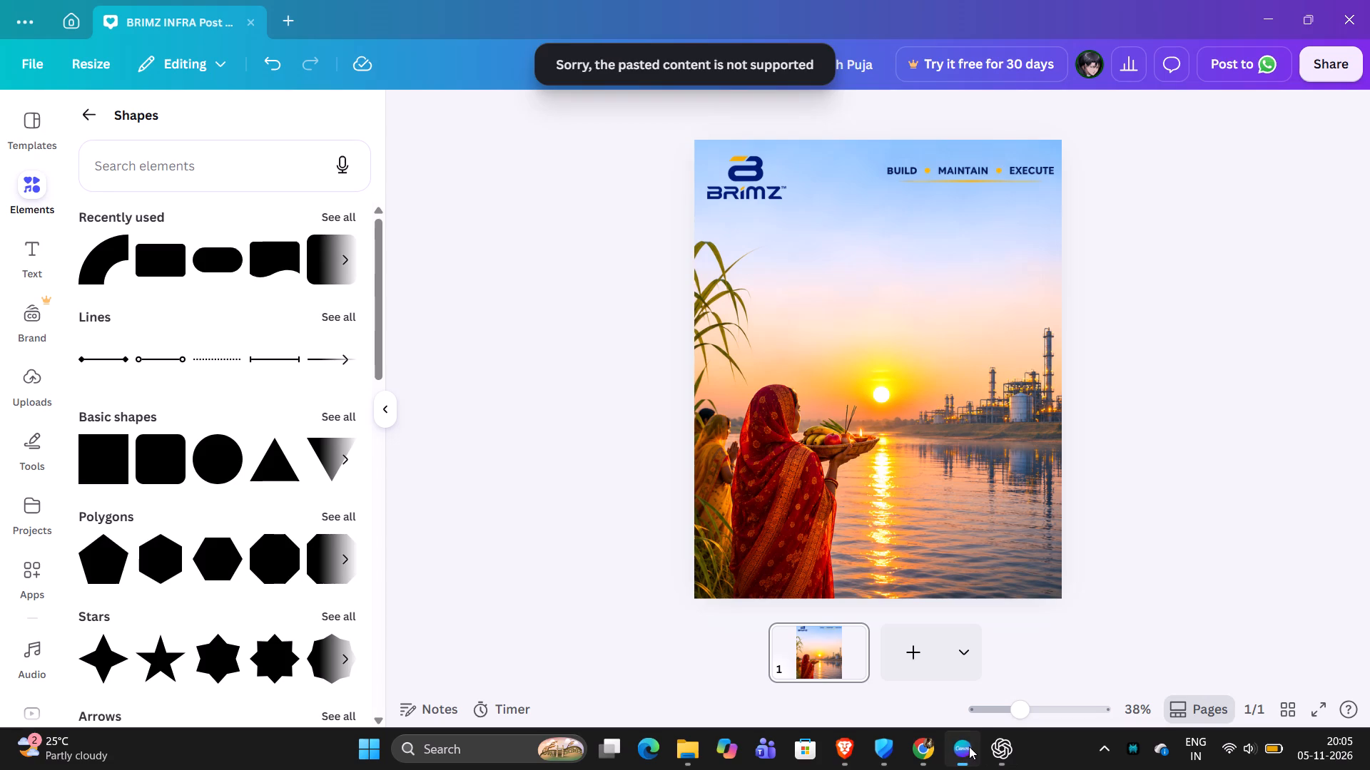
{"action": "key", "text": "ctrl+v"}
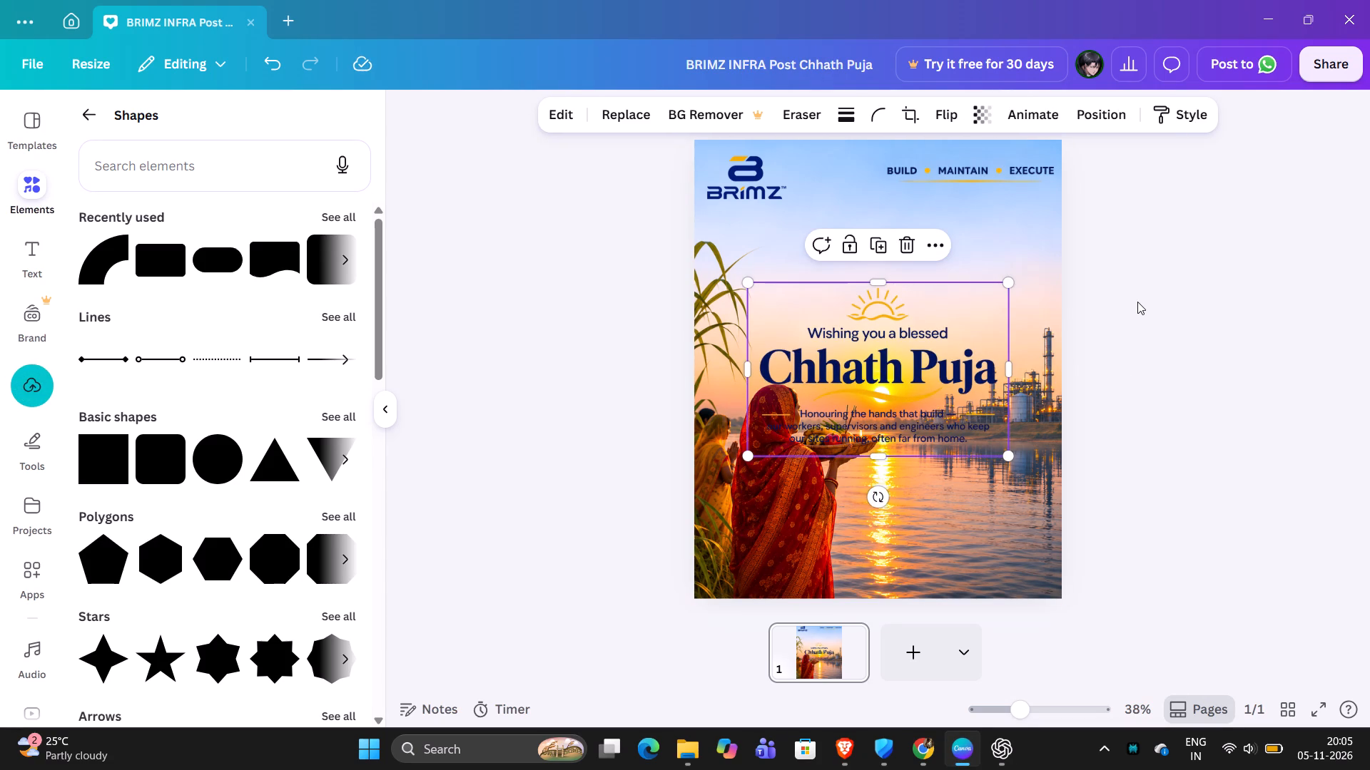
Move the Chhath Puja greeting up into the sky, resize it to span most of the page width, and centre it horizontally above the sun.
{"action": "left_click_drag", "start_coordinate": [838, 409], "coordinate": [843, 325]}
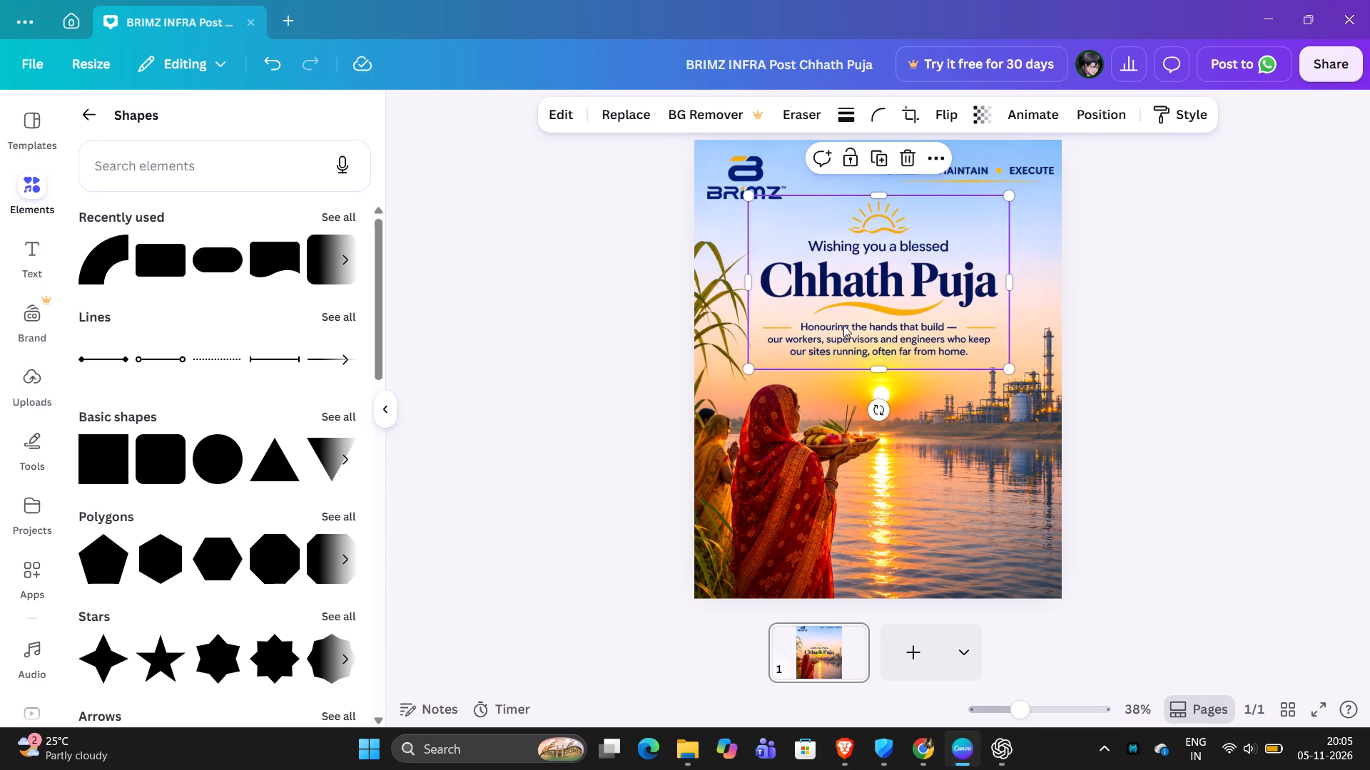
{"action": "left_click_drag", "start_coordinate": [748, 371], "coordinate": [805, 321]}
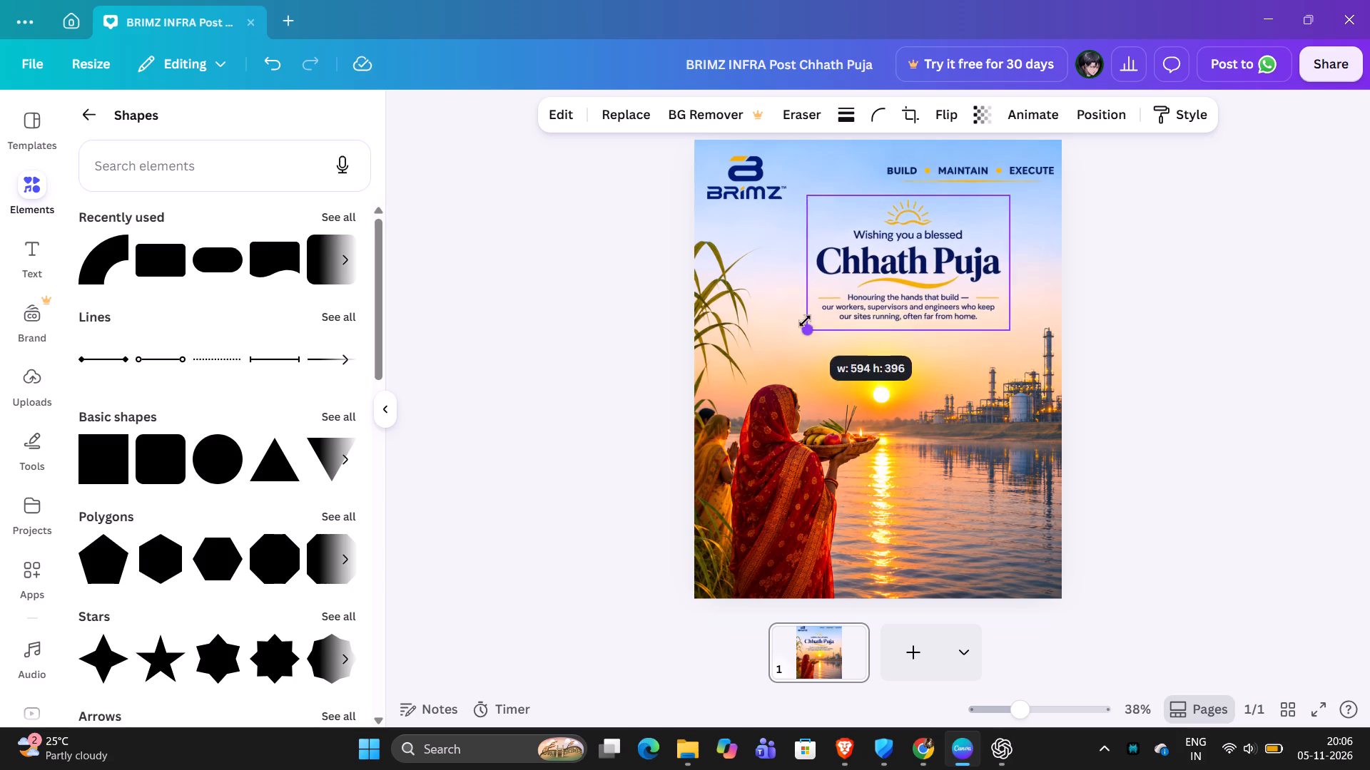
{"action": "left_click_drag", "start_coordinate": [805, 321], "coordinate": [813, 318]}
{"action": "left_click_drag", "start_coordinate": [921, 270], "coordinate": [888, 301]}
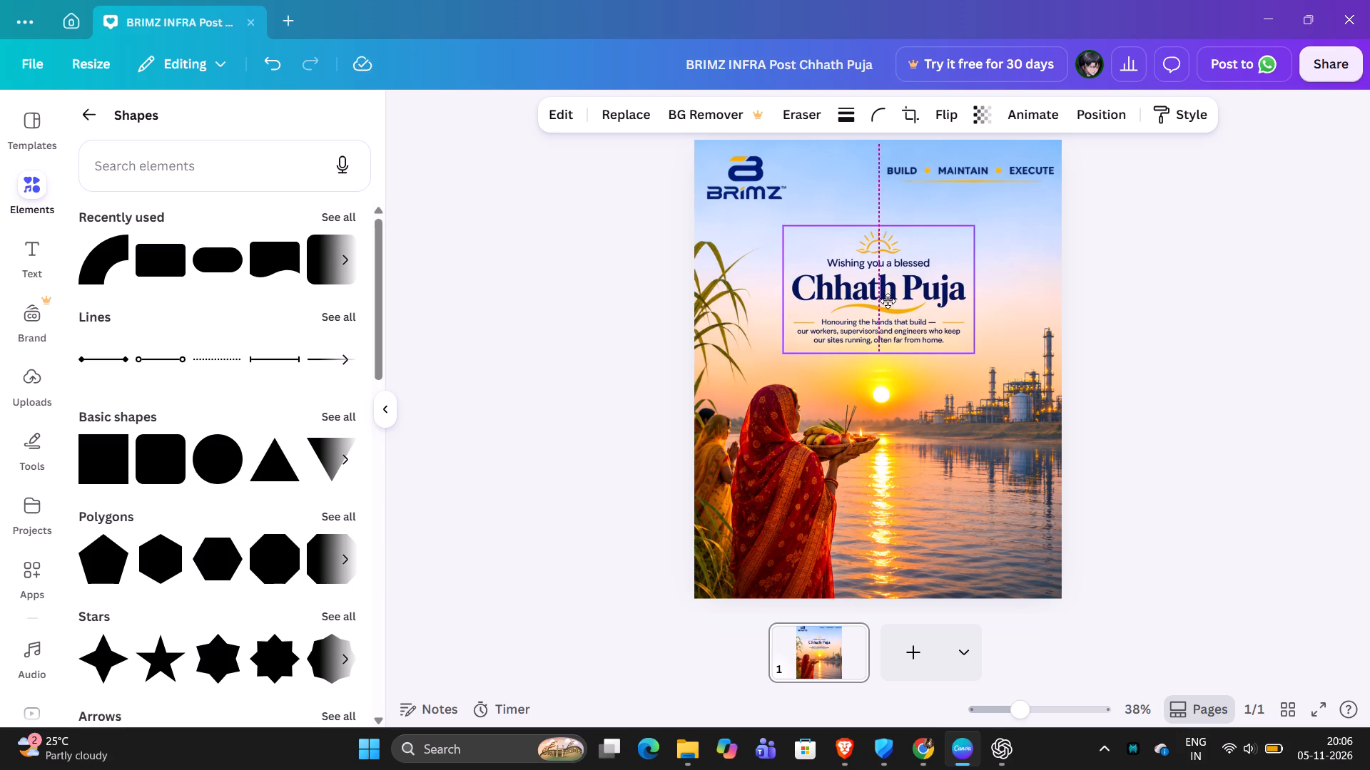
{"action": "left_click_drag", "start_coordinate": [888, 301], "coordinate": [886, 301]}
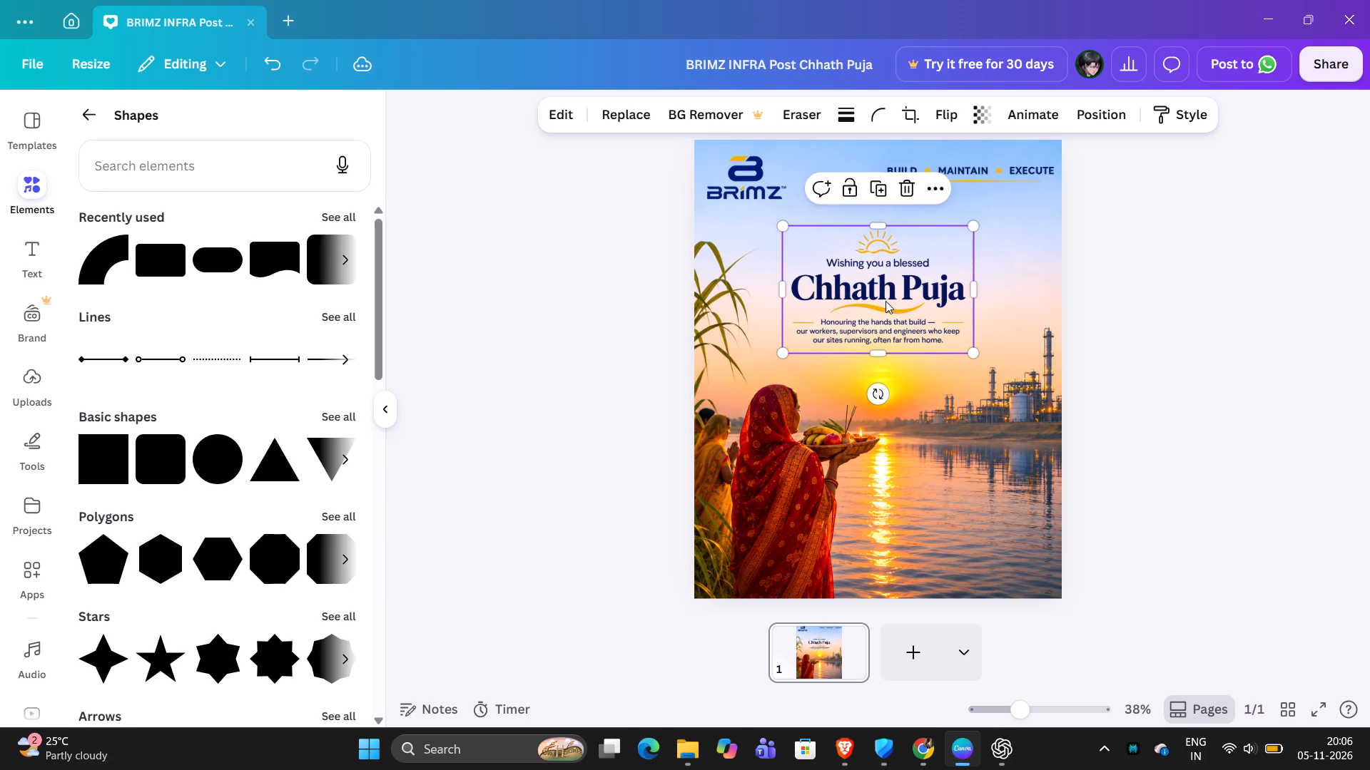
{"action": "left_click_drag", "start_coordinate": [972, 230], "coordinate": [1004, 153]}
{"action": "left_click_drag", "start_coordinate": [785, 349], "coordinate": [772, 358]}
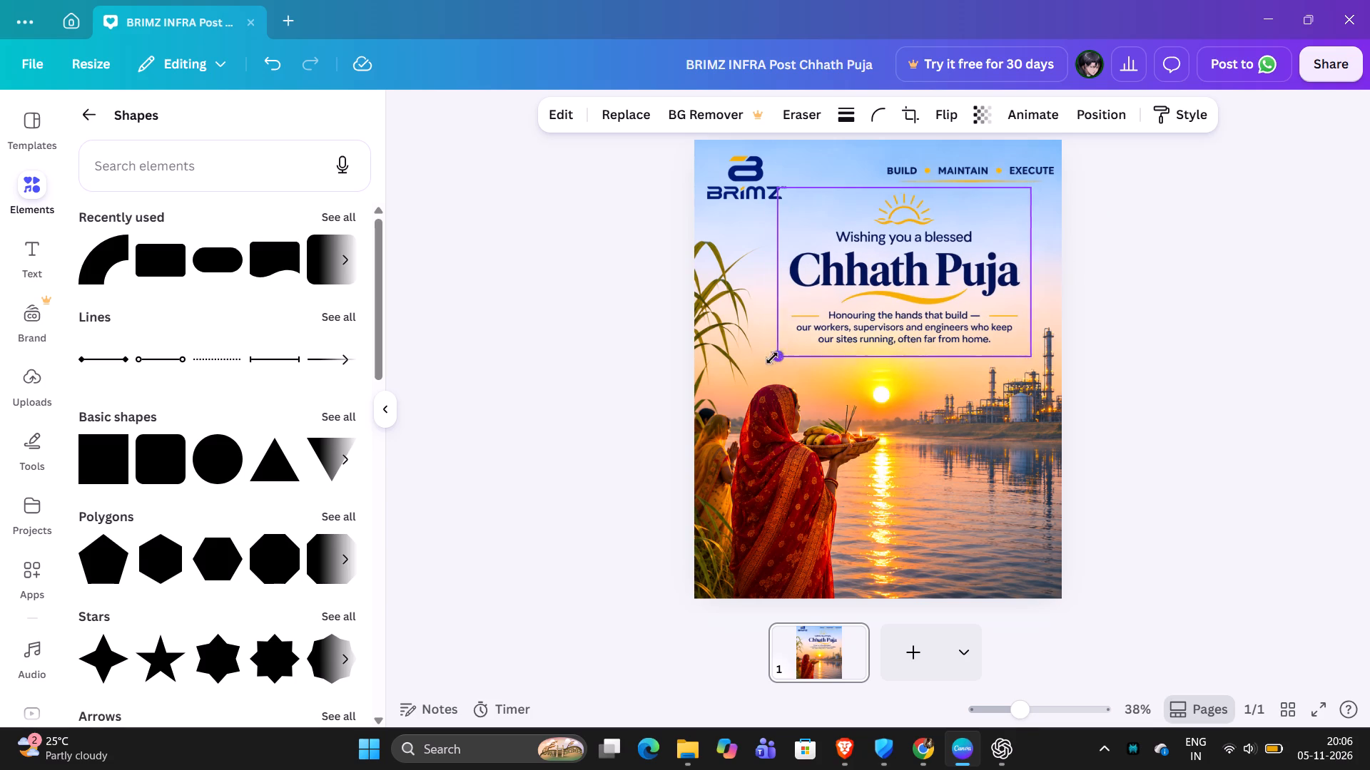
{"action": "left_click_drag", "start_coordinate": [772, 358], "coordinate": [765, 361]}
{"action": "left_click_drag", "start_coordinate": [933, 297], "coordinate": [907, 300]}
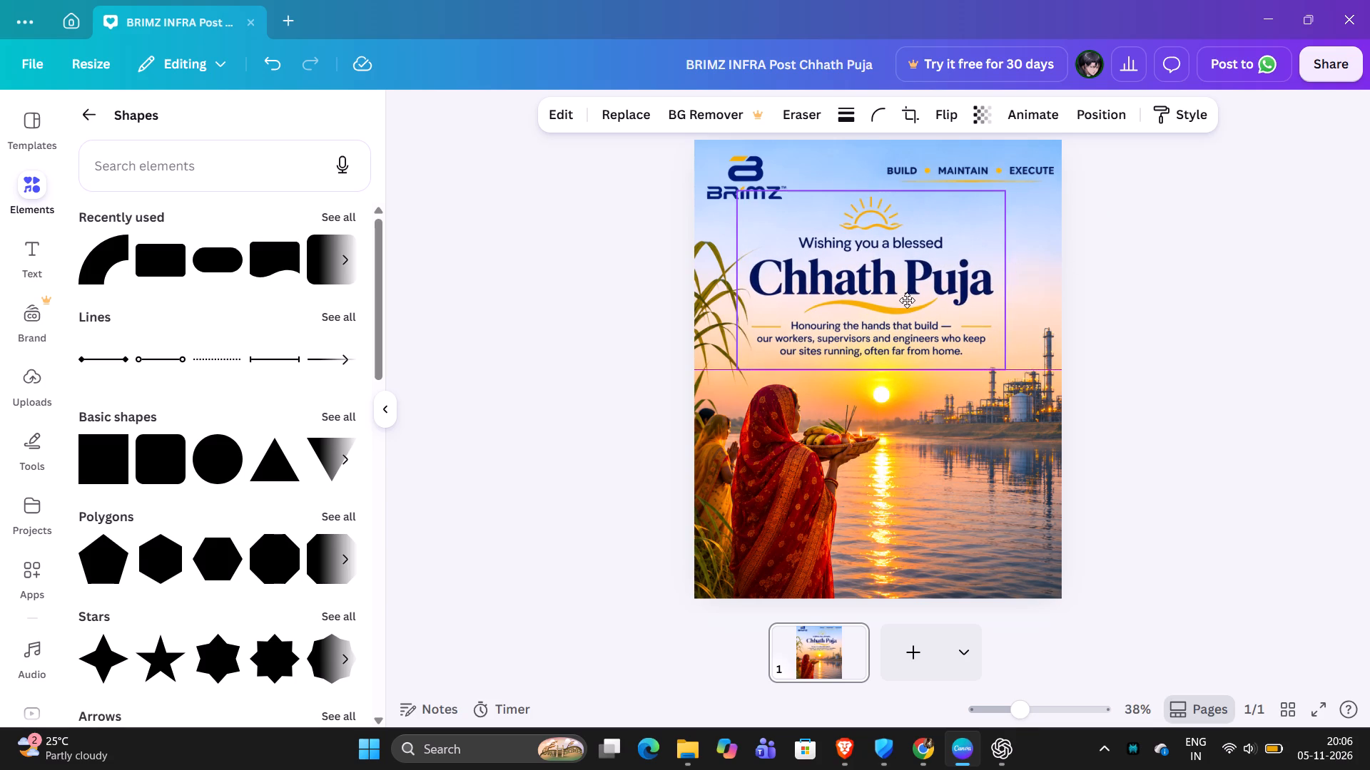
{"action": "left_click_drag", "start_coordinate": [907, 300], "coordinate": [910, 300]}
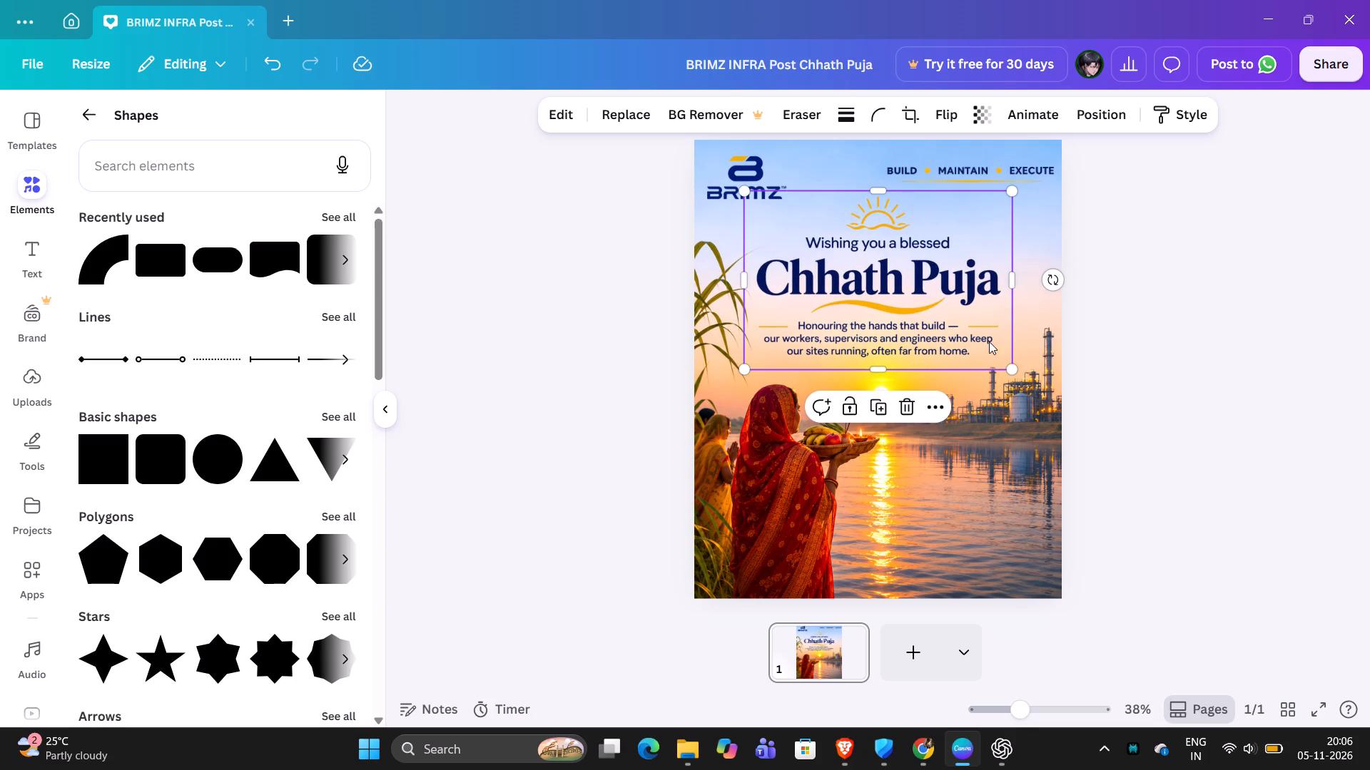
Nudge the BUILD • MAINTAIN • EXECUTE tagline up 17 small increments, away from the greeting's sun icon.
{"action": "left_click", "coordinate": [1011, 175]}
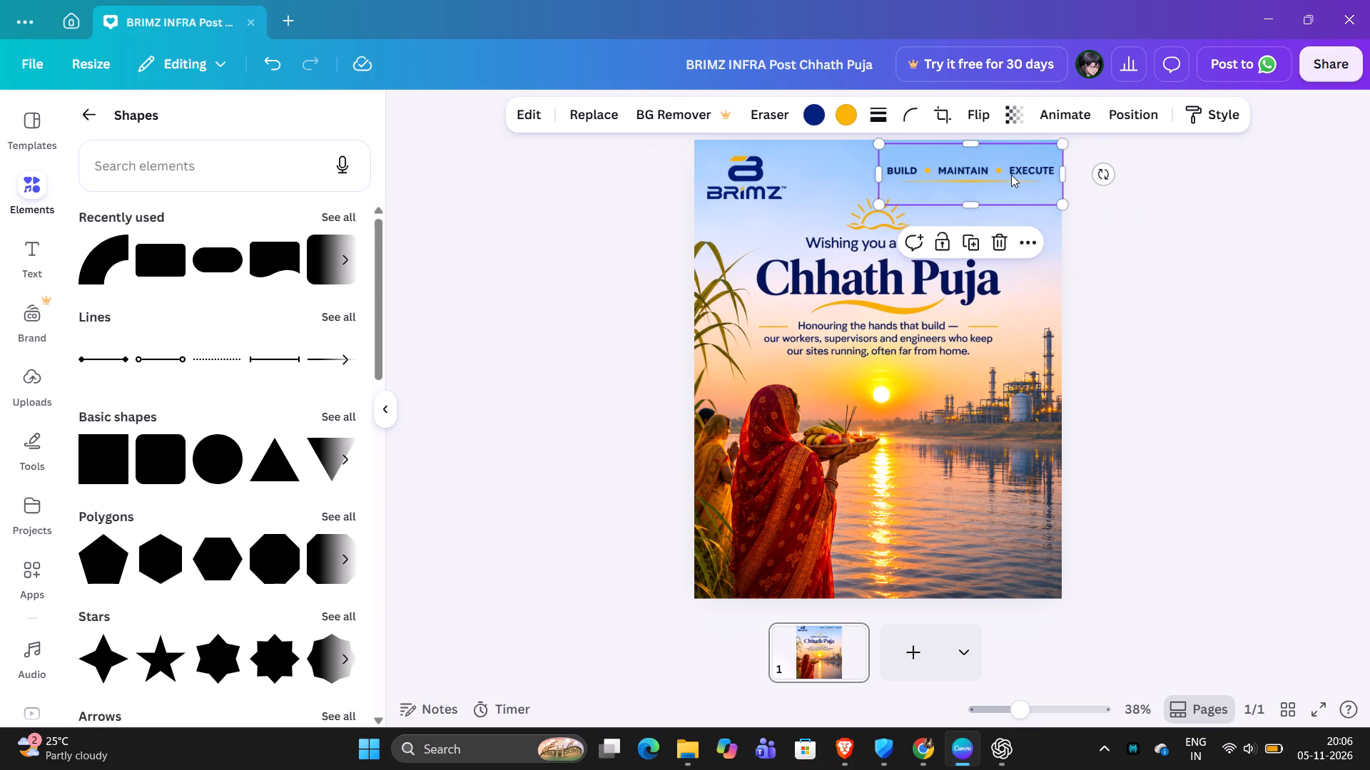
{"action": "key", "text": "Up"}
{"action": "key", "text": "Up"}
{"action": "key", "text": "Up"}
{"action": "key", "text": "Up"}
{"action": "key", "text": "Up"}
{"action": "key", "text": "Up"}
{"action": "key", "text": "Up"}
{"action": "key", "text": "Up"}
{"action": "key", "text": "Up"}
{"action": "key", "text": "Up"}
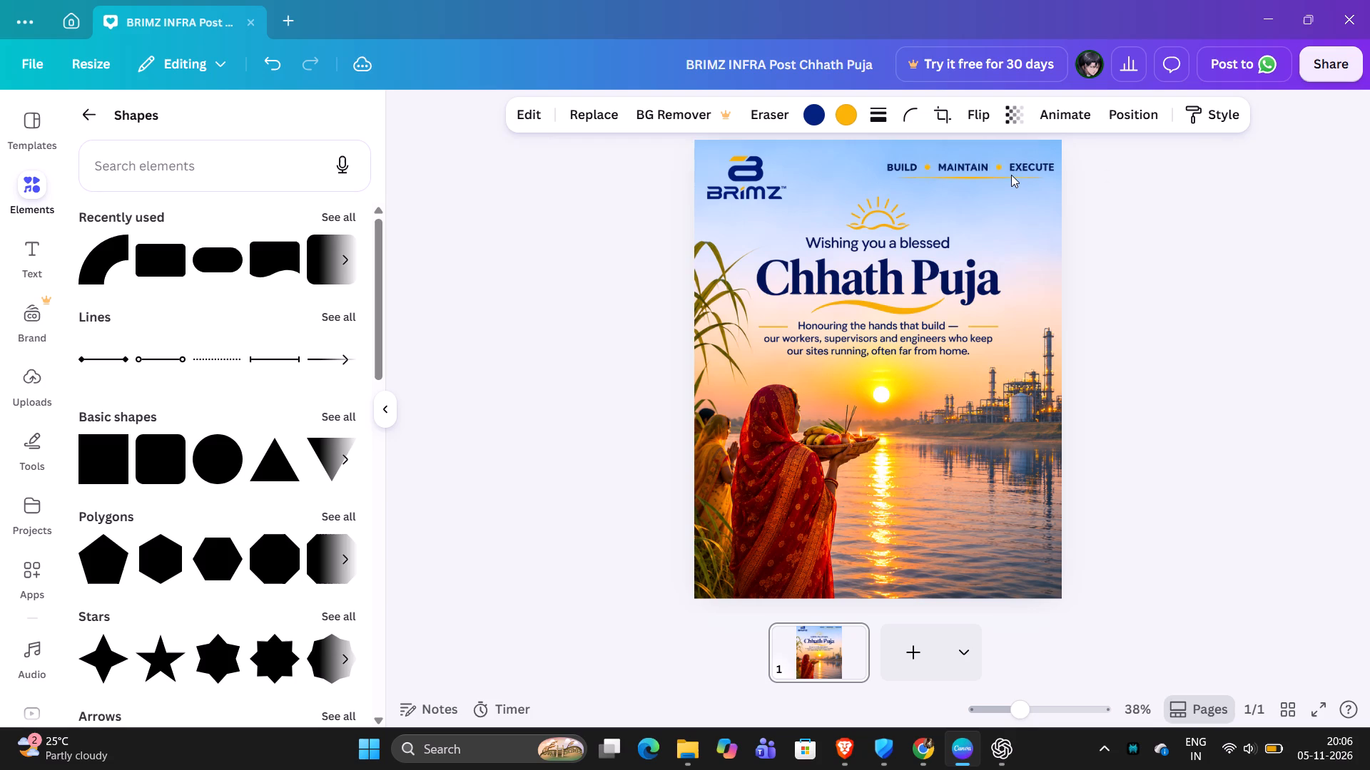
{"action": "key", "text": "Up"}
{"action": "key", "text": "Up"}
{"action": "key", "text": "Up"}
{"action": "key", "text": "Up"}
{"action": "key", "text": "Up"}
{"action": "key", "text": "Up"}
{"action": "key", "text": "Up"}
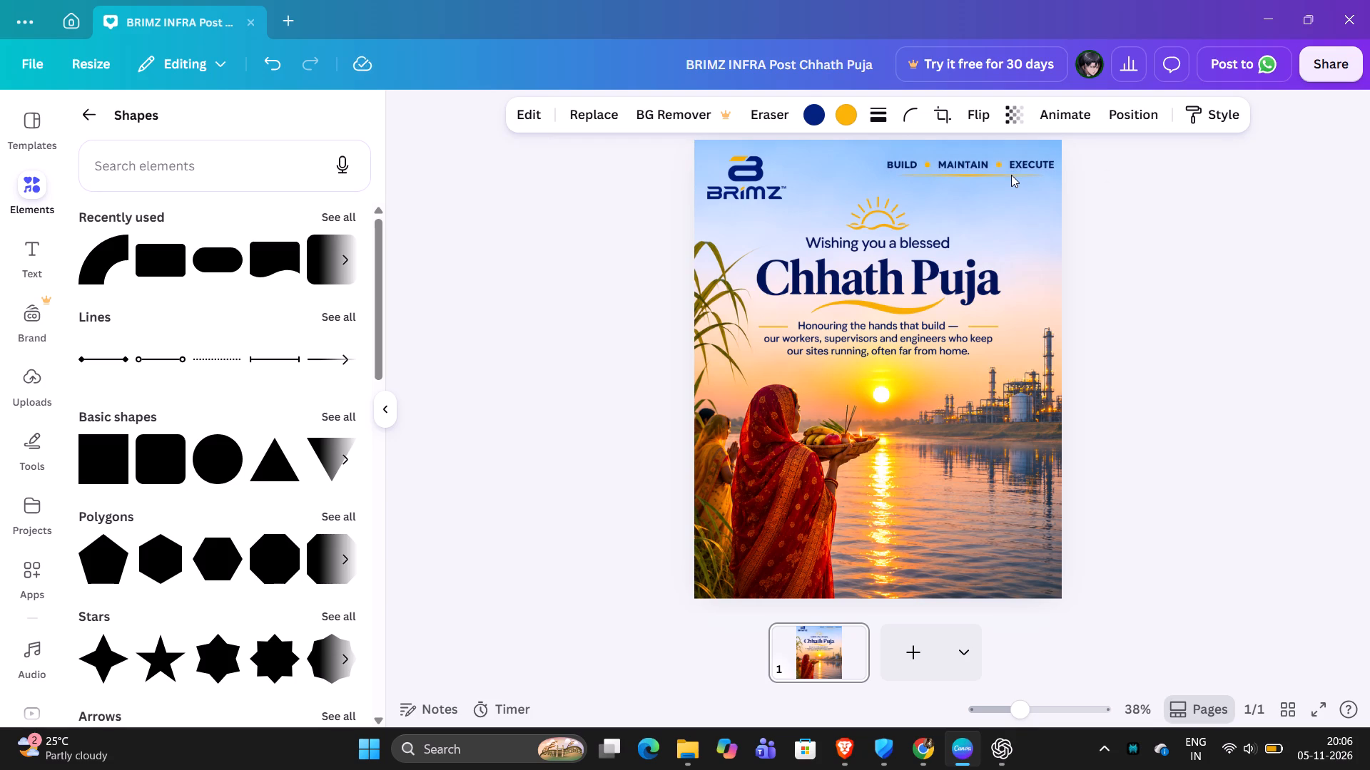
Scale down the BRIMZ logo proportionally from its lower-right corner, keeping it in the page's upper-left corner.
{"action": "left_click", "coordinate": [760, 180]}
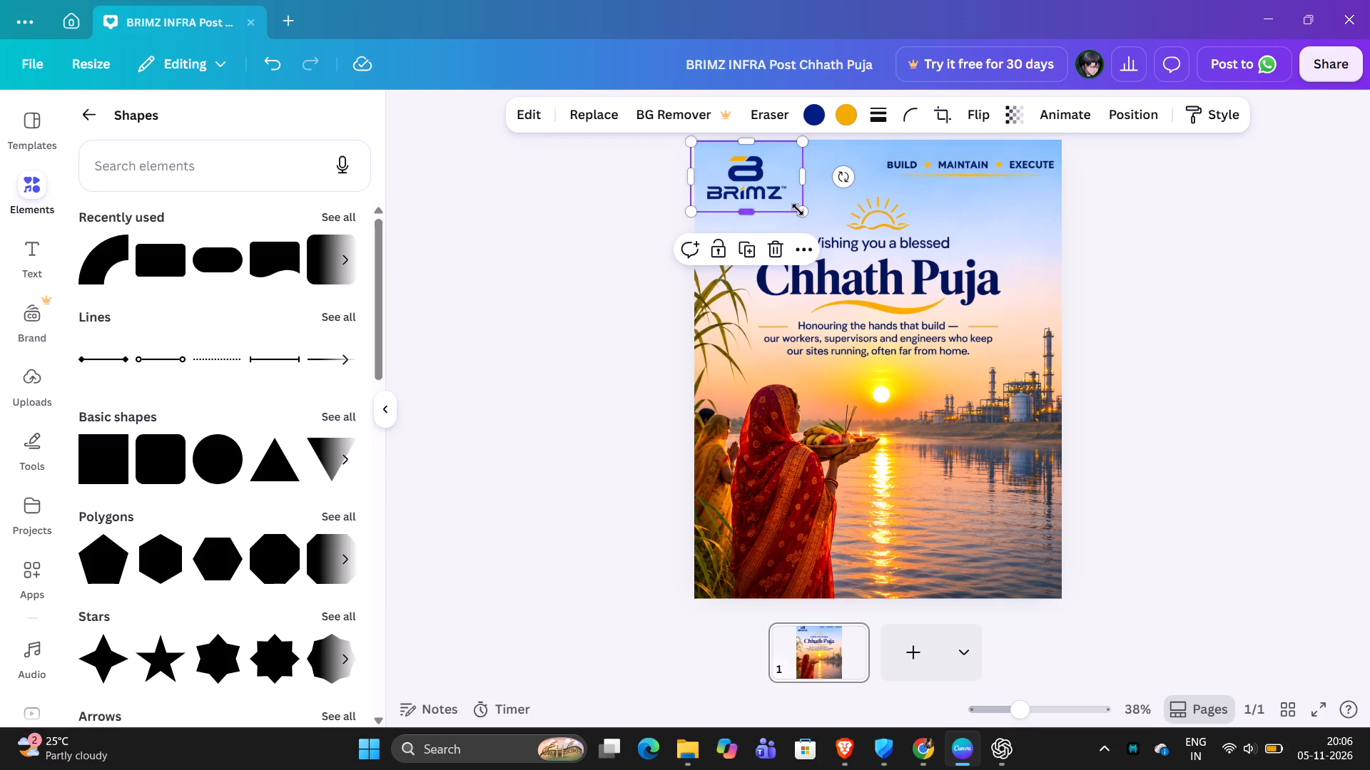
{"action": "left_click_drag", "start_coordinate": [803, 212], "coordinate": [790, 198]}
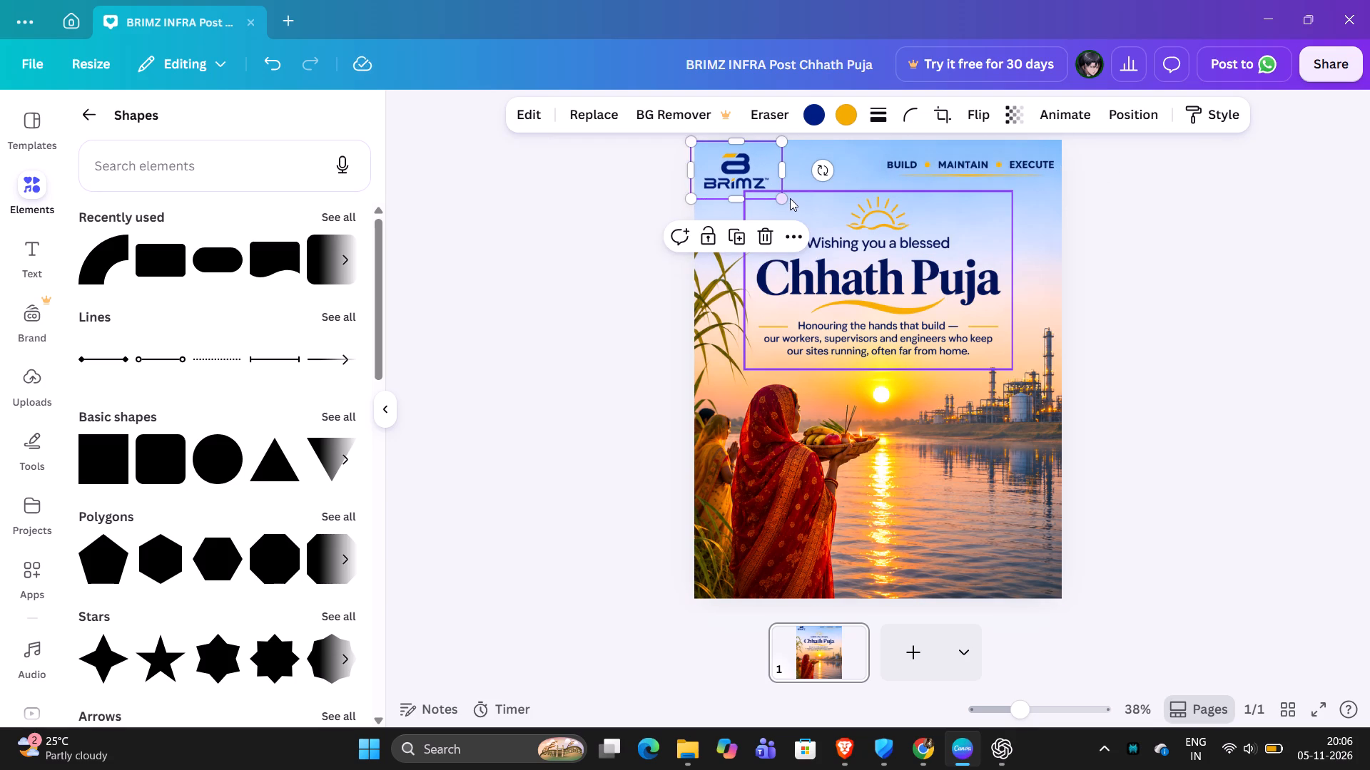
Enlarge the BRIMZ logo slightly from its lower-right corner, keeping its proportions.
{"action": "left_click_drag", "start_coordinate": [784, 202], "coordinate": [789, 209]}
Auto-adjust the BRIMZ logo's colours, set its clarity to 41 and its sharpness to 26.
{"action": "left_click", "coordinate": [534, 113]}
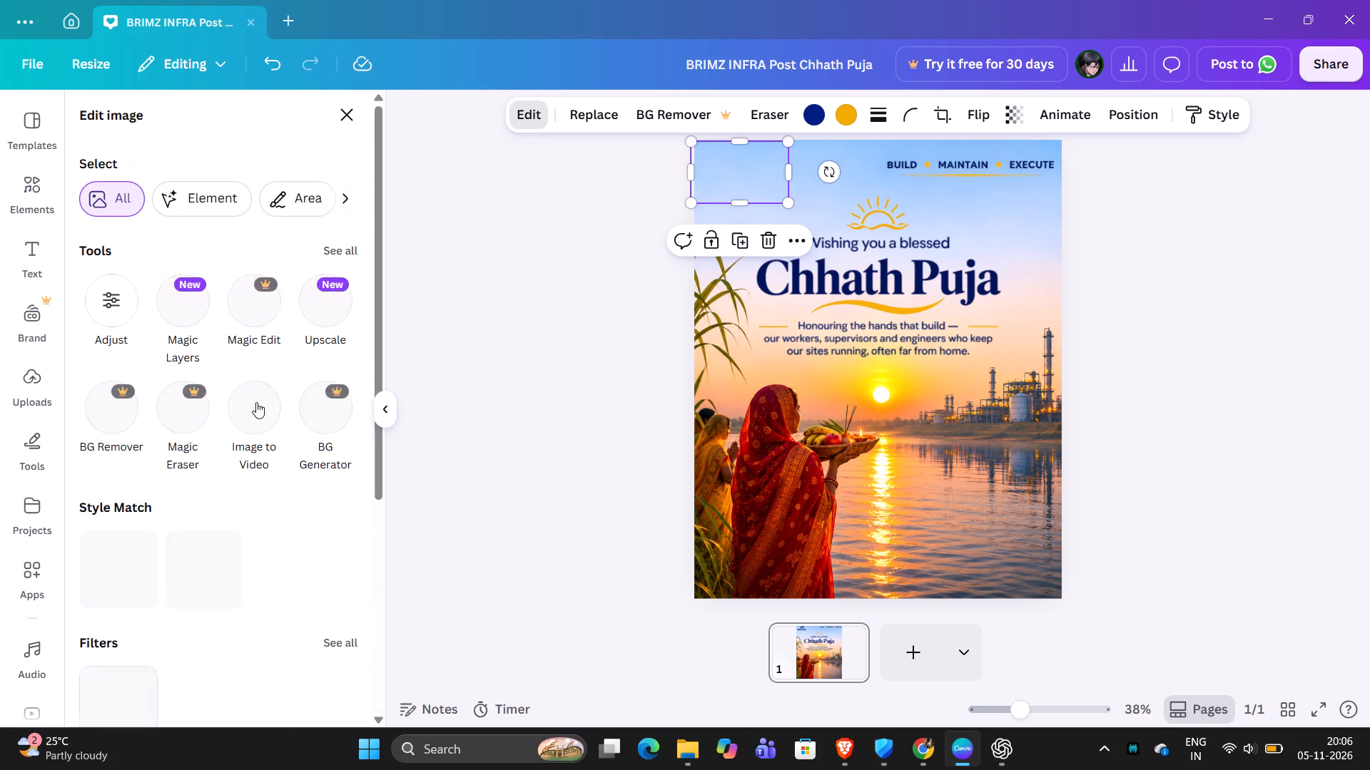
{"action": "left_click", "coordinate": [110, 297]}
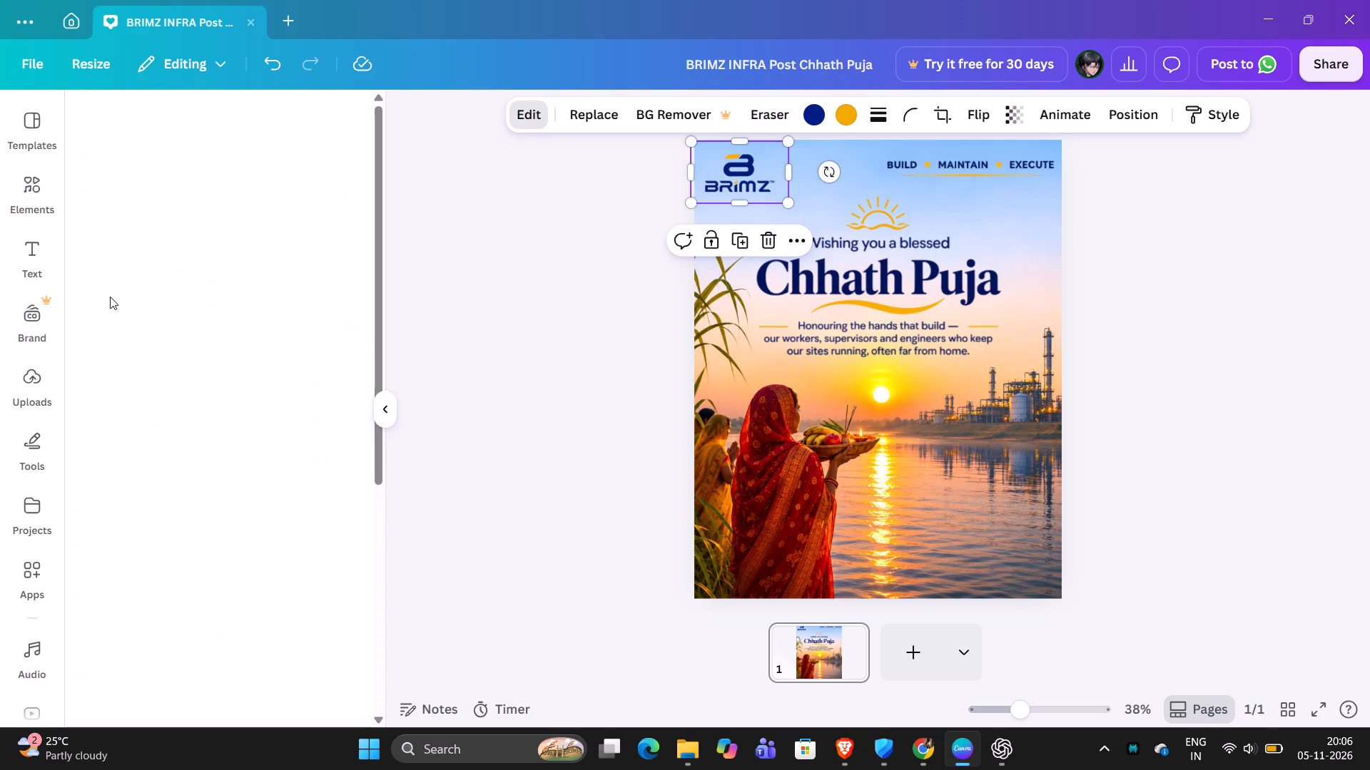
{"action": "left_click", "coordinate": [301, 243]}
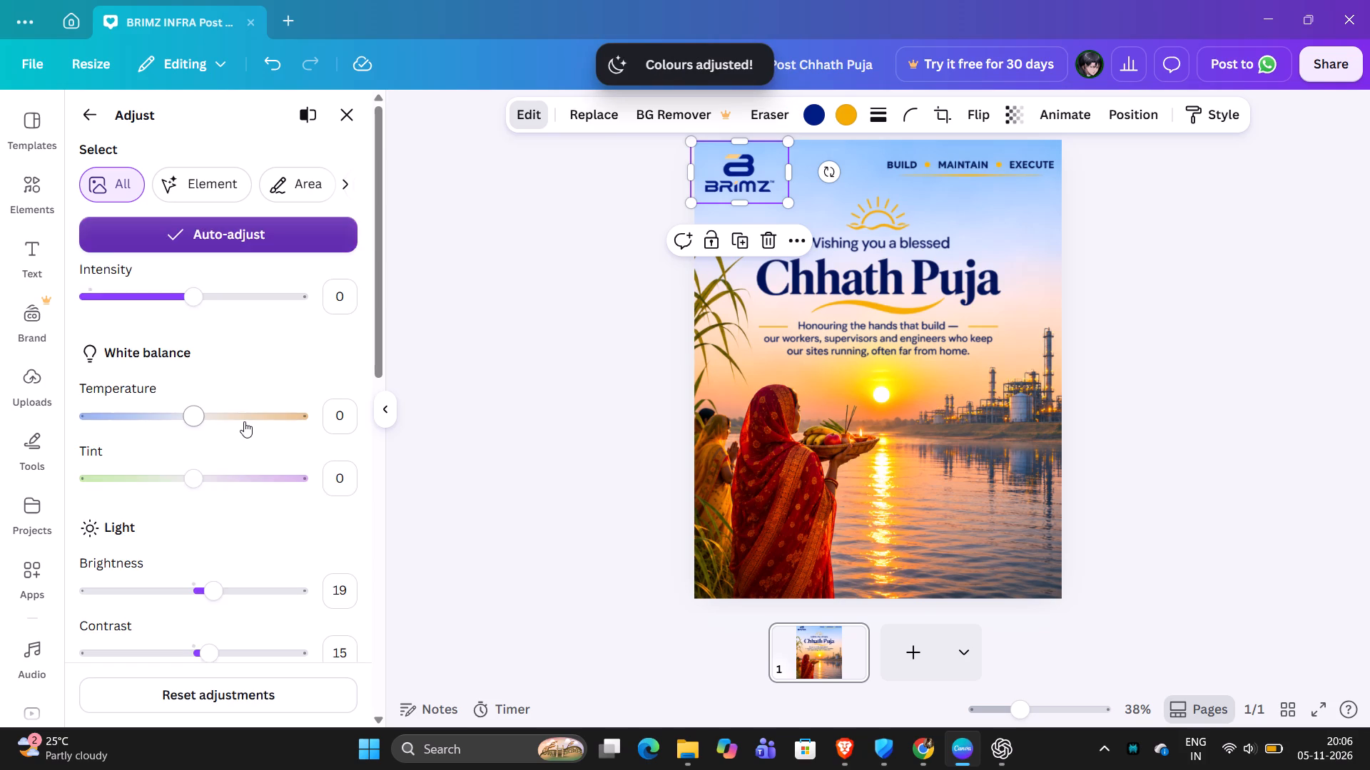
{"action": "scroll", "coordinate": [244, 421], "scroll_direction": "down", "scroll_amount": 8}
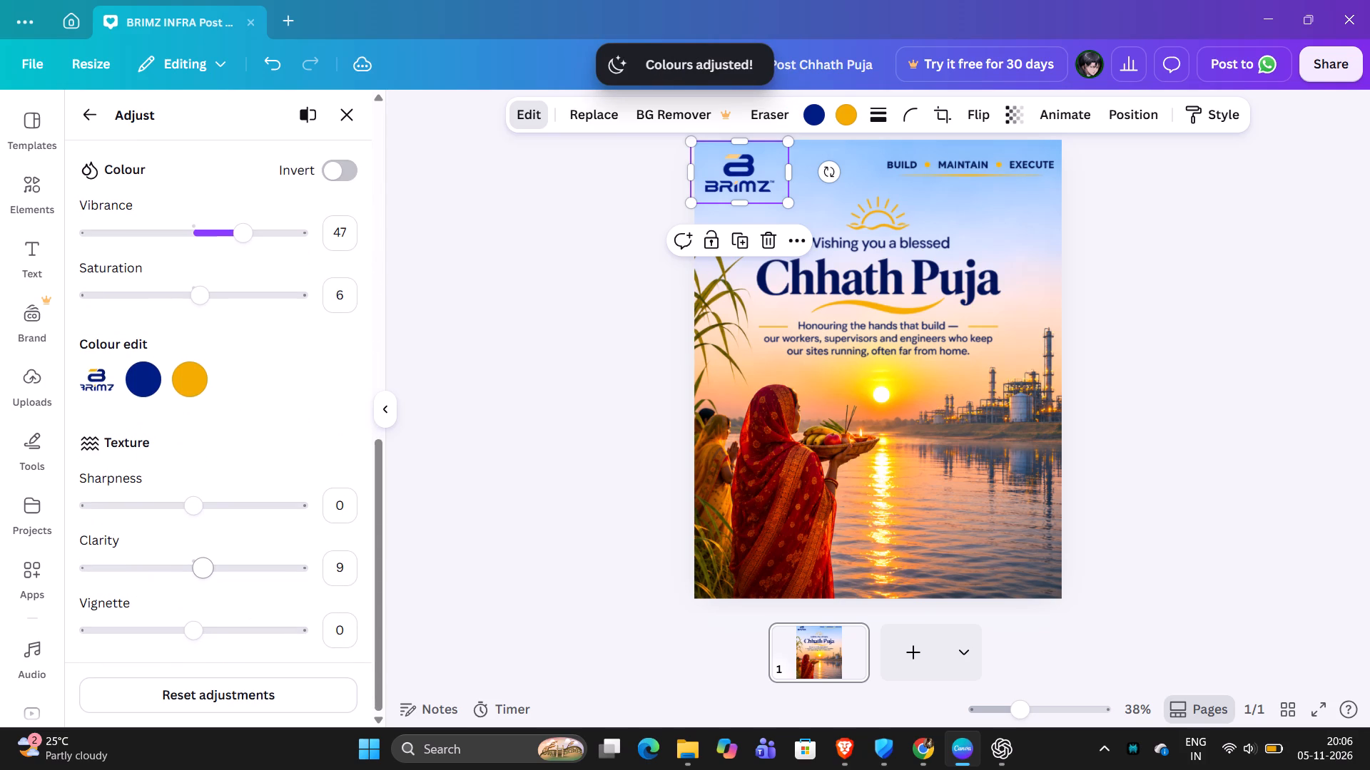
{"action": "left_click_drag", "start_coordinate": [198, 572], "coordinate": [238, 570]}
{"action": "scroll", "coordinate": [238, 570], "scroll_direction": "up", "scroll_amount": 1}
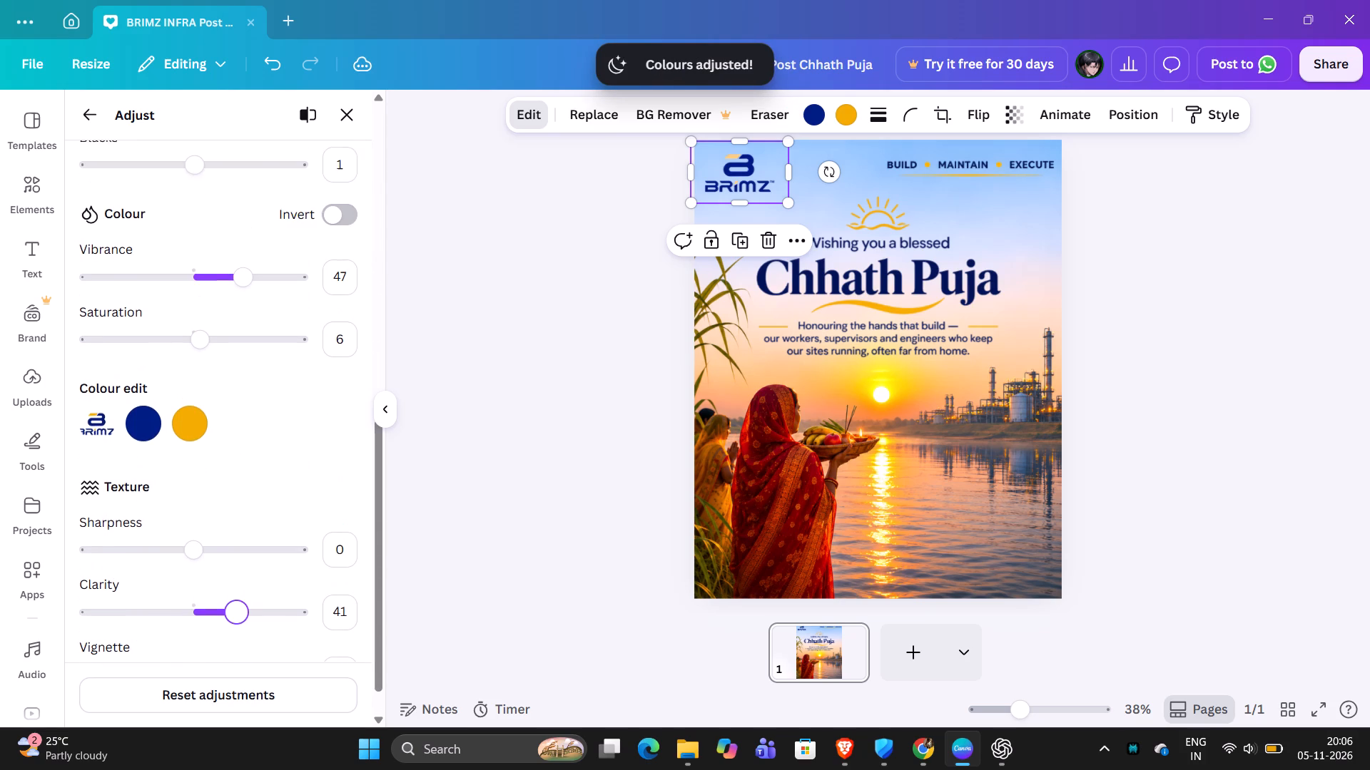
{"action": "scroll", "coordinate": [238, 570], "scroll_direction": "up", "scroll_amount": 1}
{"action": "left_click_drag", "start_coordinate": [202, 554], "coordinate": [208, 556]}
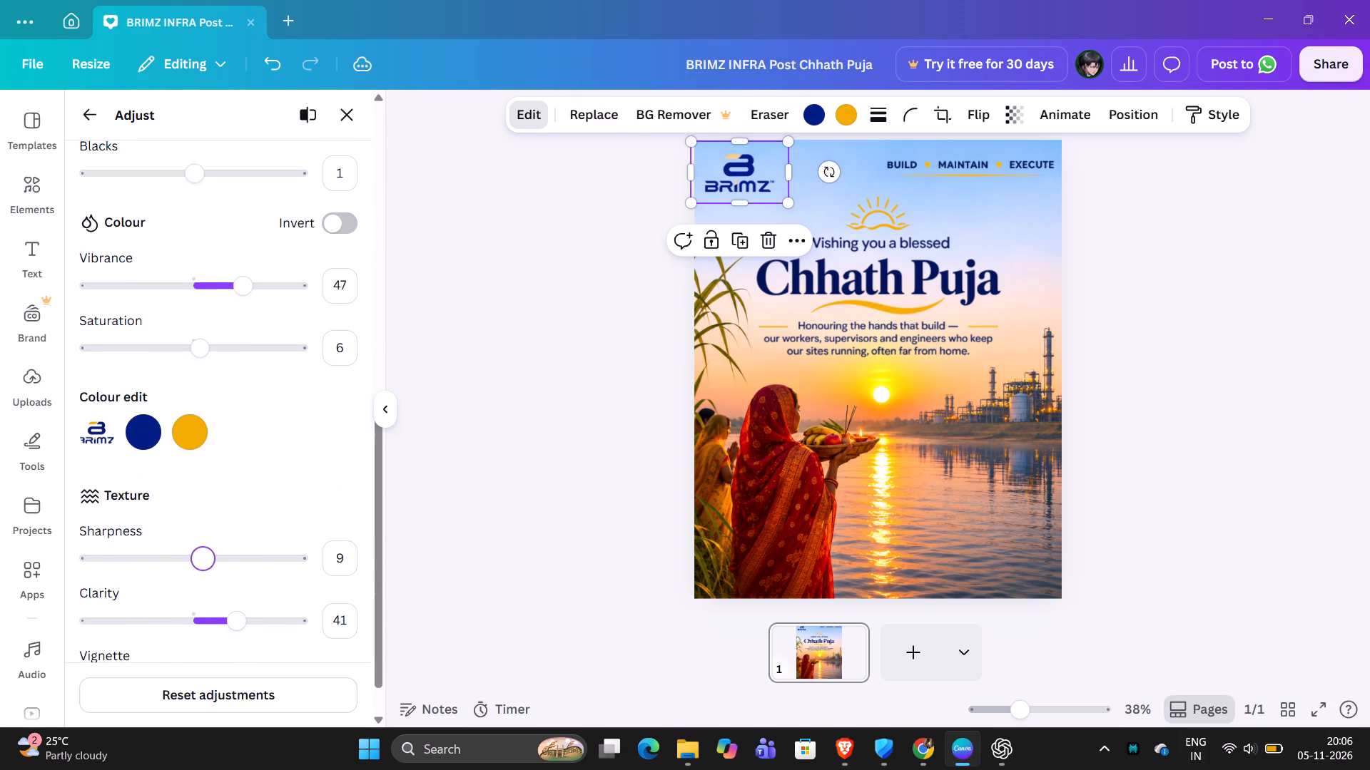
{"action": "left_click_drag", "start_coordinate": [208, 556], "coordinate": [219, 555]}
{"action": "scroll", "coordinate": [219, 555], "scroll_direction": "up", "scroll_amount": 9}
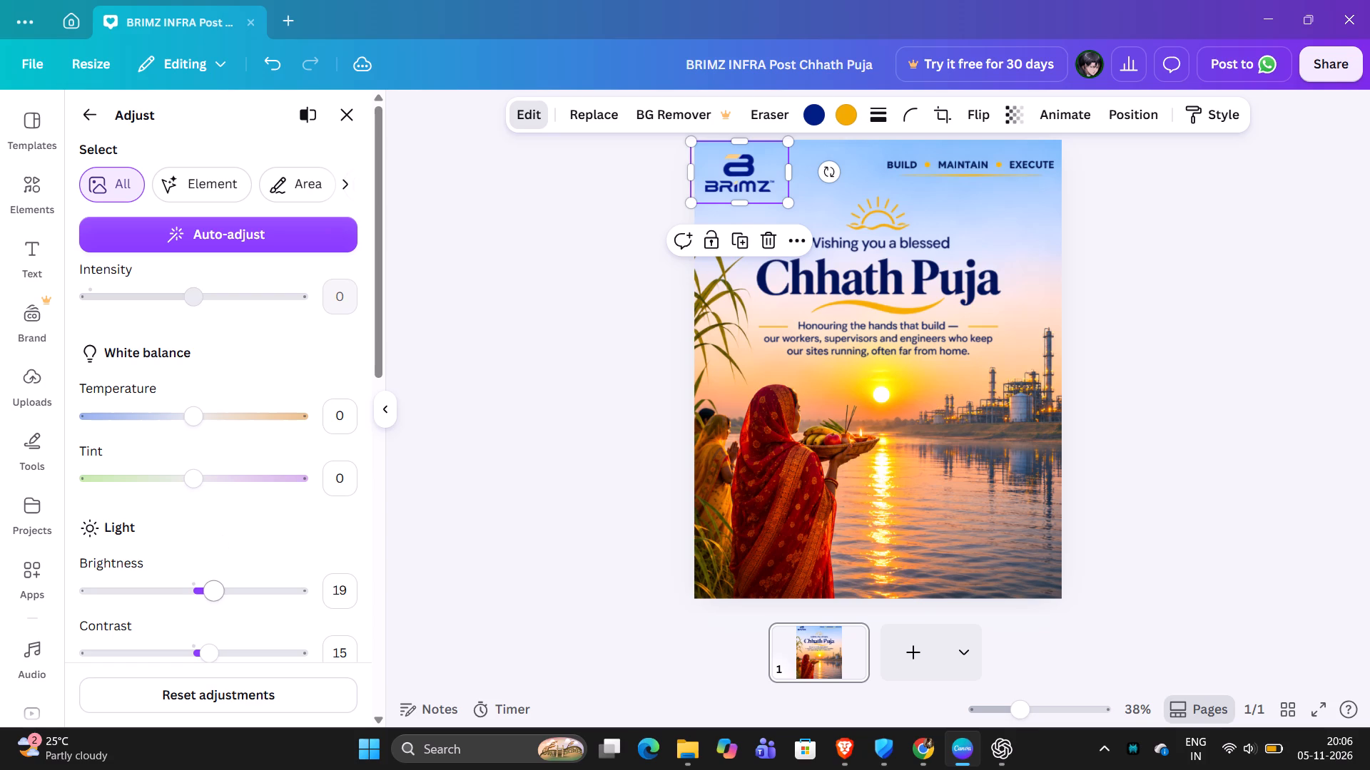
Darken the BRIMZ logo by setting brightness to -44, contrast to -32 and blacks to 32.
{"action": "left_click_drag", "start_coordinate": [218, 596], "coordinate": [161, 587]}
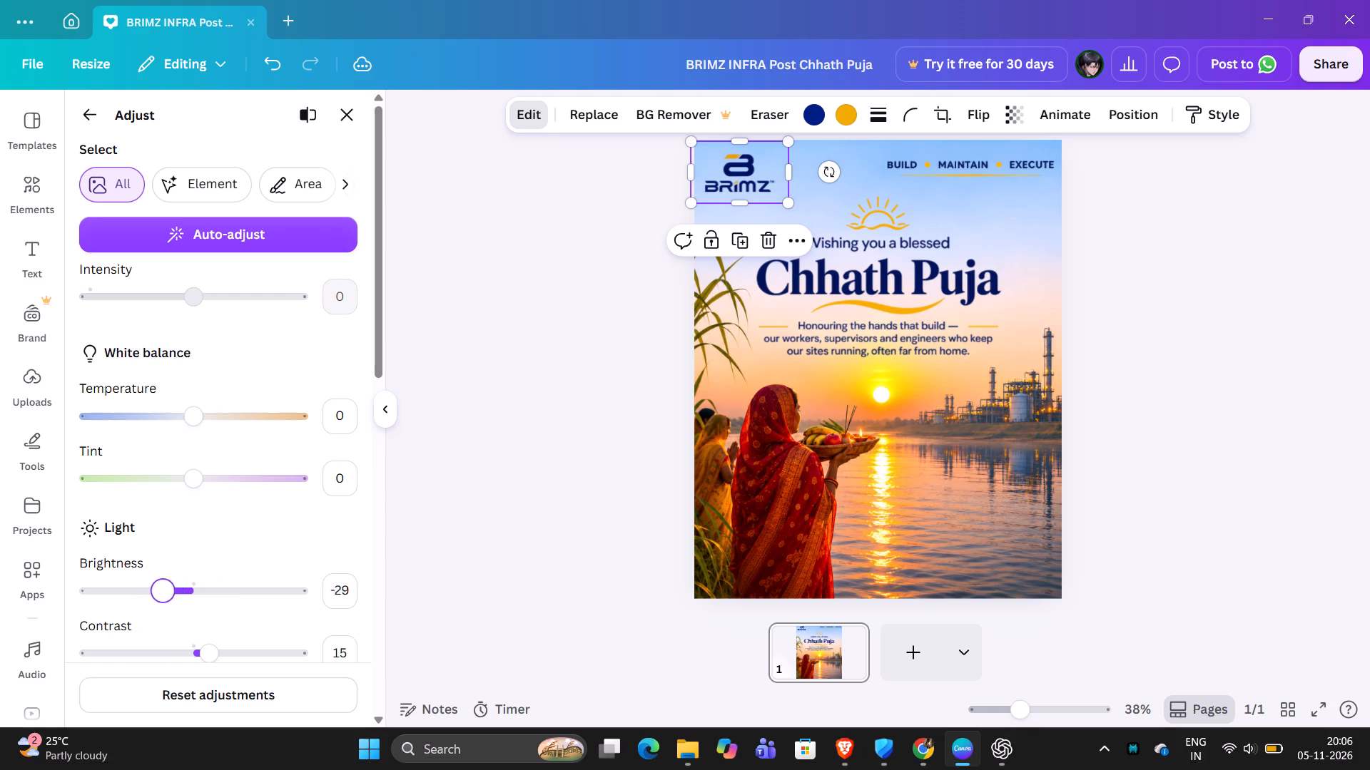
{"action": "left_click_drag", "start_coordinate": [161, 587], "coordinate": [146, 585]}
{"action": "scroll", "coordinate": [146, 585], "scroll_direction": "down", "scroll_amount": 1}
{"action": "left_click_drag", "start_coordinate": [213, 577], "coordinate": [254, 573]}
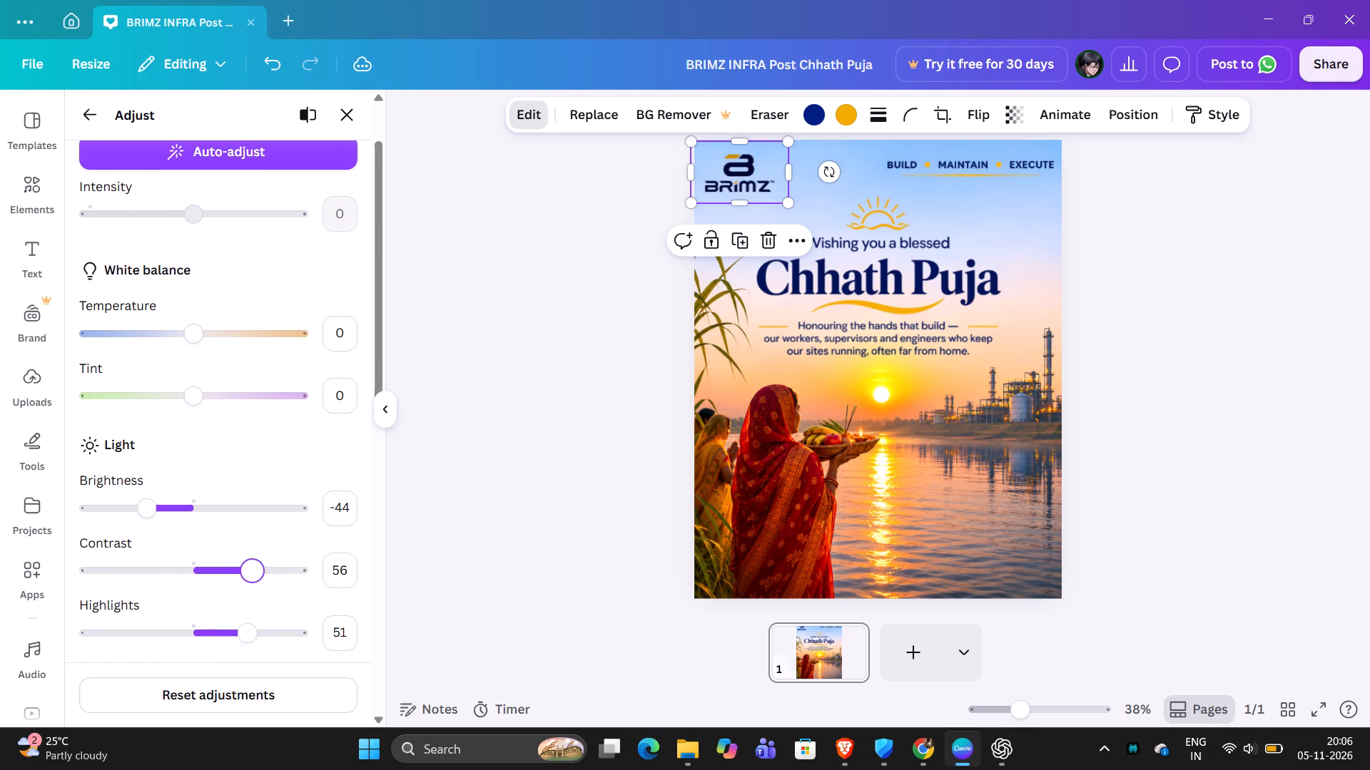
{"action": "left_click_drag", "start_coordinate": [254, 573], "coordinate": [159, 576]}
{"action": "scroll", "coordinate": [159, 576], "scroll_direction": "down", "scroll_amount": 3}
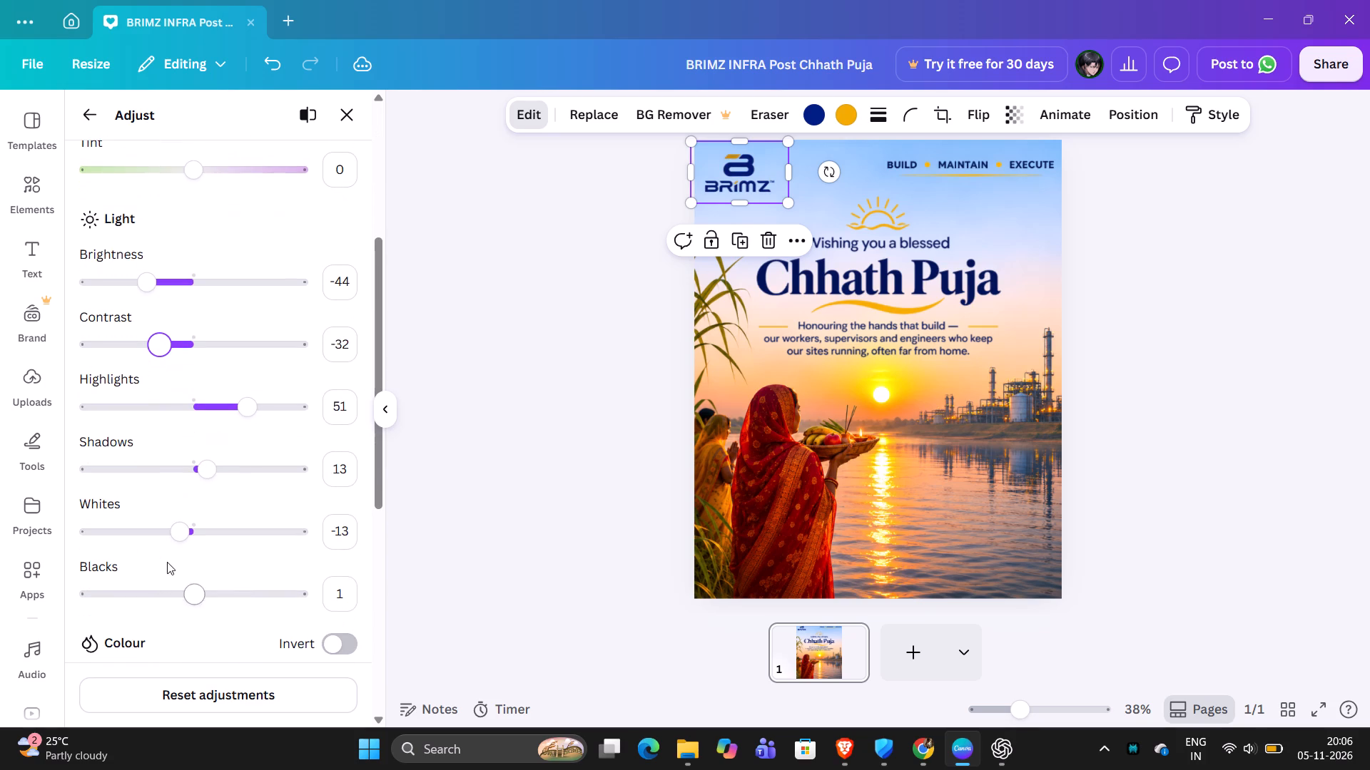
{"action": "left_click_drag", "start_coordinate": [200, 602], "coordinate": [228, 602]}
{"action": "scroll", "coordinate": [228, 602], "scroll_direction": "down", "scroll_amount": 1}
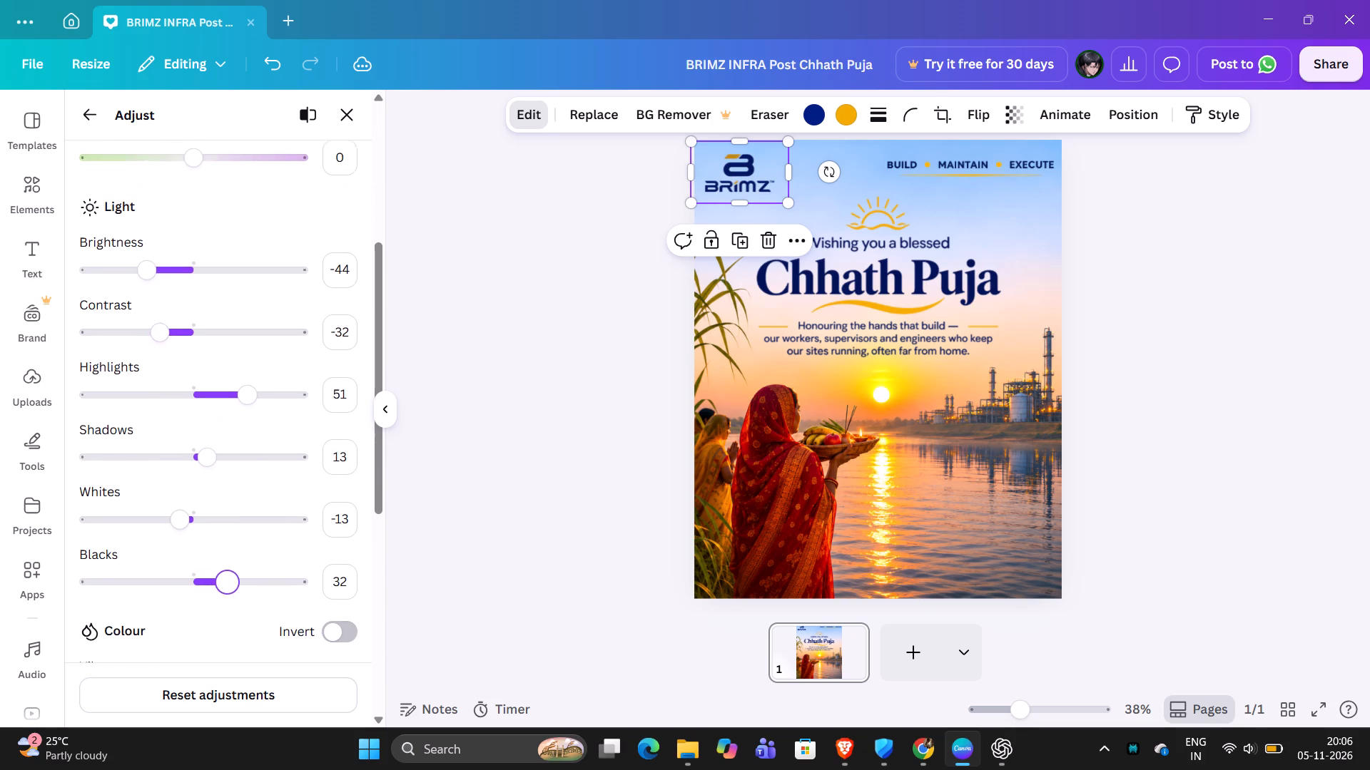
Raise the BRIMZ logo's sharpness and clarity further, set its tint to 26, and deselect it.
{"action": "scroll", "coordinate": [228, 602], "scroll_direction": "down", "scroll_amount": 4}
{"action": "left_click_drag", "start_coordinate": [221, 515], "coordinate": [224, 515]}
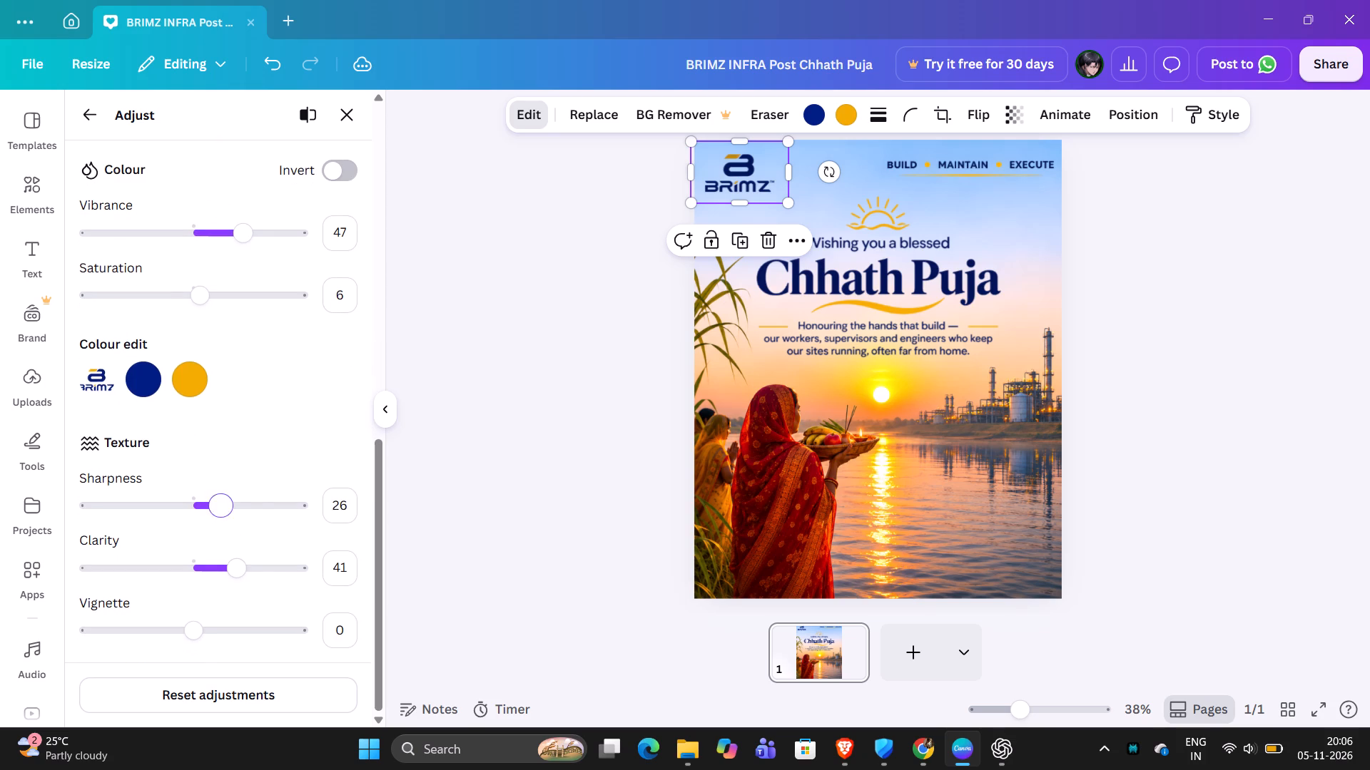
{"action": "left_click_drag", "start_coordinate": [224, 515], "coordinate": [252, 513]}
{"action": "left_click_drag", "start_coordinate": [241, 570], "coordinate": [273, 570]}
{"action": "scroll", "coordinate": [273, 570], "scroll_direction": "up", "scroll_amount": 2}
{"action": "scroll", "coordinate": [254, 503], "scroll_direction": "up", "scroll_amount": 2}
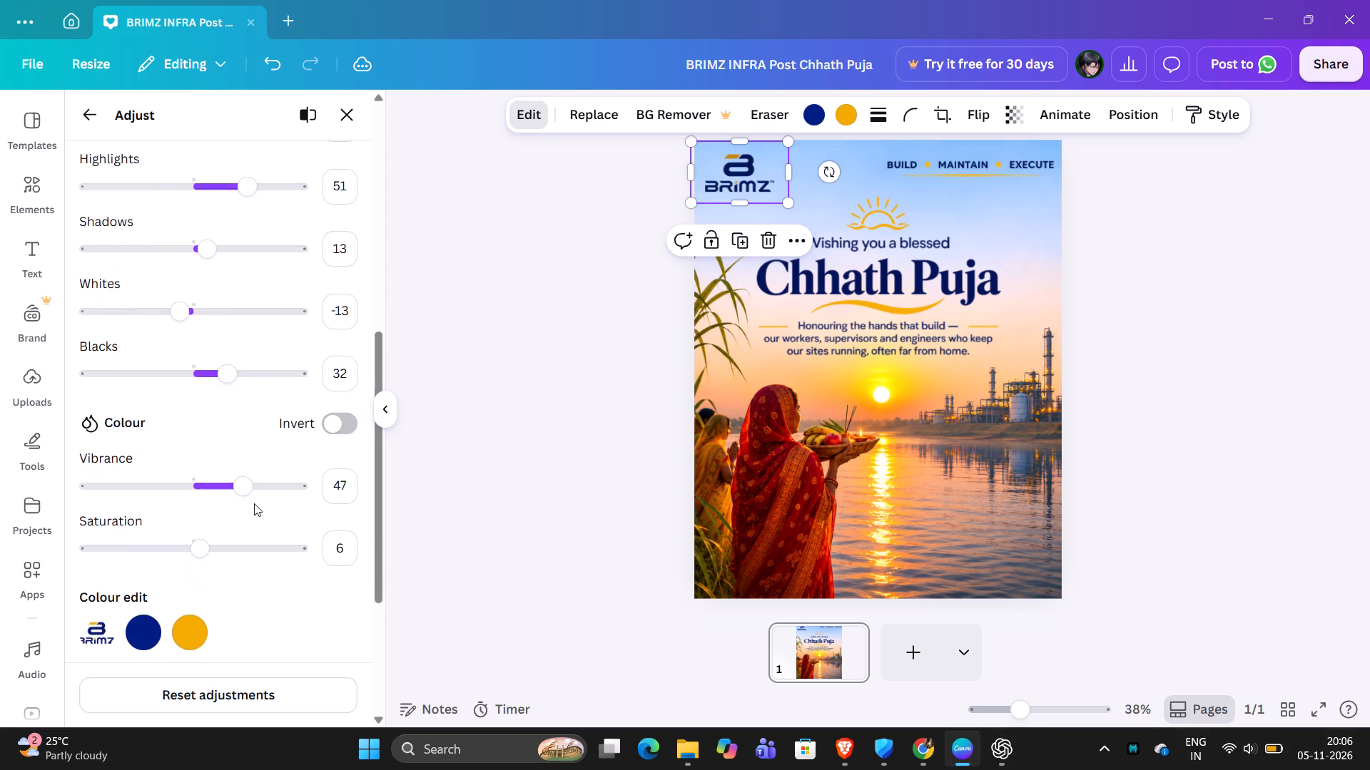
{"action": "scroll", "coordinate": [254, 503], "scroll_direction": "up", "scroll_amount": 4}
{"action": "left_click_drag", "start_coordinate": [201, 477], "coordinate": [221, 483]}
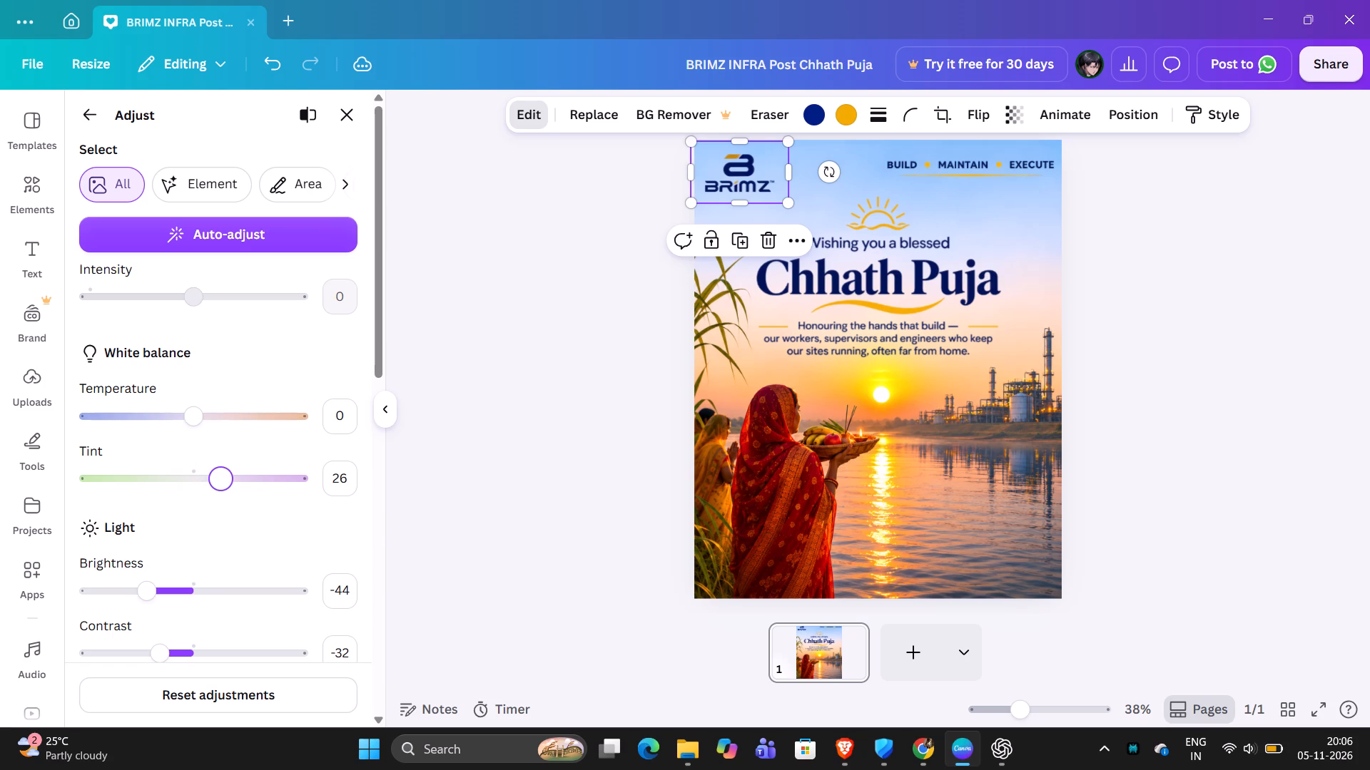
{"action": "left_click", "coordinate": [1136, 252]}
{"action": "left_click", "coordinate": [1136, 252]}
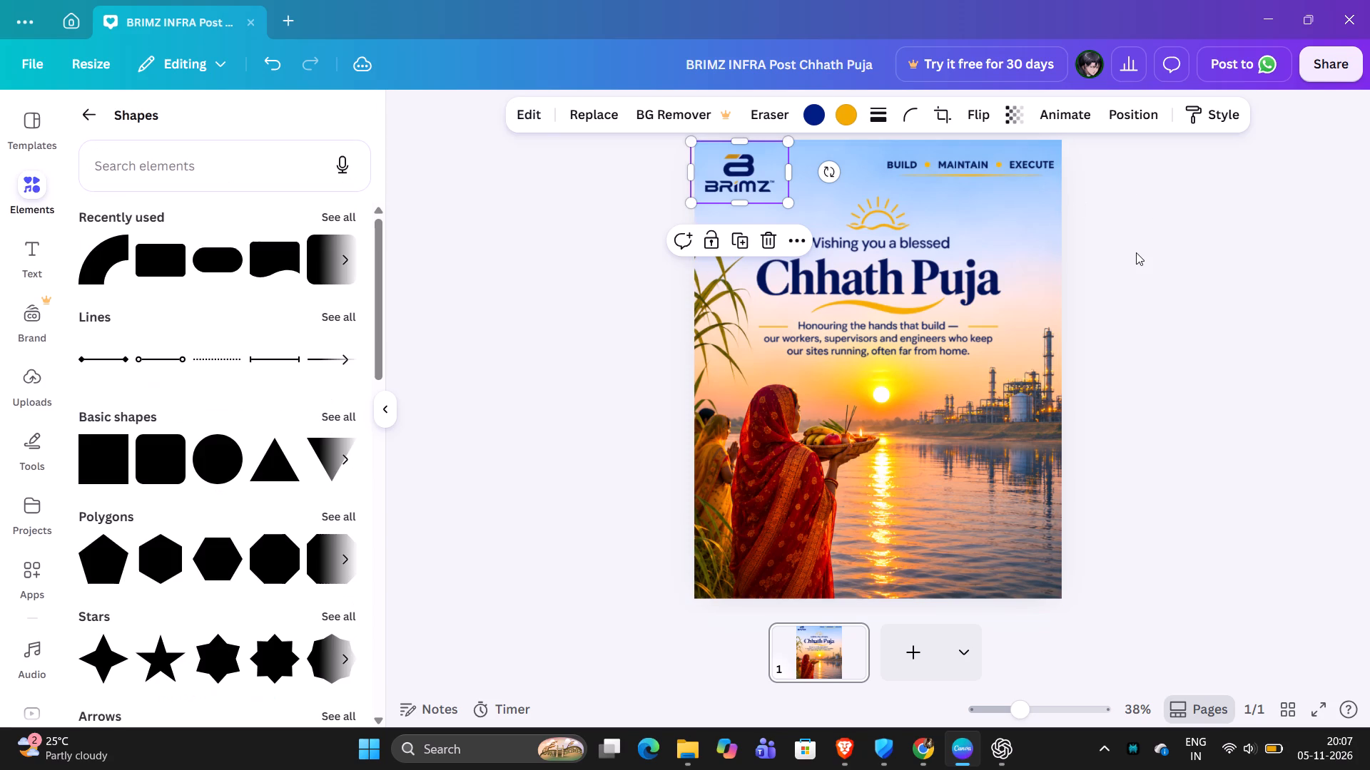
Auto-adjust the BUILD • MAINTAIN • EXECUTE tagline, raise its brightness slightly, and set sharpness to 30 and clarity to 52.
{"action": "left_click", "coordinate": [1020, 161]}
{"action": "left_click", "coordinate": [541, 123]}
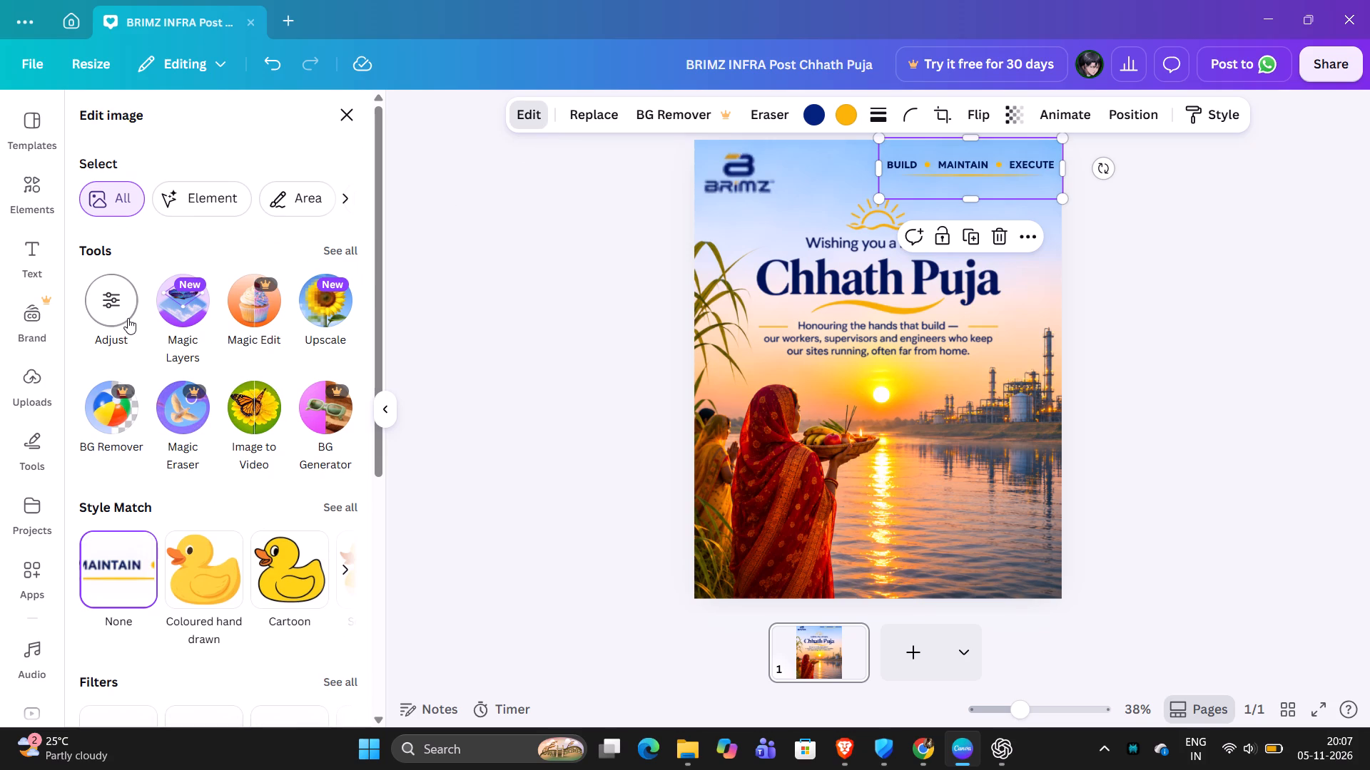
{"action": "left_click", "coordinate": [120, 309]}
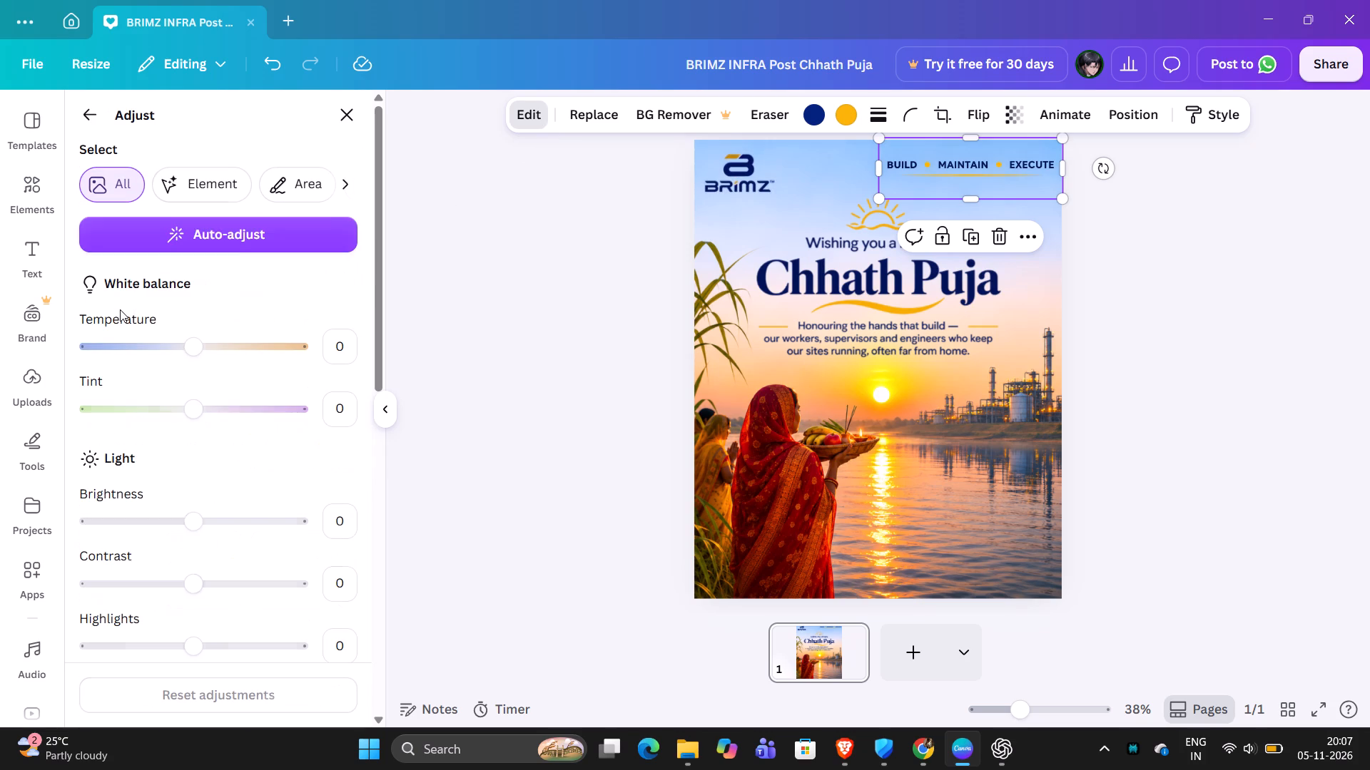
{"action": "left_click", "coordinate": [268, 240]}
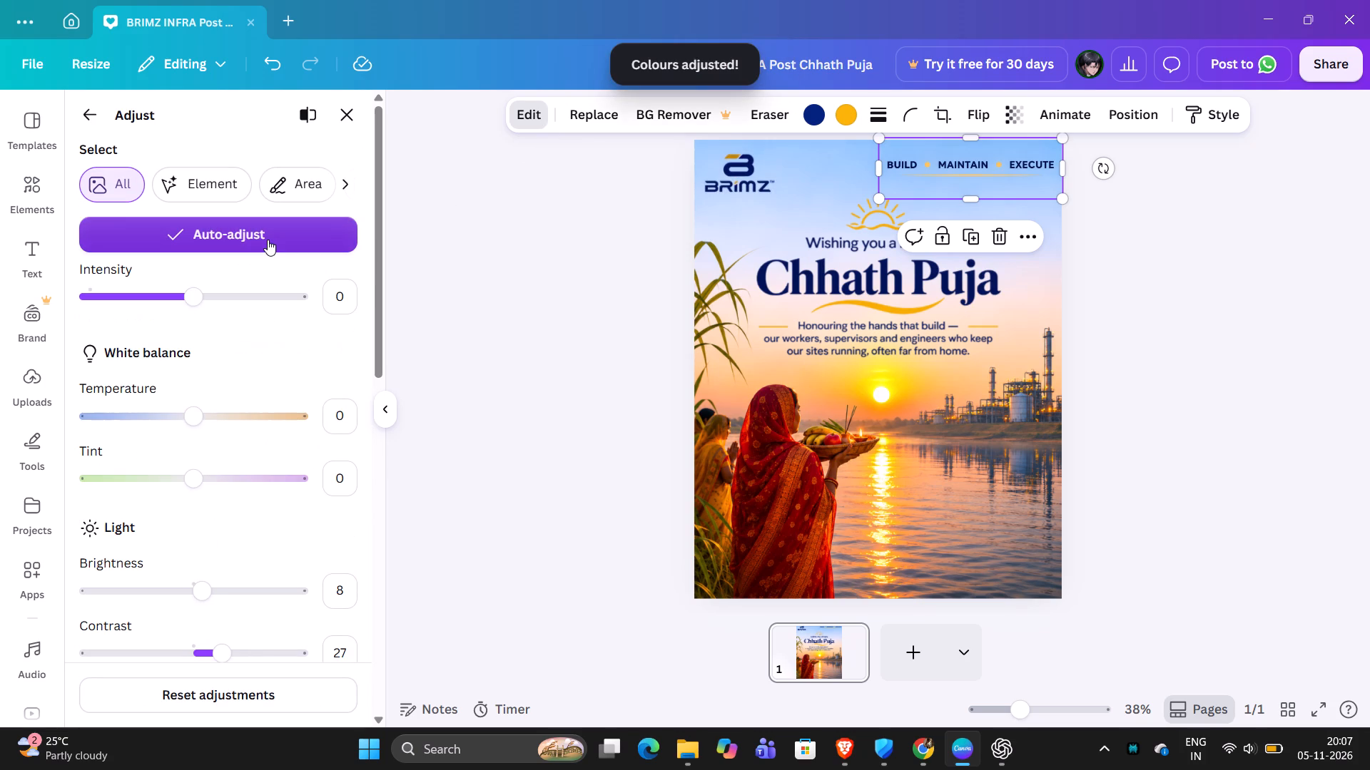
{"action": "scroll", "coordinate": [176, 480], "scroll_direction": "down", "scroll_amount": 1}
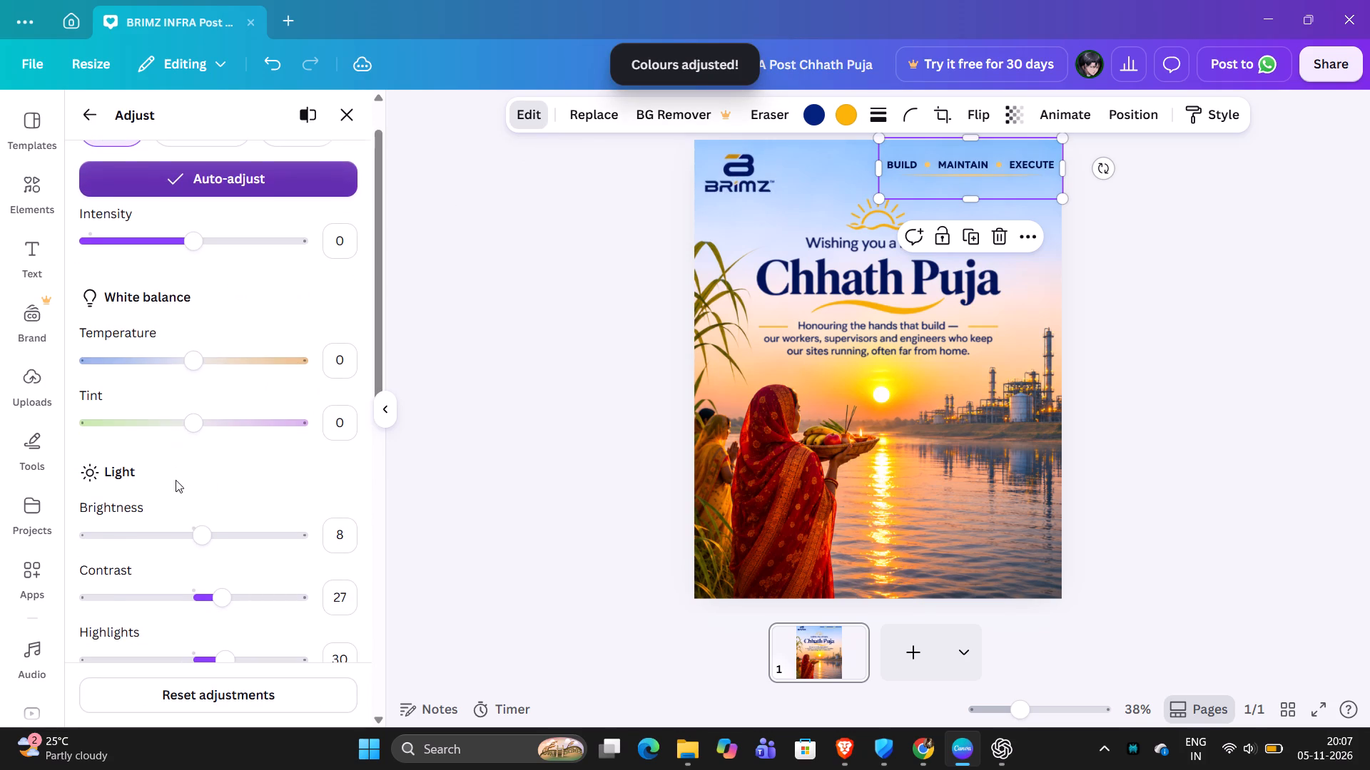
{"action": "left_click_drag", "start_coordinate": [198, 535], "coordinate": [215, 532]}
{"action": "scroll", "coordinate": [215, 532], "scroll_direction": "down", "scroll_amount": 6}
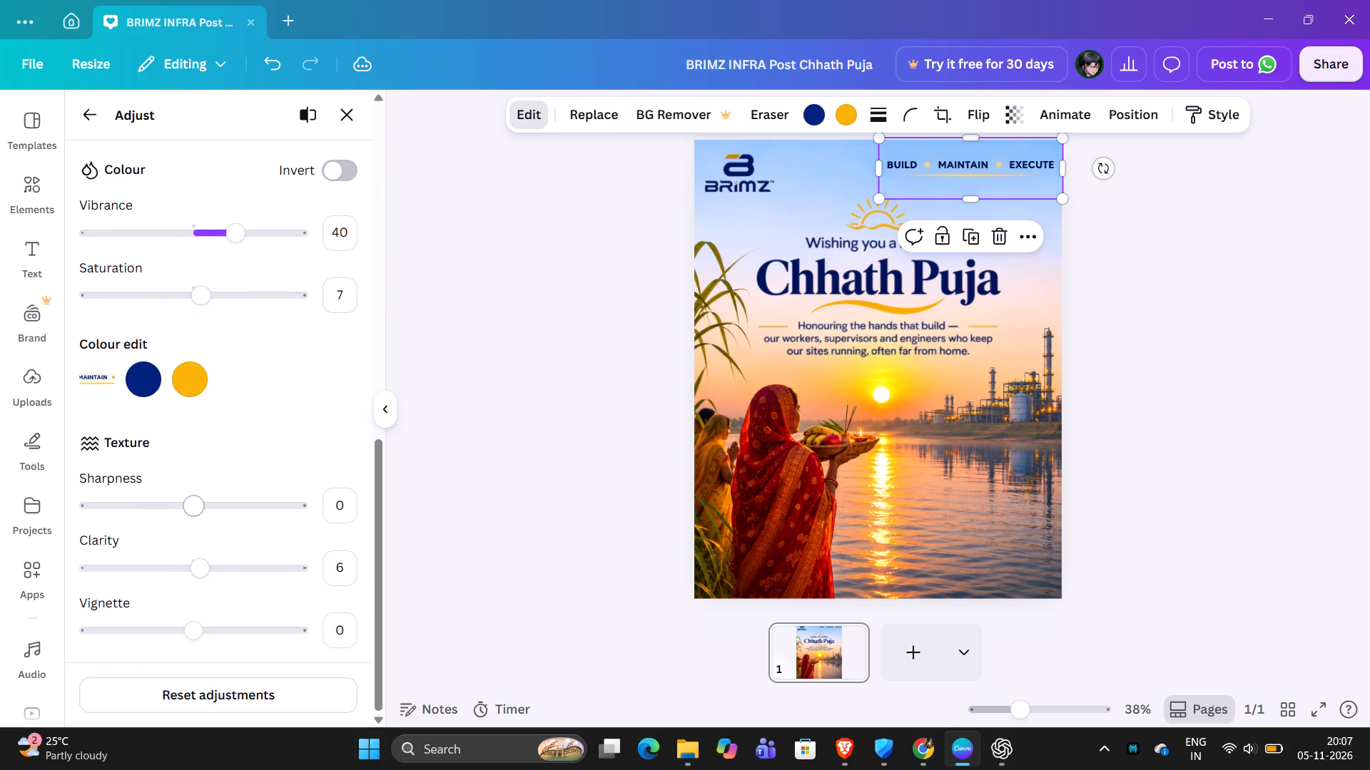
{"action": "left_click_drag", "start_coordinate": [196, 510], "coordinate": [226, 509]}
{"action": "left_click_drag", "start_coordinate": [206, 571], "coordinate": [250, 576]}
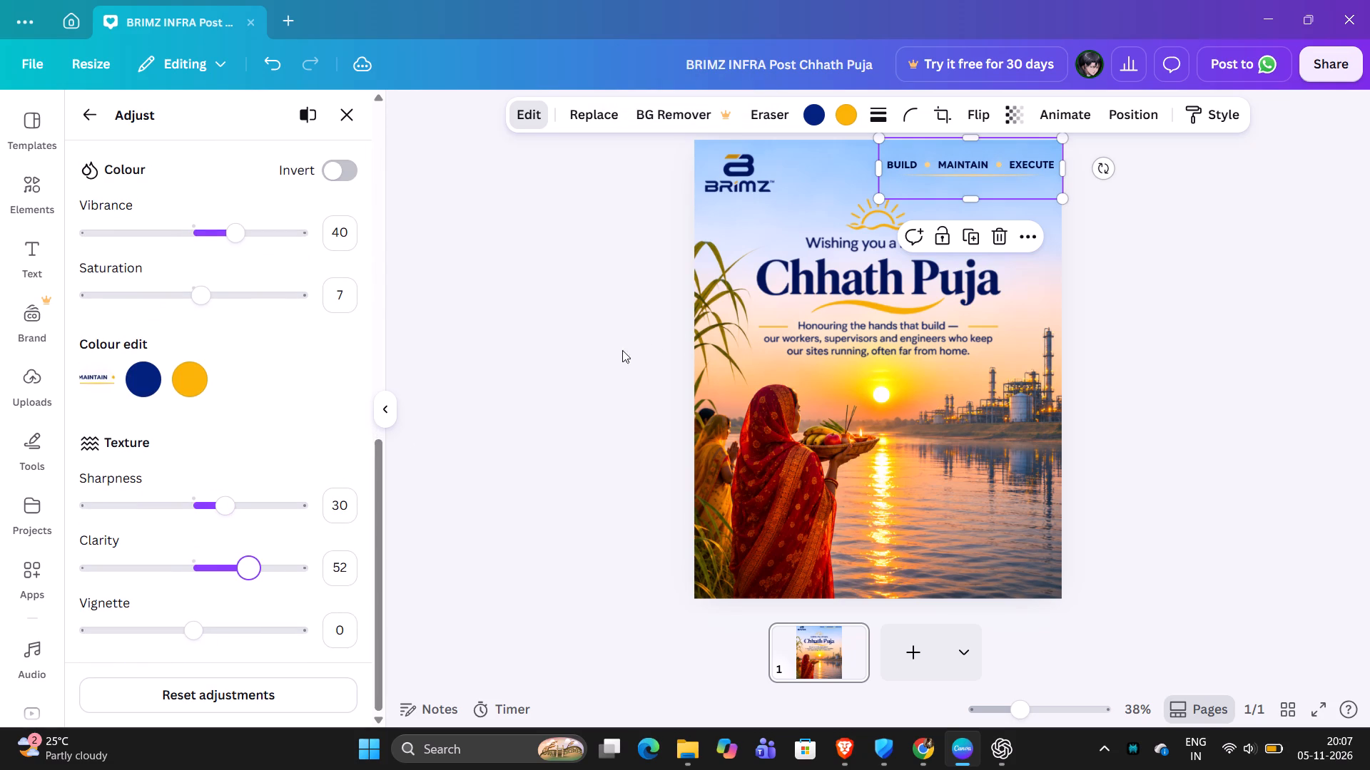
Auto-adjust the Chhath Puja greeting image, set its clarity to 42 and its sharpness to 32.
{"action": "left_click", "coordinate": [796, 324]}
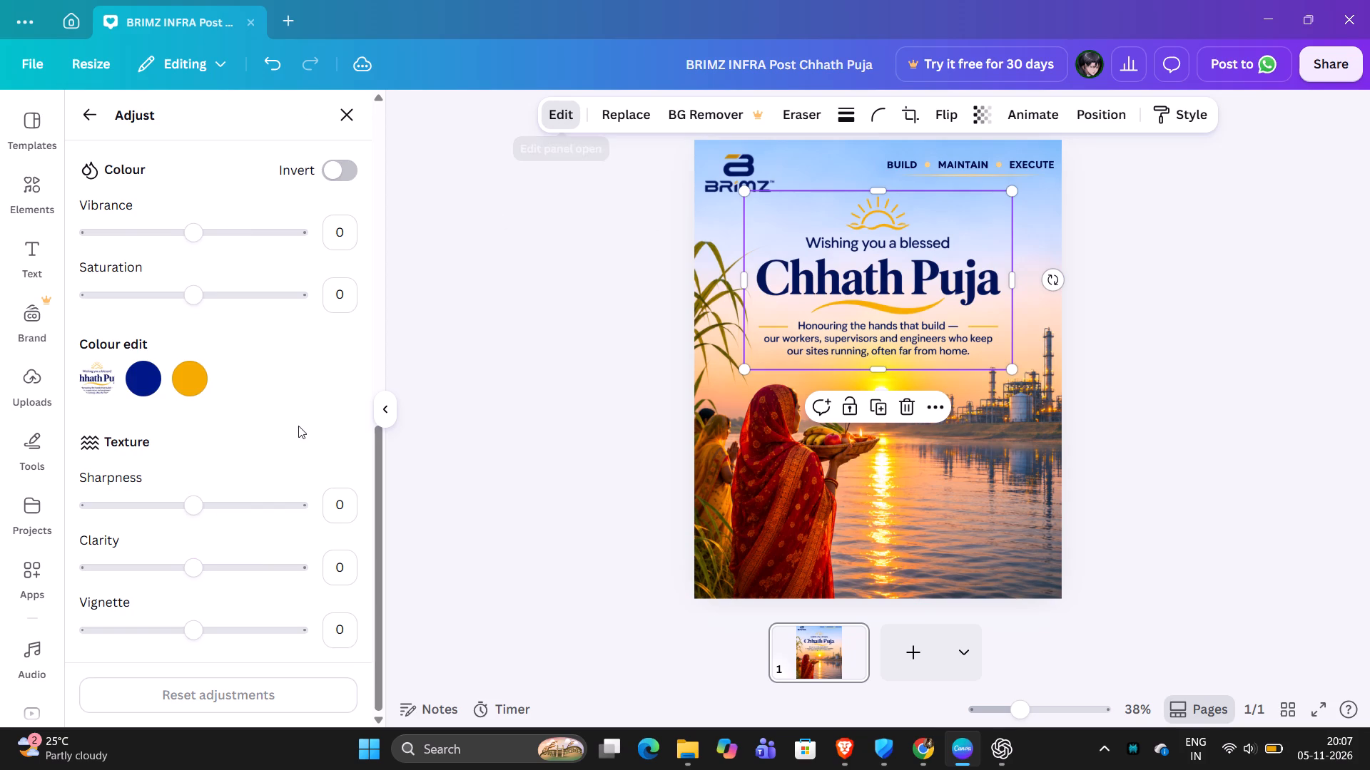
{"action": "scroll", "coordinate": [298, 426], "scroll_direction": "up", "scroll_amount": 7}
{"action": "left_click", "coordinate": [285, 244]}
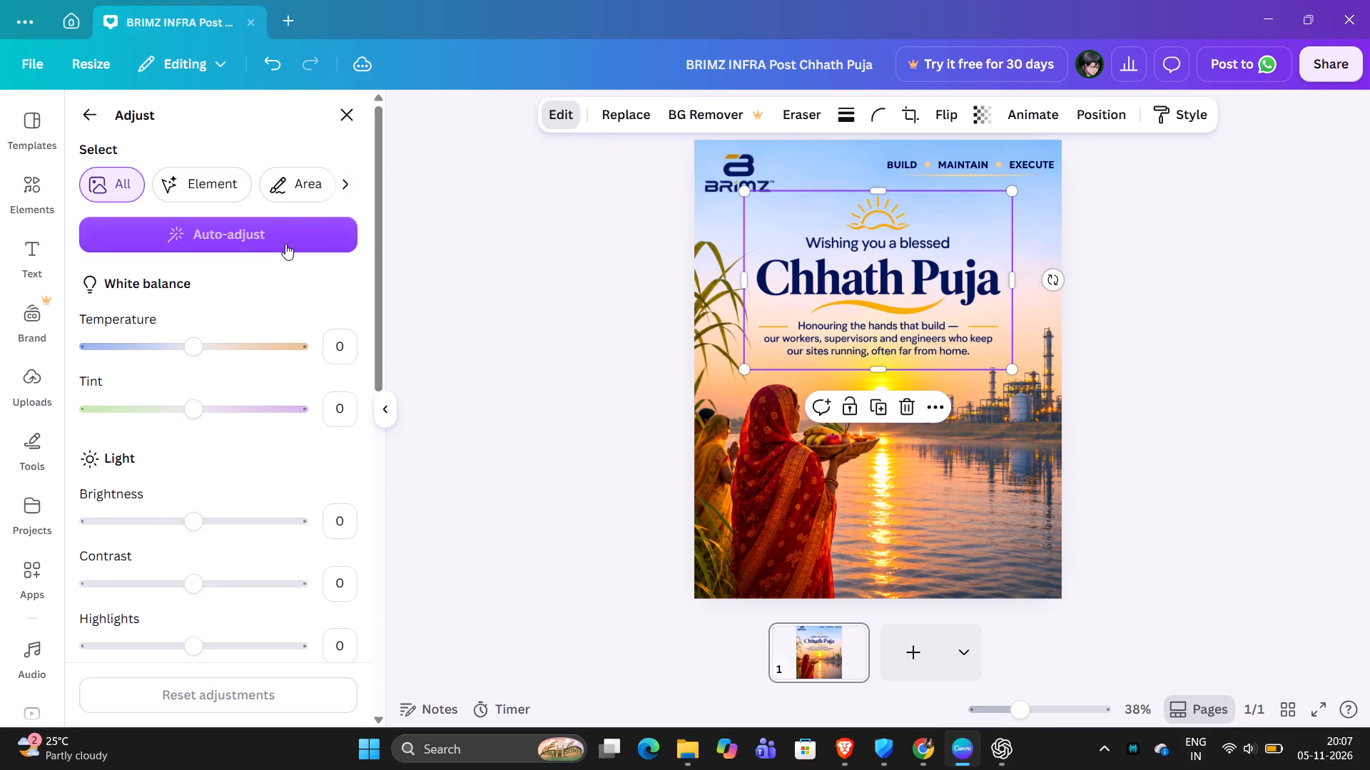
{"action": "scroll", "coordinate": [229, 333], "scroll_direction": "down", "scroll_amount": 5}
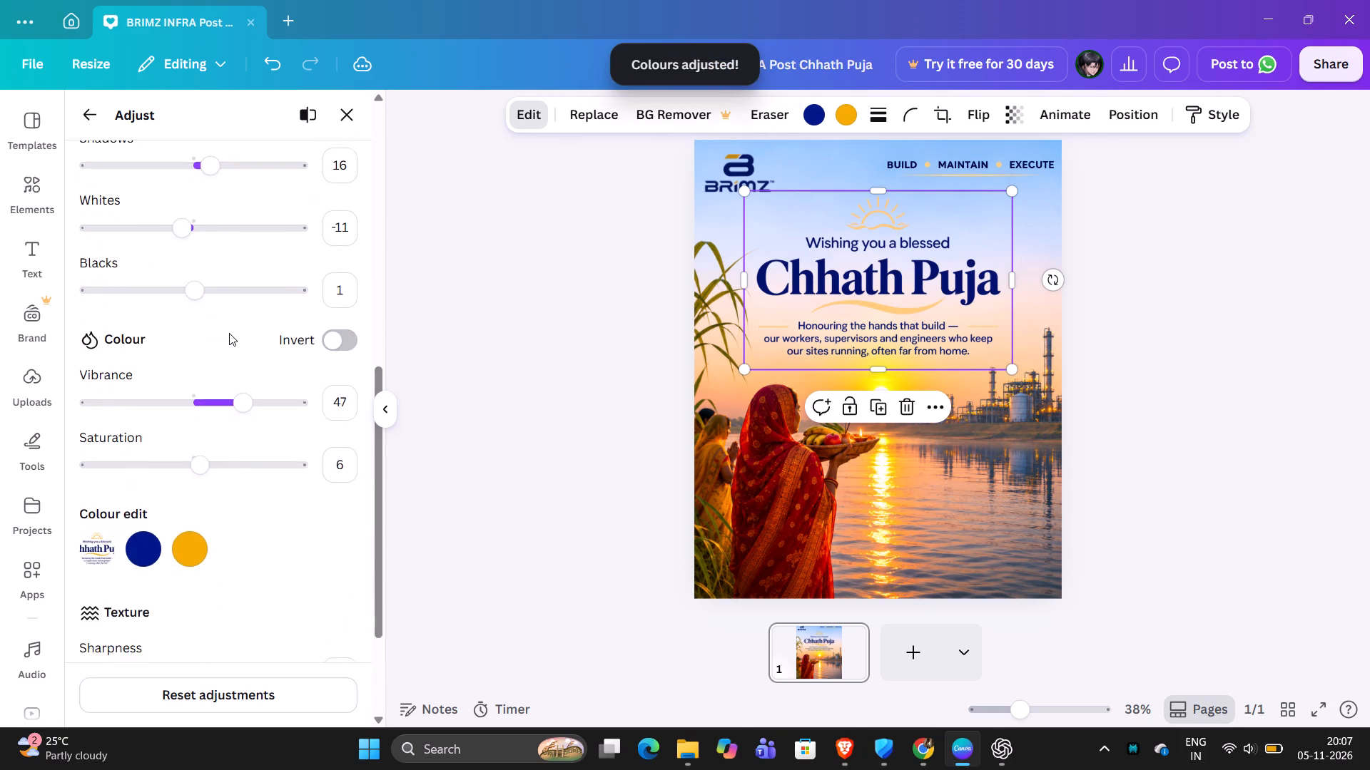
{"action": "scroll", "coordinate": [229, 333], "scroll_direction": "down", "scroll_amount": 4}
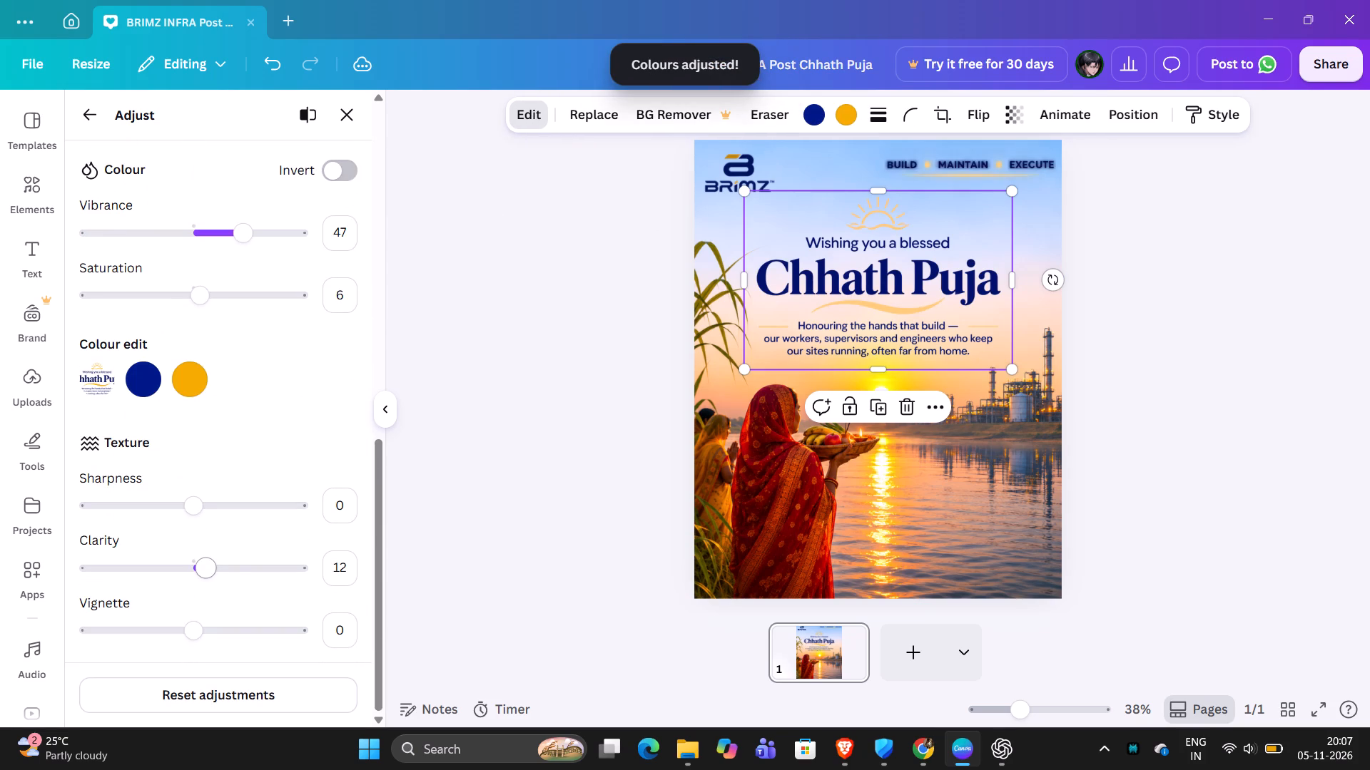
{"action": "left_click_drag", "start_coordinate": [205, 568], "coordinate": [178, 570]}
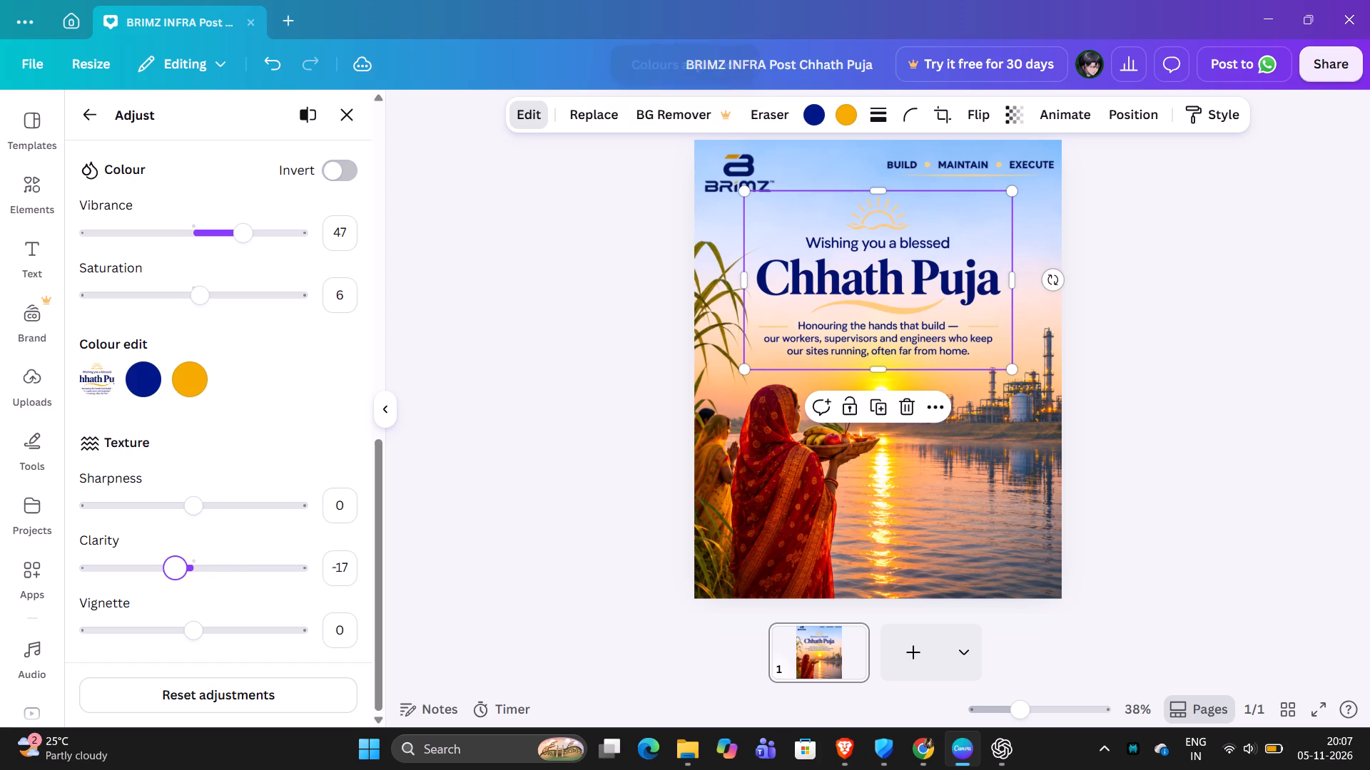
{"action": "left_click_drag", "start_coordinate": [178, 570], "coordinate": [238, 571]}
{"action": "left_click_drag", "start_coordinate": [204, 503], "coordinate": [229, 503]}
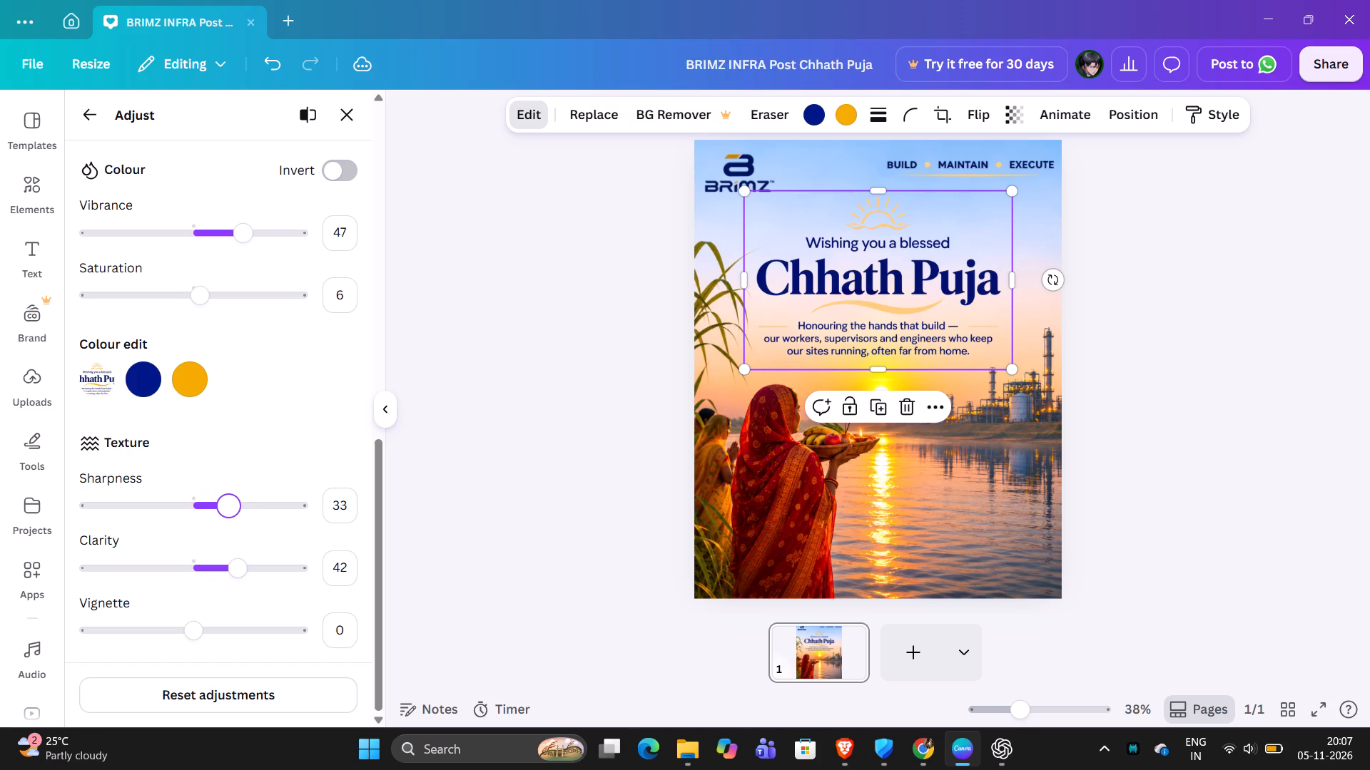
{"action": "left_click_drag", "start_coordinate": [229, 503], "coordinate": [228, 505]}
Set the greeting image's brightness to -34 and shadows to about 18, review its other adjustments, and deselect it.
{"action": "scroll", "coordinate": [228, 505], "scroll_direction": "up", "scroll_amount": 5}
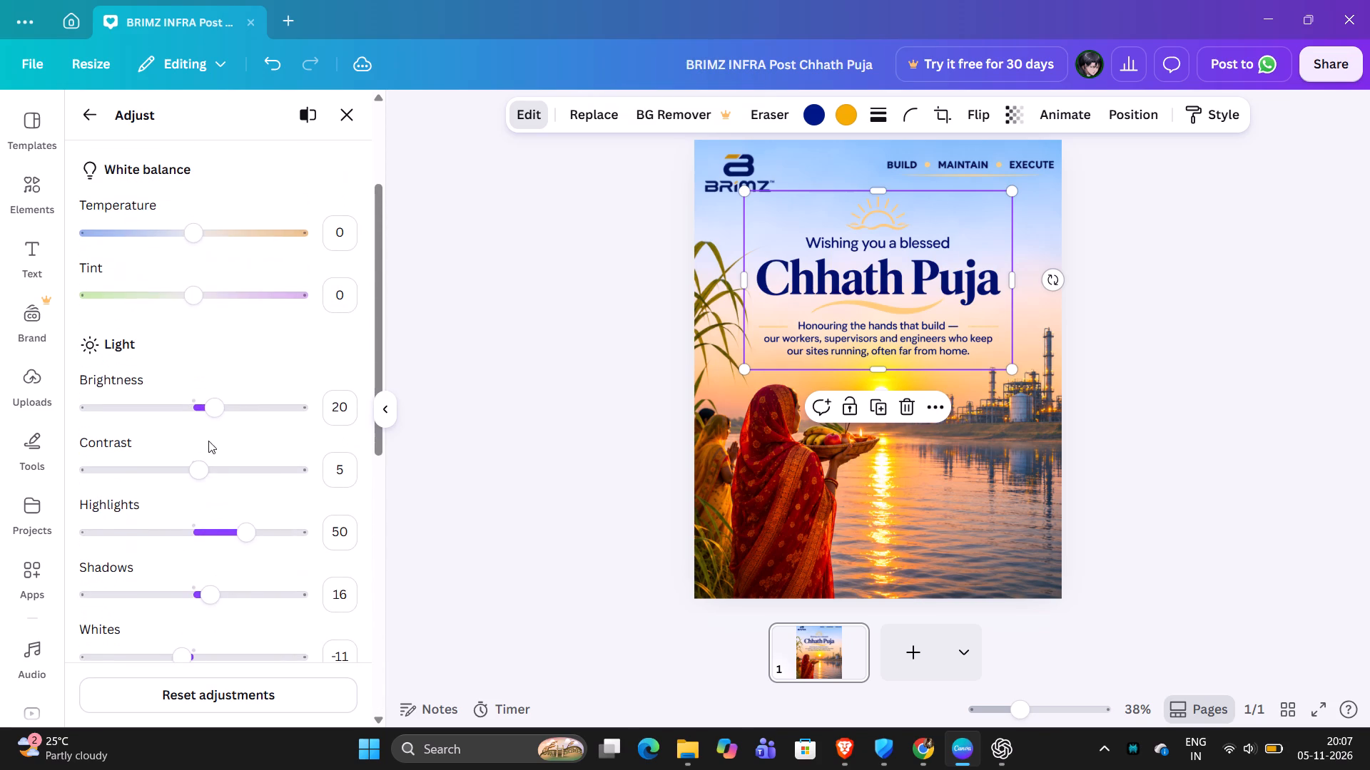
{"action": "left_click_drag", "start_coordinate": [213, 408], "coordinate": [164, 411]}
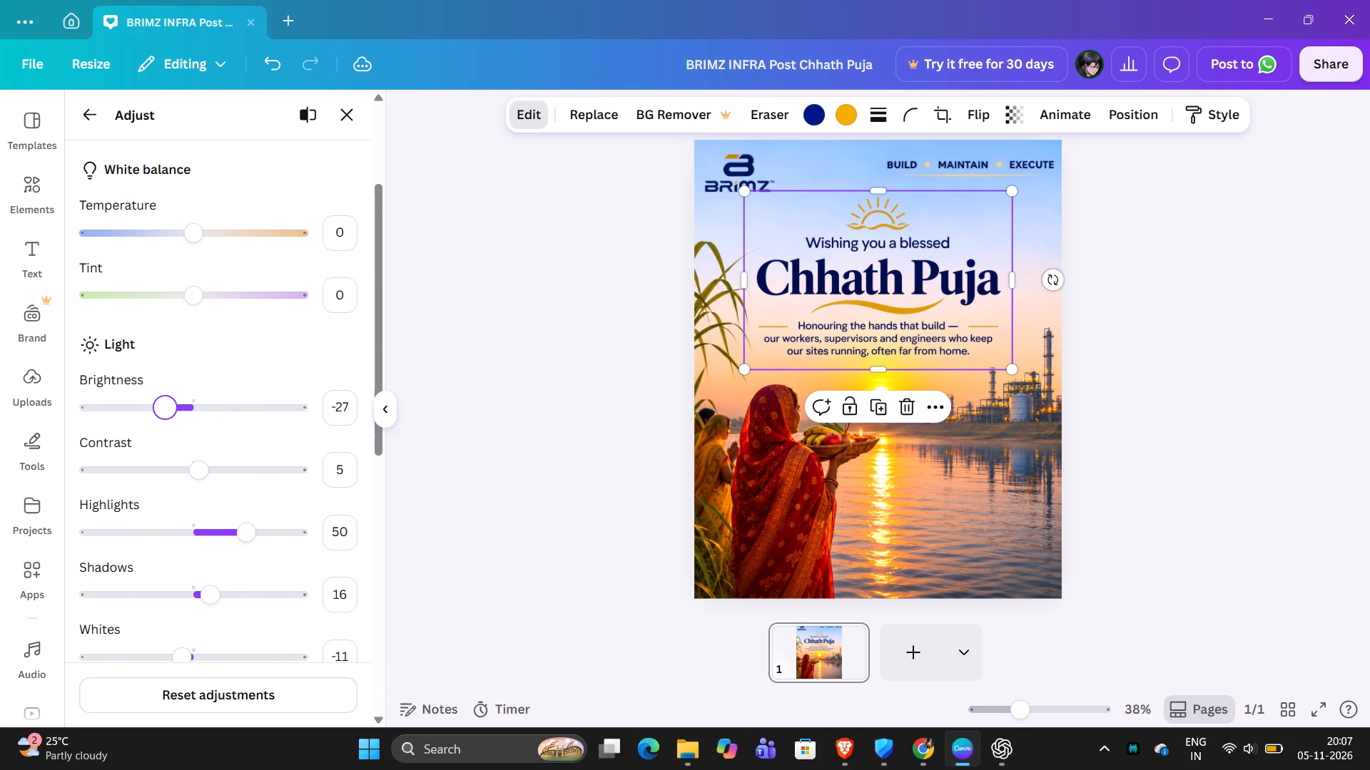
{"action": "left_click_drag", "start_coordinate": [164, 411], "coordinate": [157, 412]}
{"action": "scroll", "coordinate": [210, 547], "scroll_direction": "down", "scroll_amount": 1}
{"action": "left_click_drag", "start_coordinate": [207, 554], "coordinate": [191, 559]}
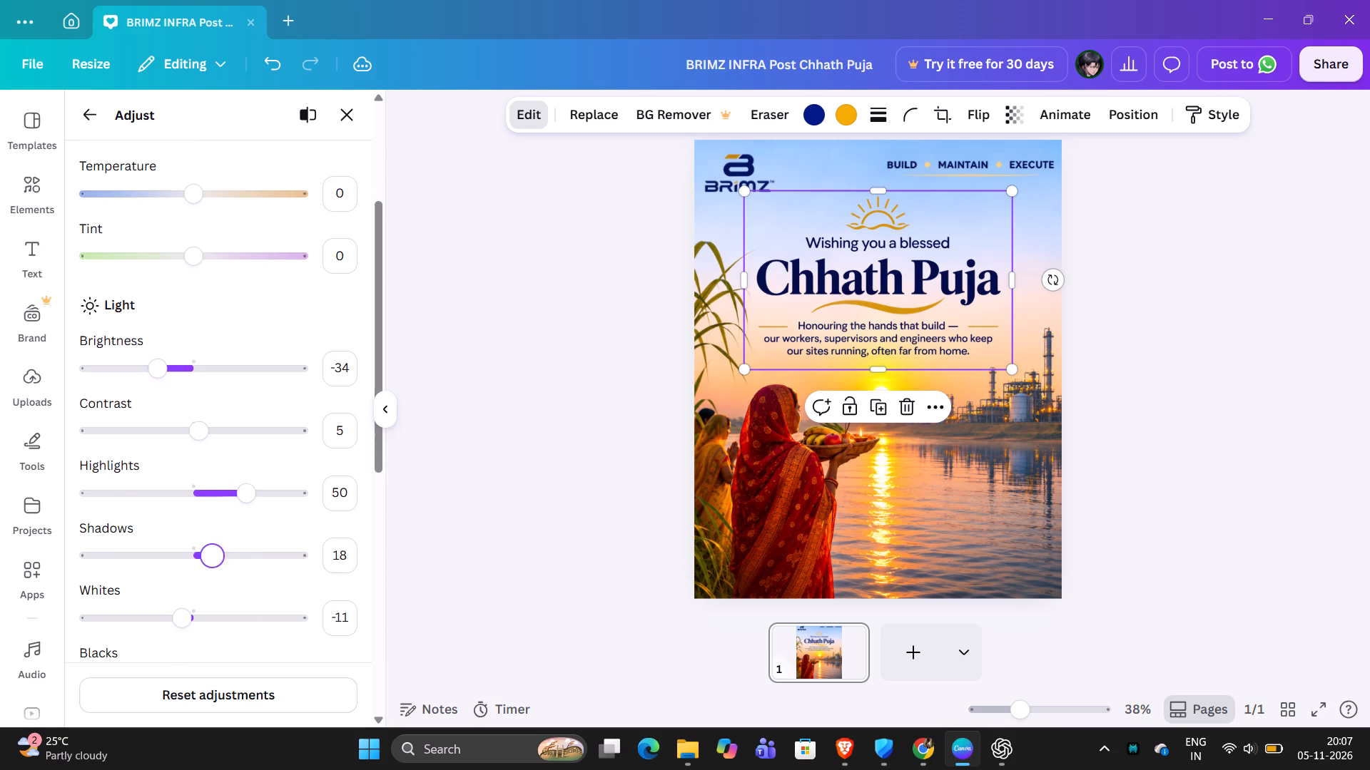
{"action": "left_click_drag", "start_coordinate": [191, 559], "coordinate": [213, 564]}
{"action": "scroll", "coordinate": [213, 564], "scroll_direction": "up", "scroll_amount": 4}
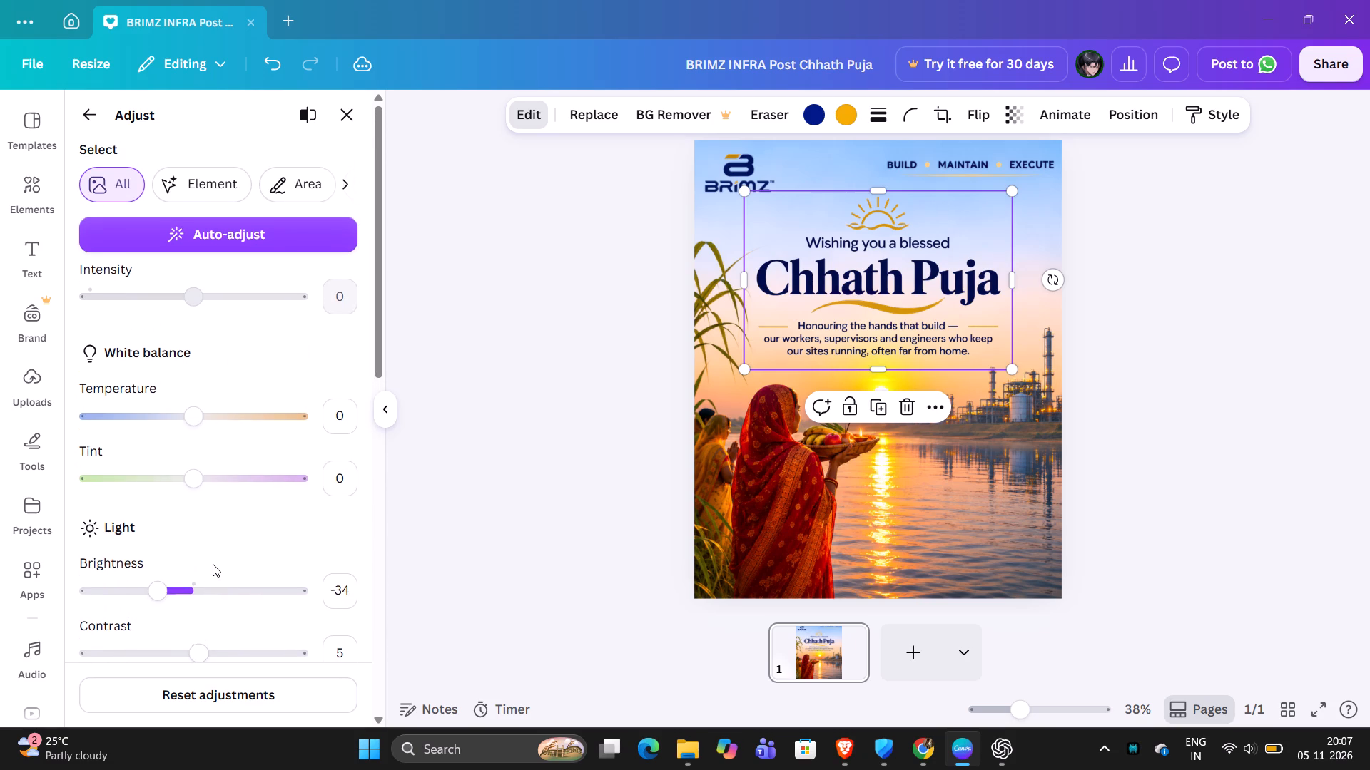
{"action": "scroll", "coordinate": [213, 564], "scroll_direction": "down", "scroll_amount": 8}
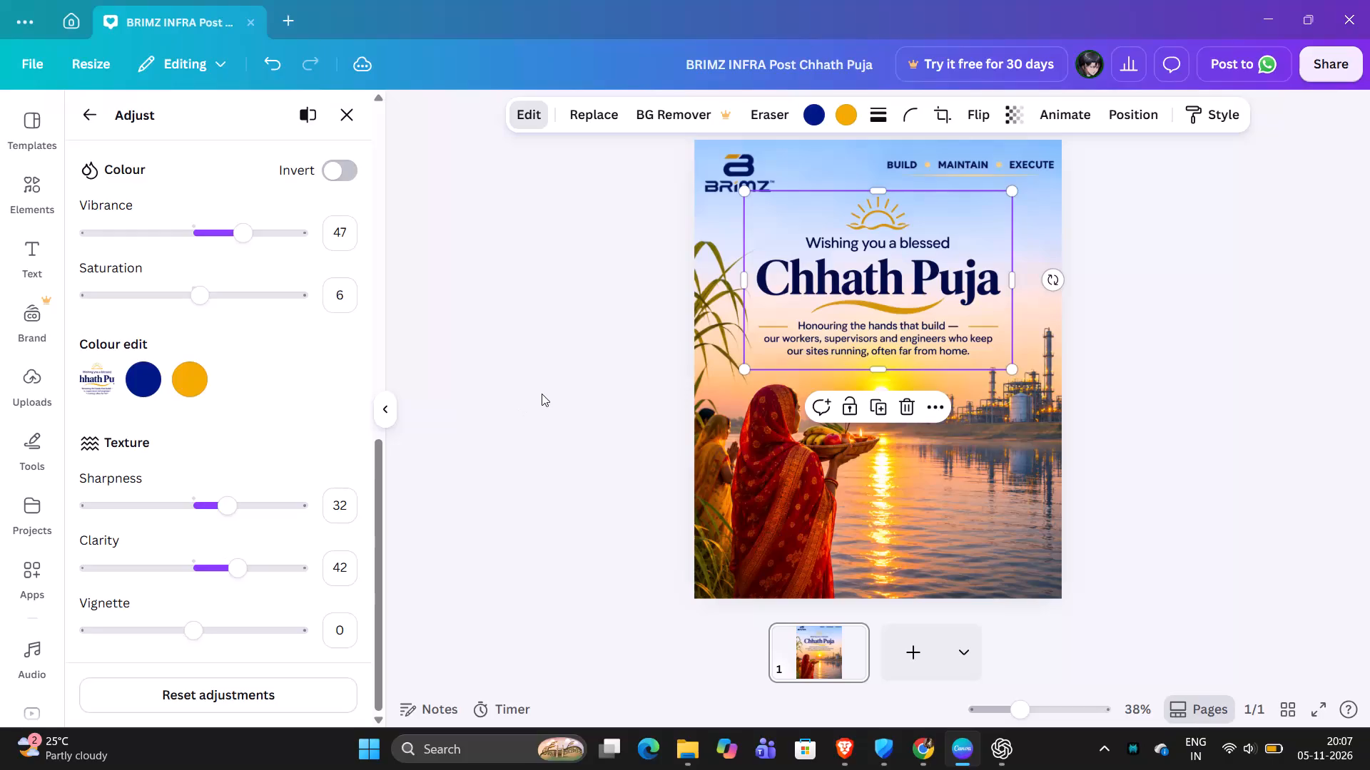
{"action": "left_click", "coordinate": [542, 392]}
{"action": "left_click", "coordinate": [542, 392]}
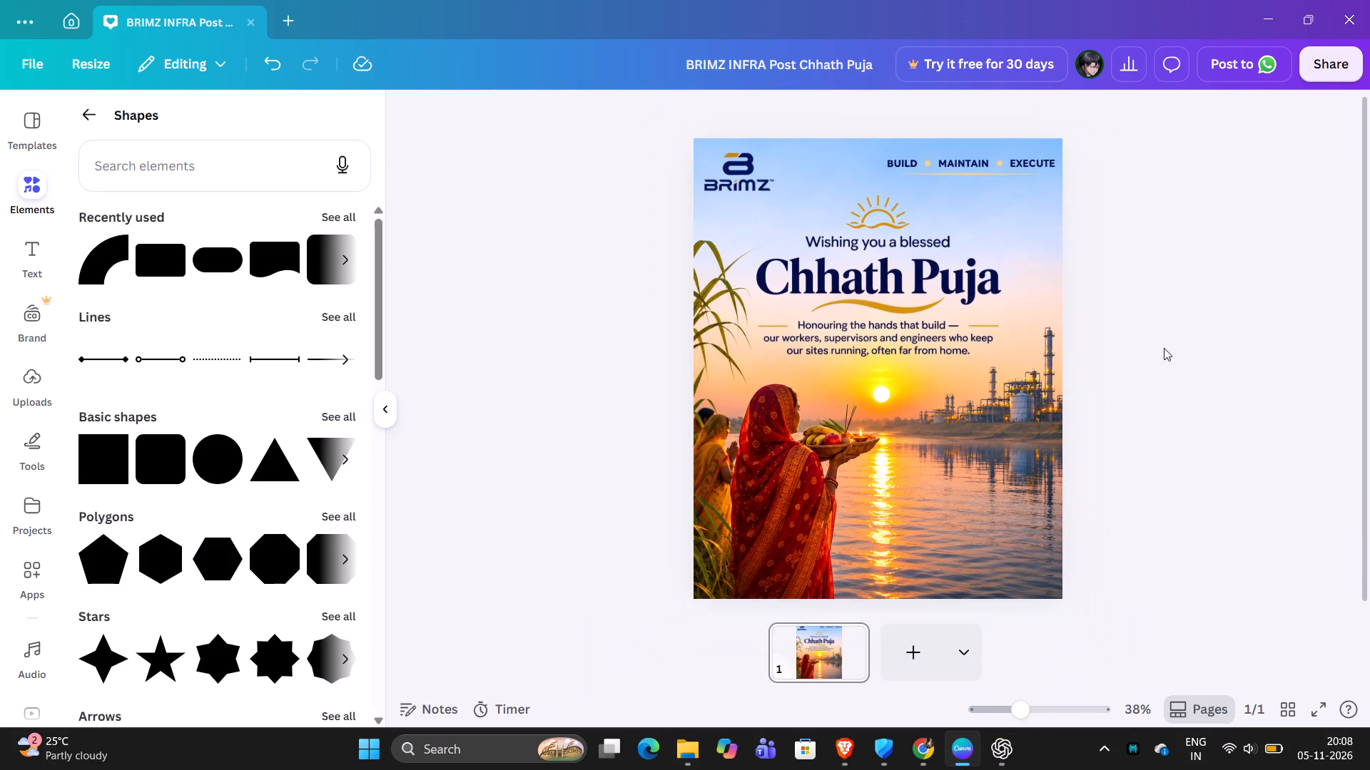
{"action": "left_click", "coordinate": [113, 472]}
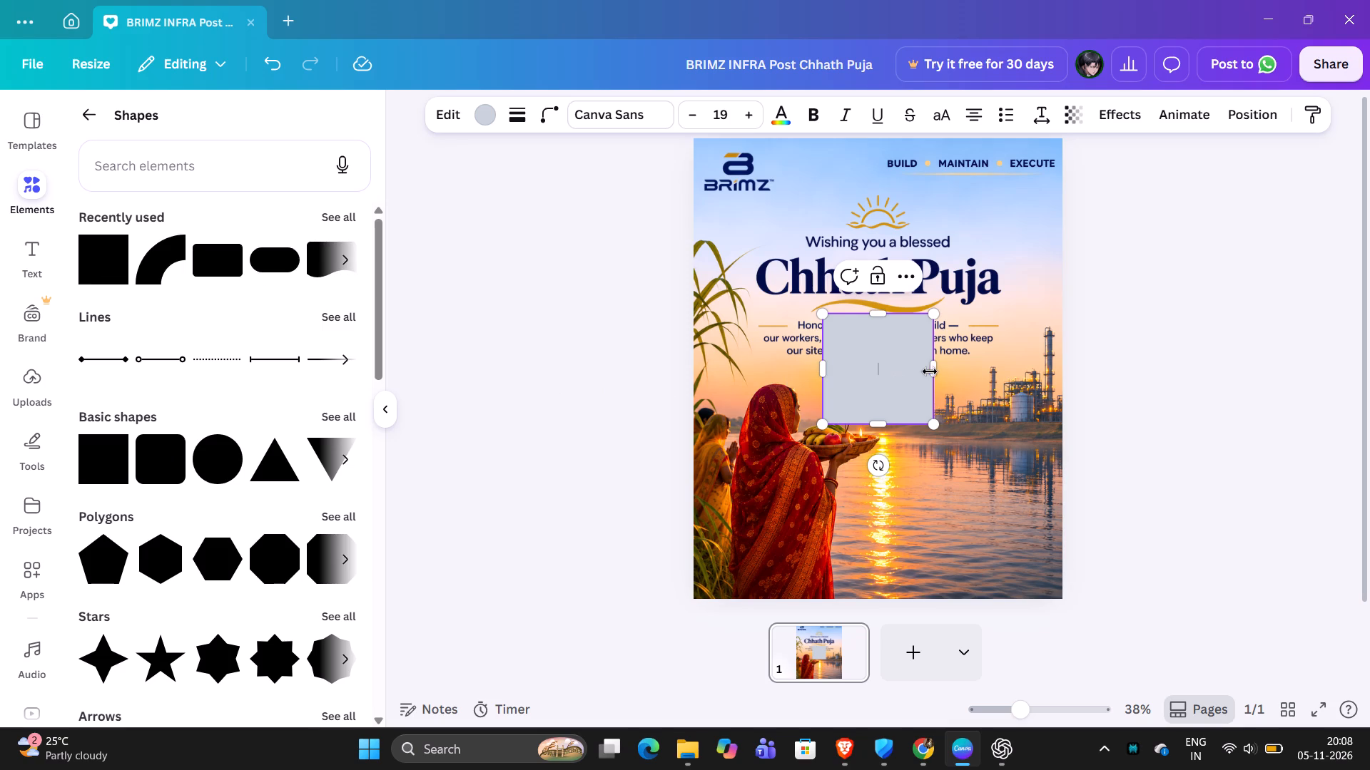
{"action": "left_click_drag", "start_coordinate": [933, 371], "coordinate": [861, 375]}
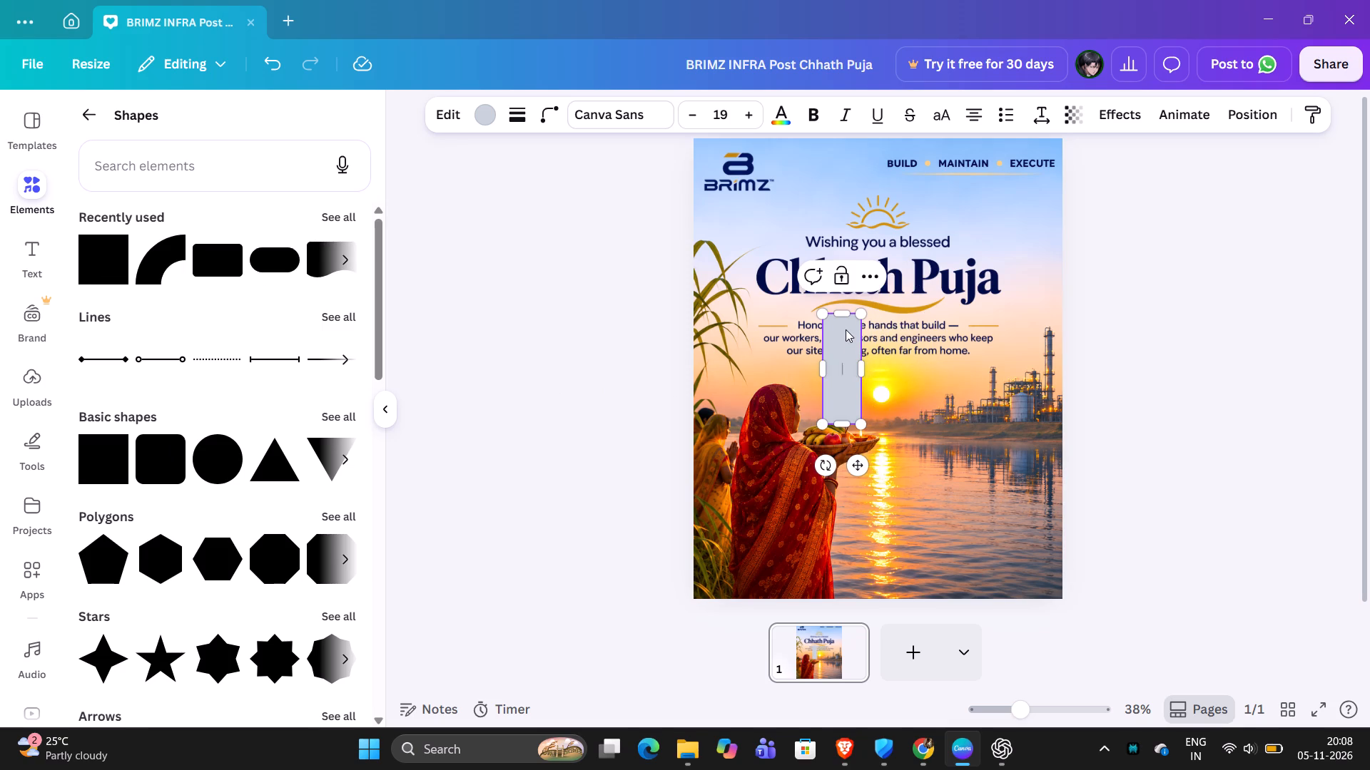
{"action": "left_click_drag", "start_coordinate": [845, 313], "coordinate": [846, 369]}
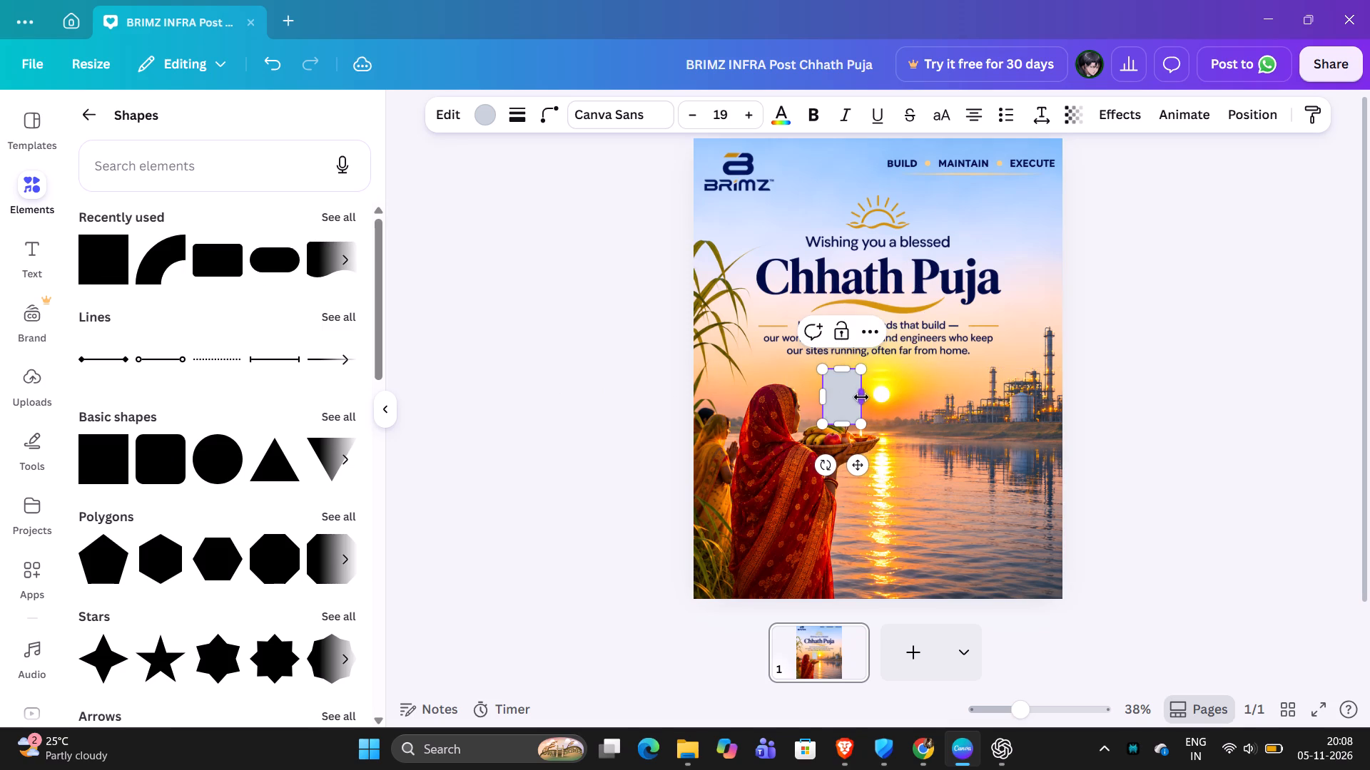
{"action": "left_click_drag", "start_coordinate": [861, 399], "coordinate": [848, 400]}
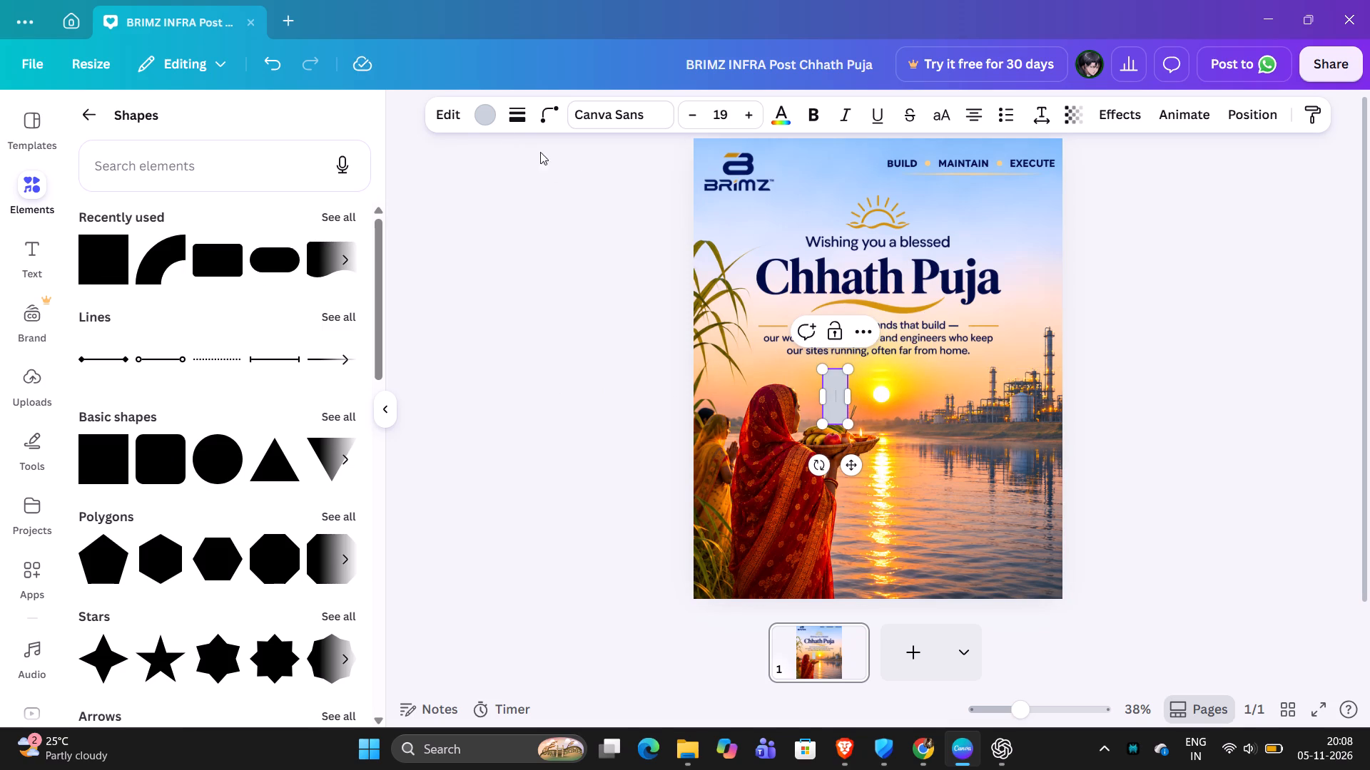
{"action": "left_click", "coordinate": [487, 116]}
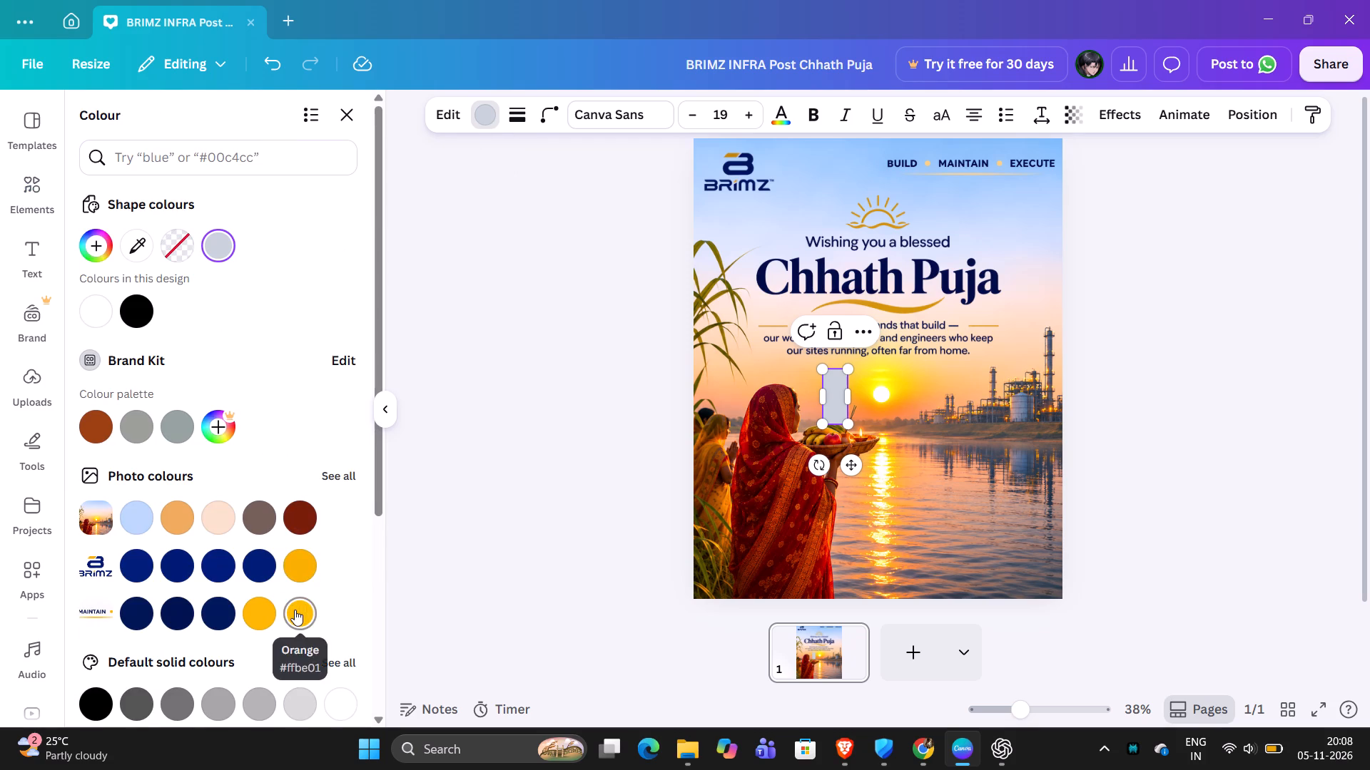
{"action": "left_click", "coordinate": [298, 560]}
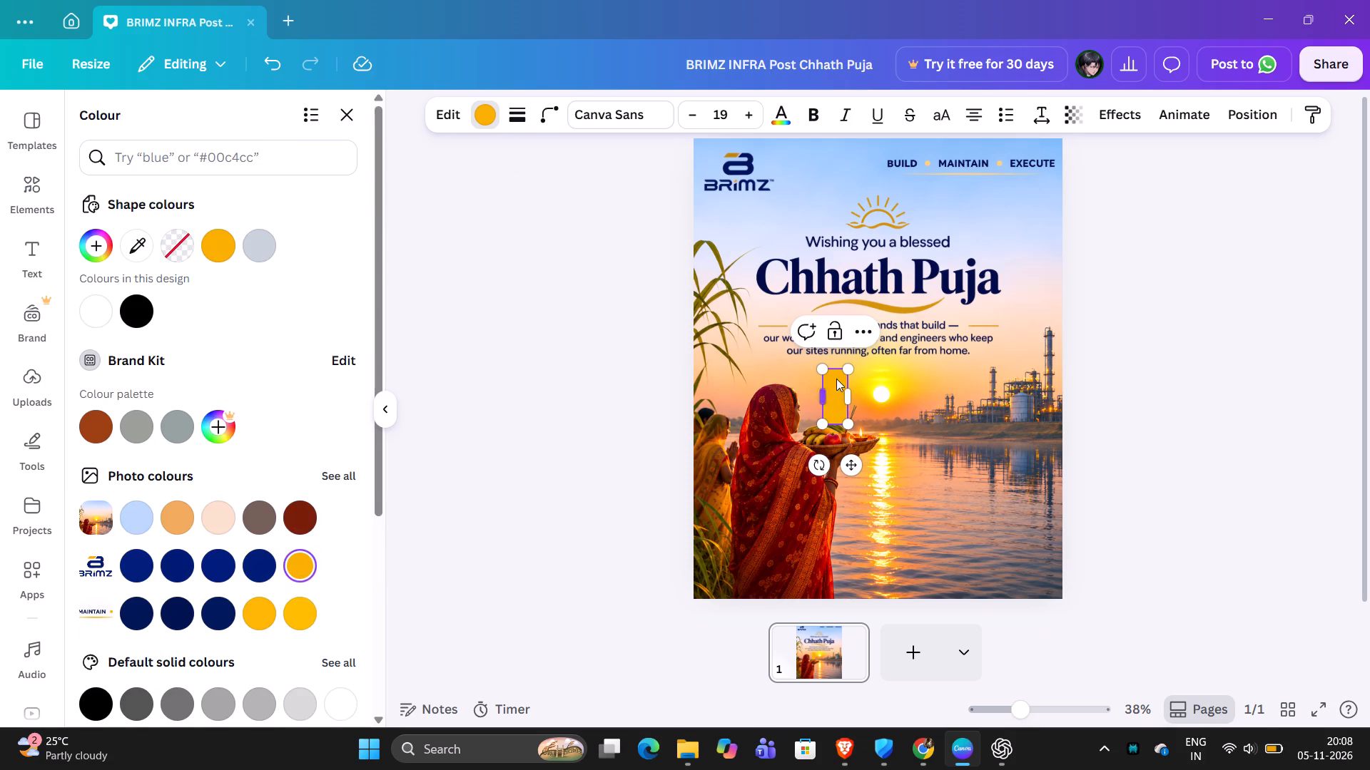
Shrink the orange bar further and place it on the water between the sun's reflection and the refinery.
{"action": "left_click_drag", "start_coordinate": [848, 371], "coordinate": [841, 384]}
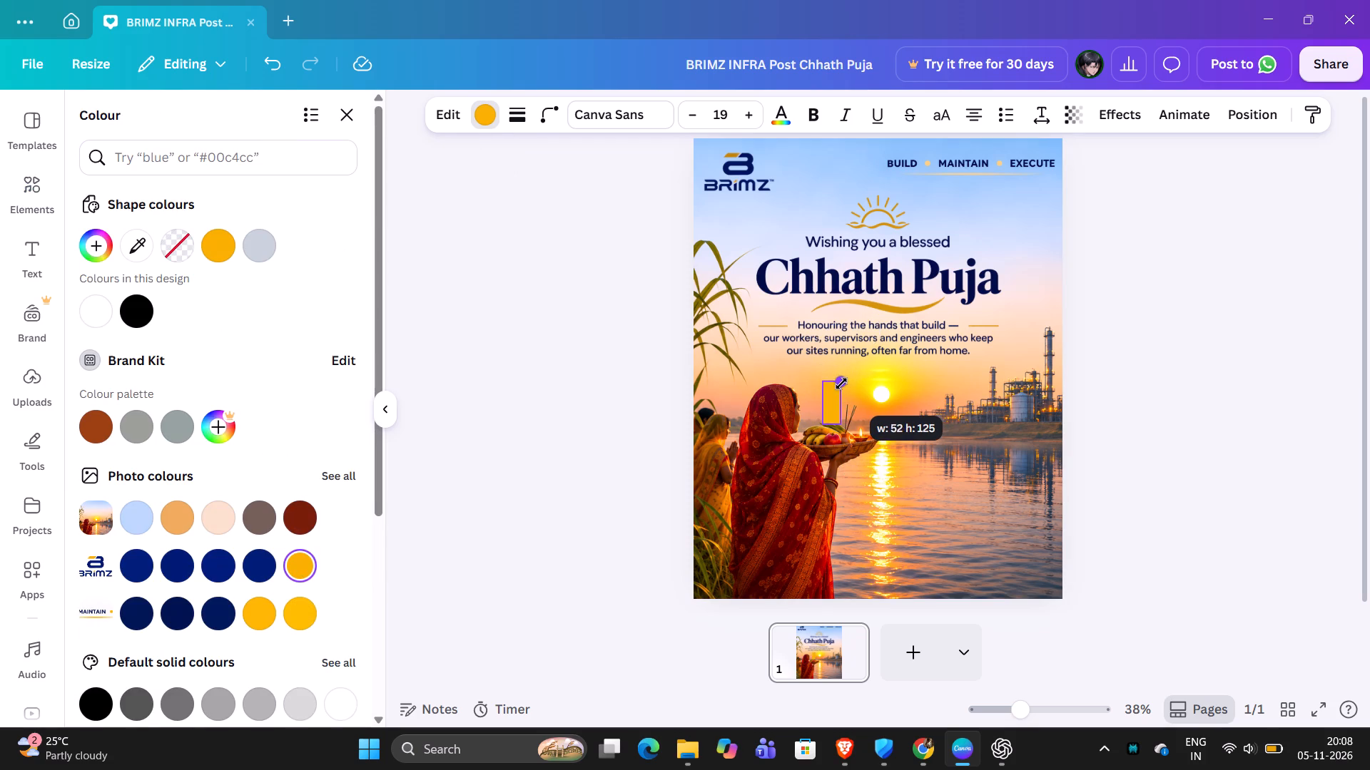
{"action": "left_click_drag", "start_coordinate": [841, 384], "coordinate": [836, 388]}
{"action": "left_click_drag", "start_coordinate": [846, 464], "coordinate": [856, 467]}
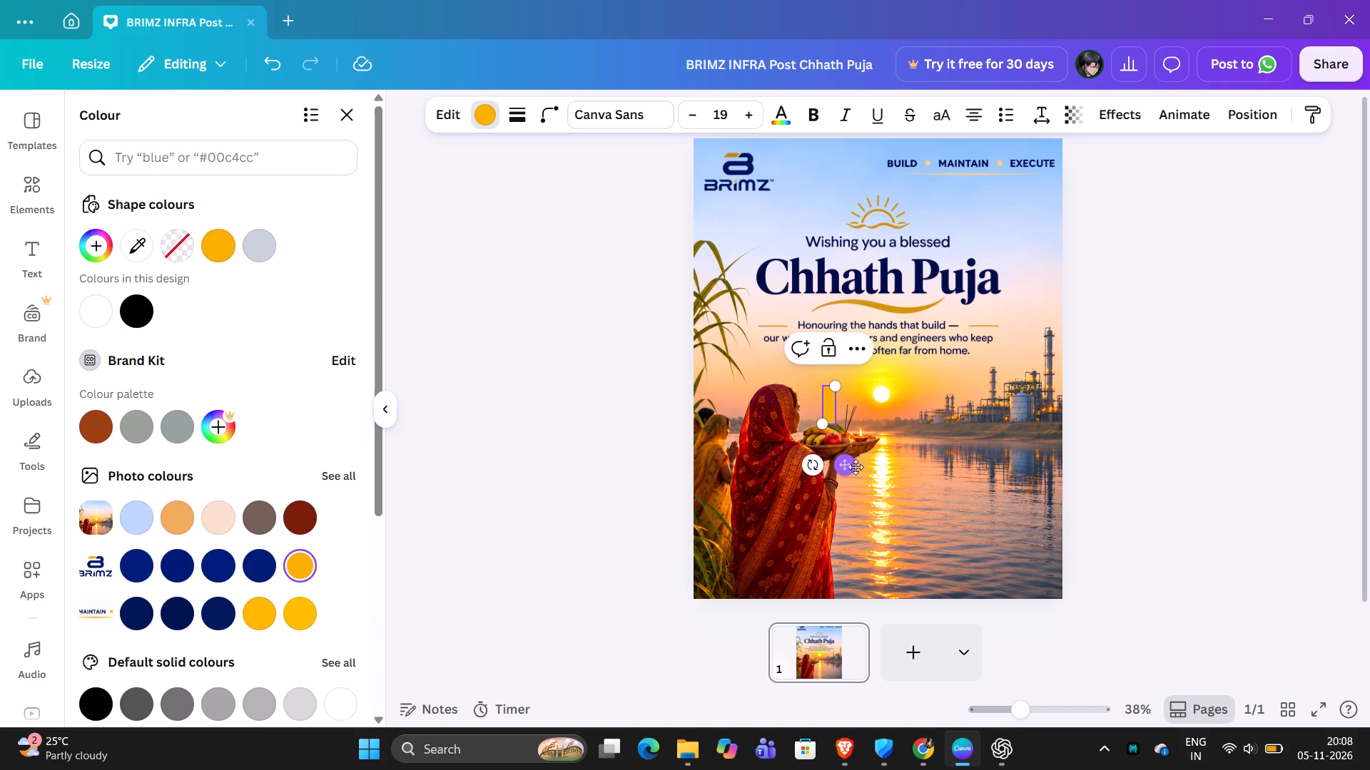
{"action": "left_click_drag", "start_coordinate": [856, 467], "coordinate": [947, 507]}
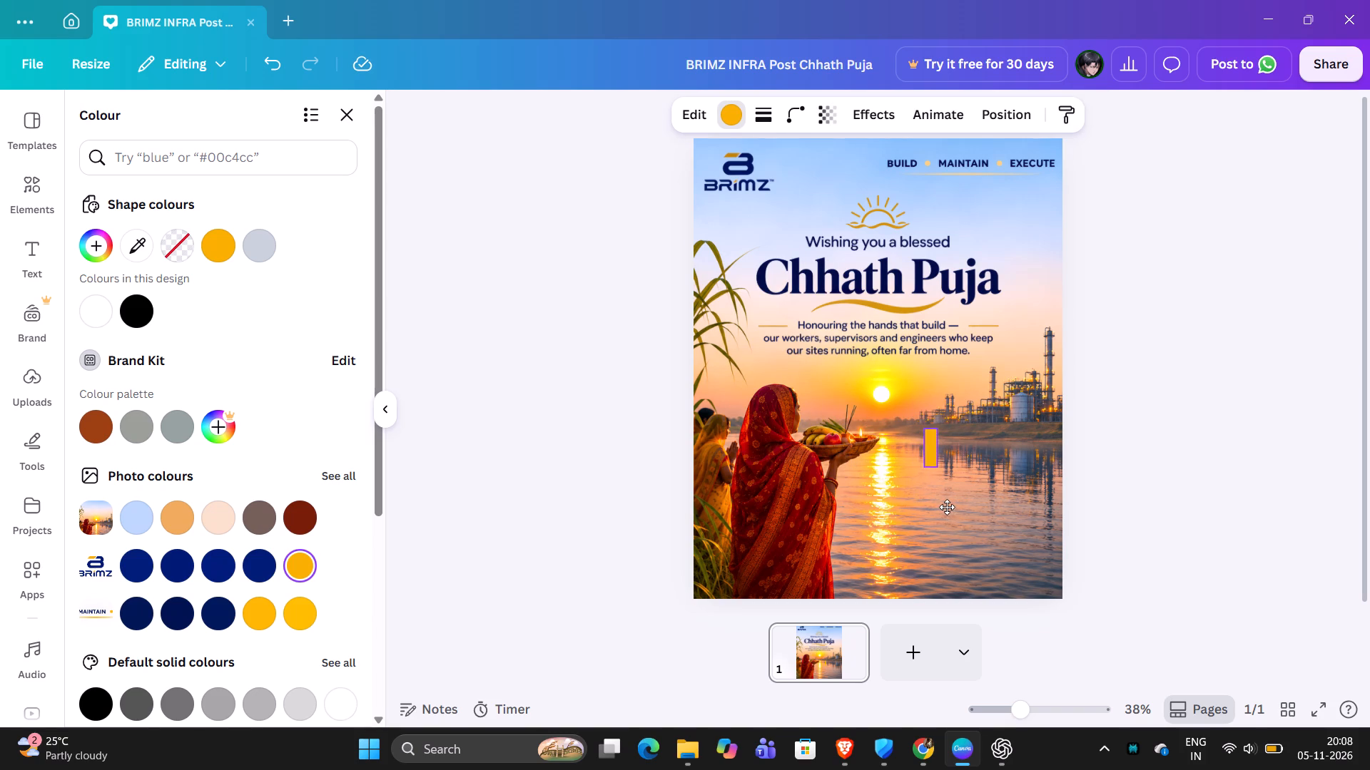
{"action": "left_click_drag", "start_coordinate": [947, 507], "coordinate": [932, 508]}
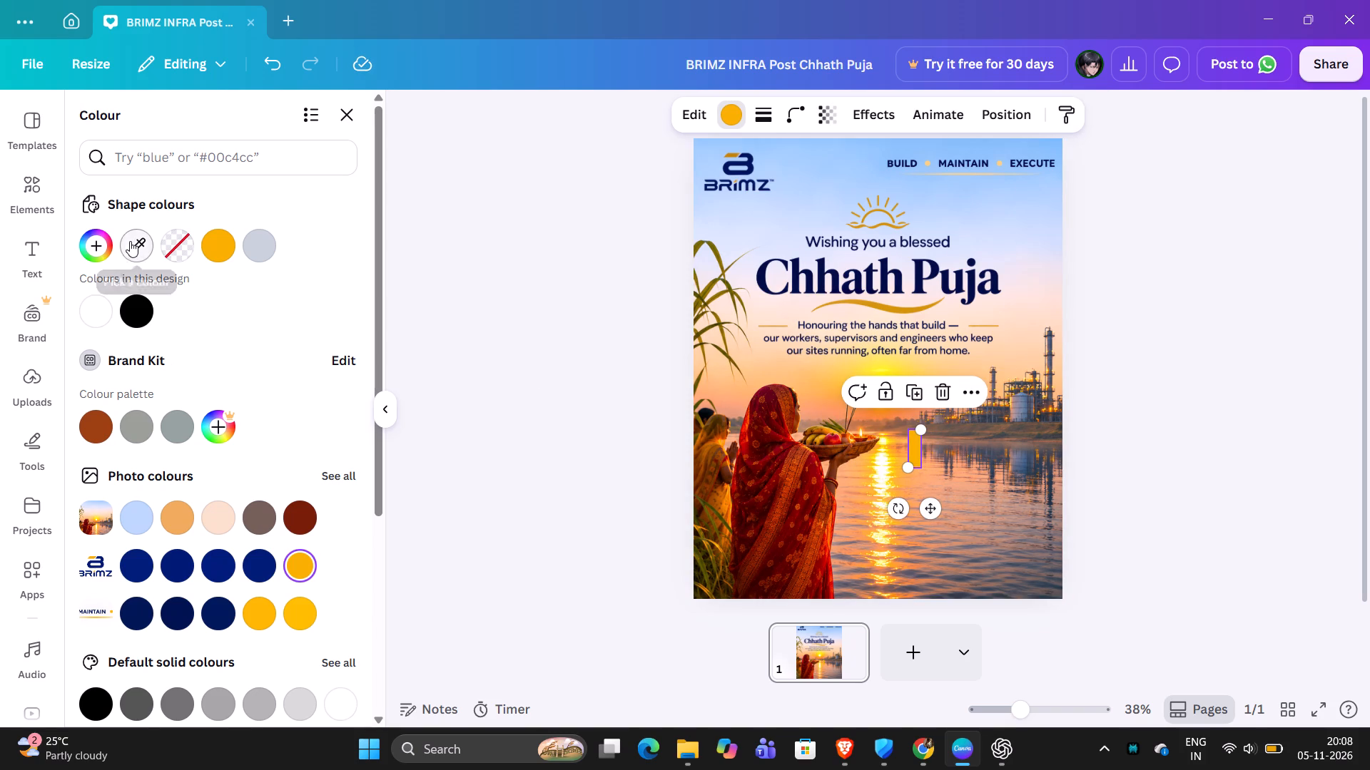
Add a subheading text box and reduce its font size to 26.
{"action": "left_click", "coordinate": [30, 242]}
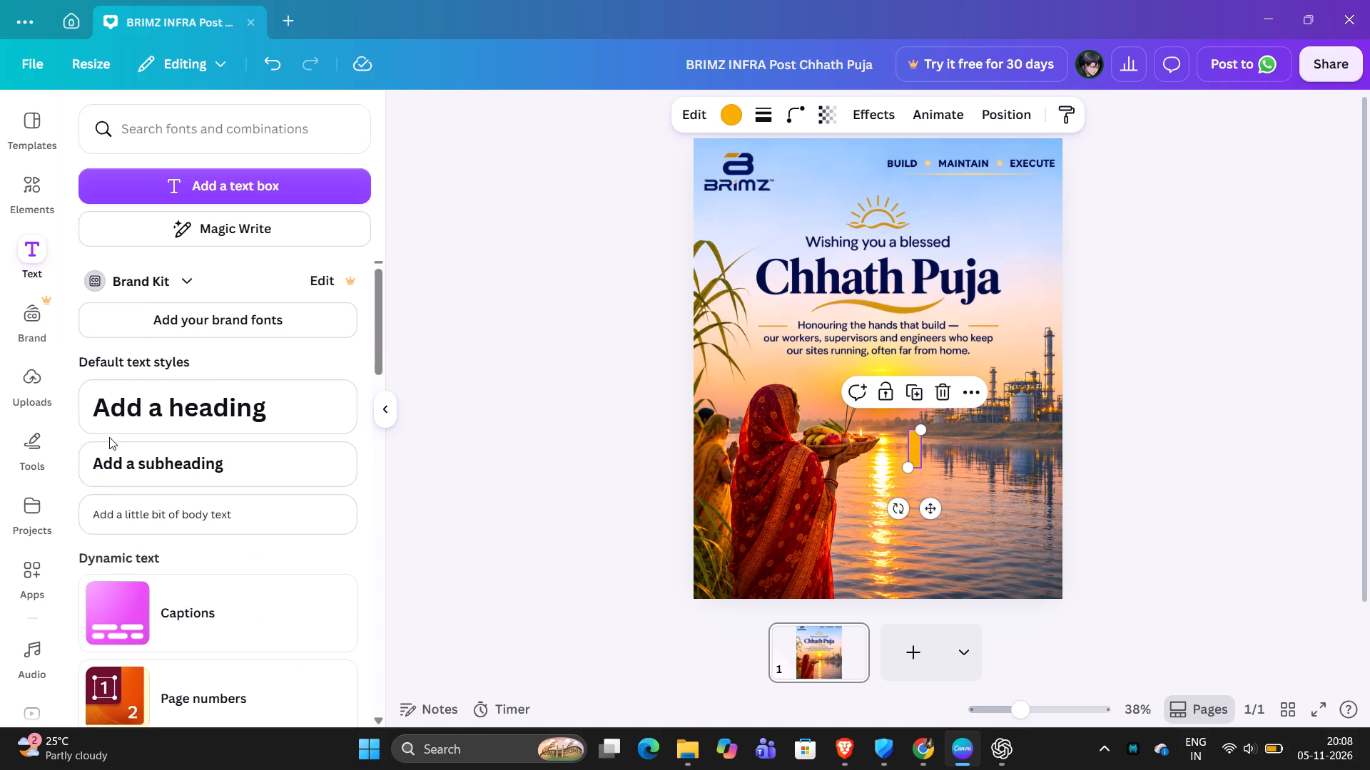
{"action": "left_click", "coordinate": [191, 463]}
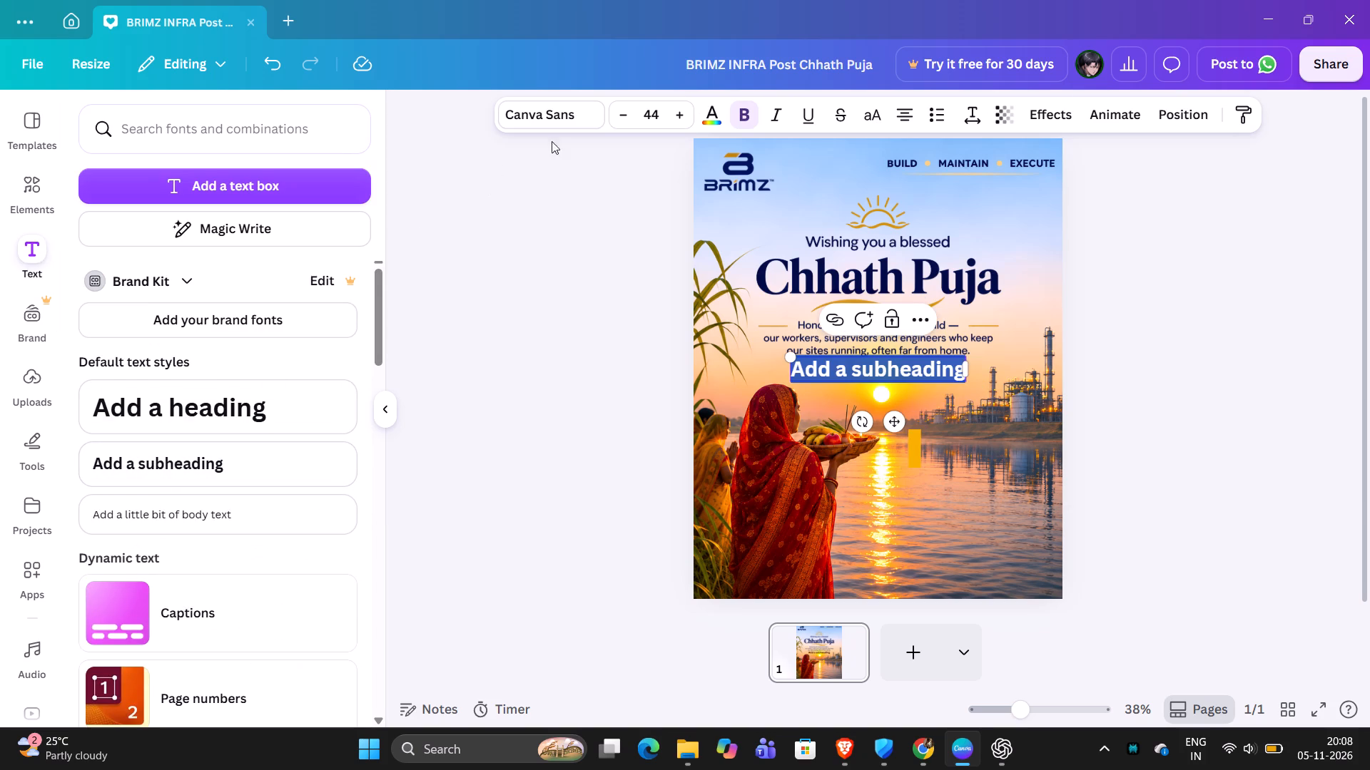
{"action": "triple_click", "coordinate": [624, 118]}
{"action": "triple_click", "coordinate": [624, 118]}
{"action": "triple_click", "coordinate": [624, 118]}
{"action": "triple_click", "coordinate": [624, 118]}
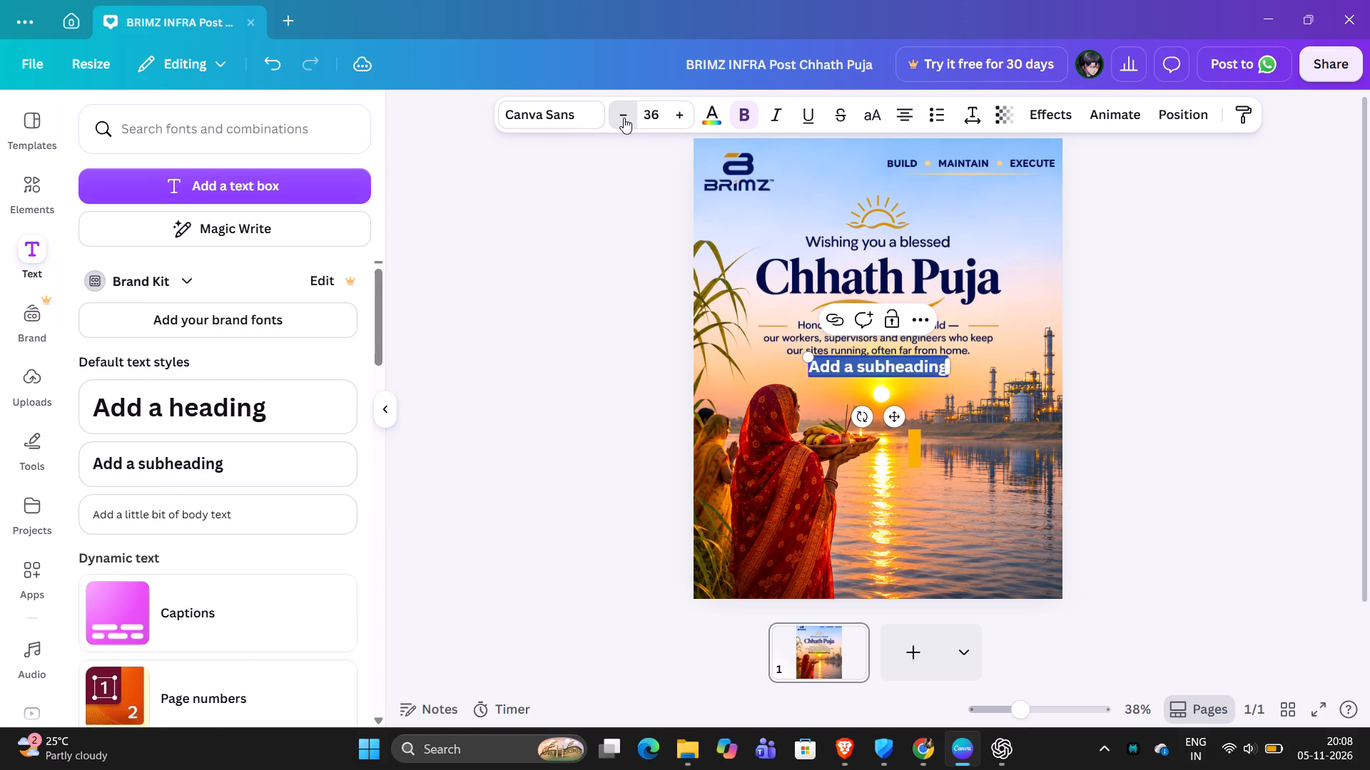
{"action": "triple_click", "coordinate": [624, 118]}
{"action": "left_click", "coordinate": [624, 118]}
{"action": "left_click", "coordinate": [624, 118]}
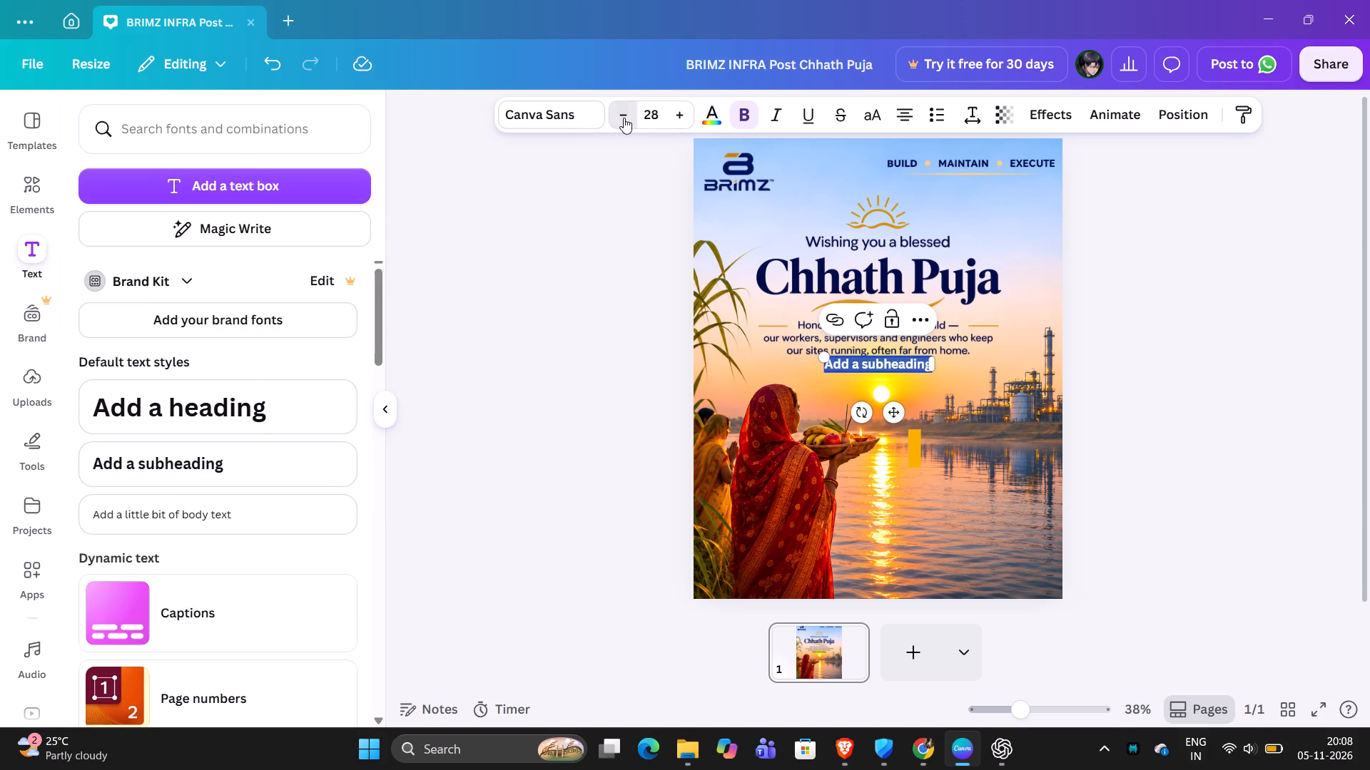
{"action": "left_click", "coordinate": [624, 118]}
Change the subheading's font to Open Sauce.
{"action": "left_click", "coordinate": [582, 115]}
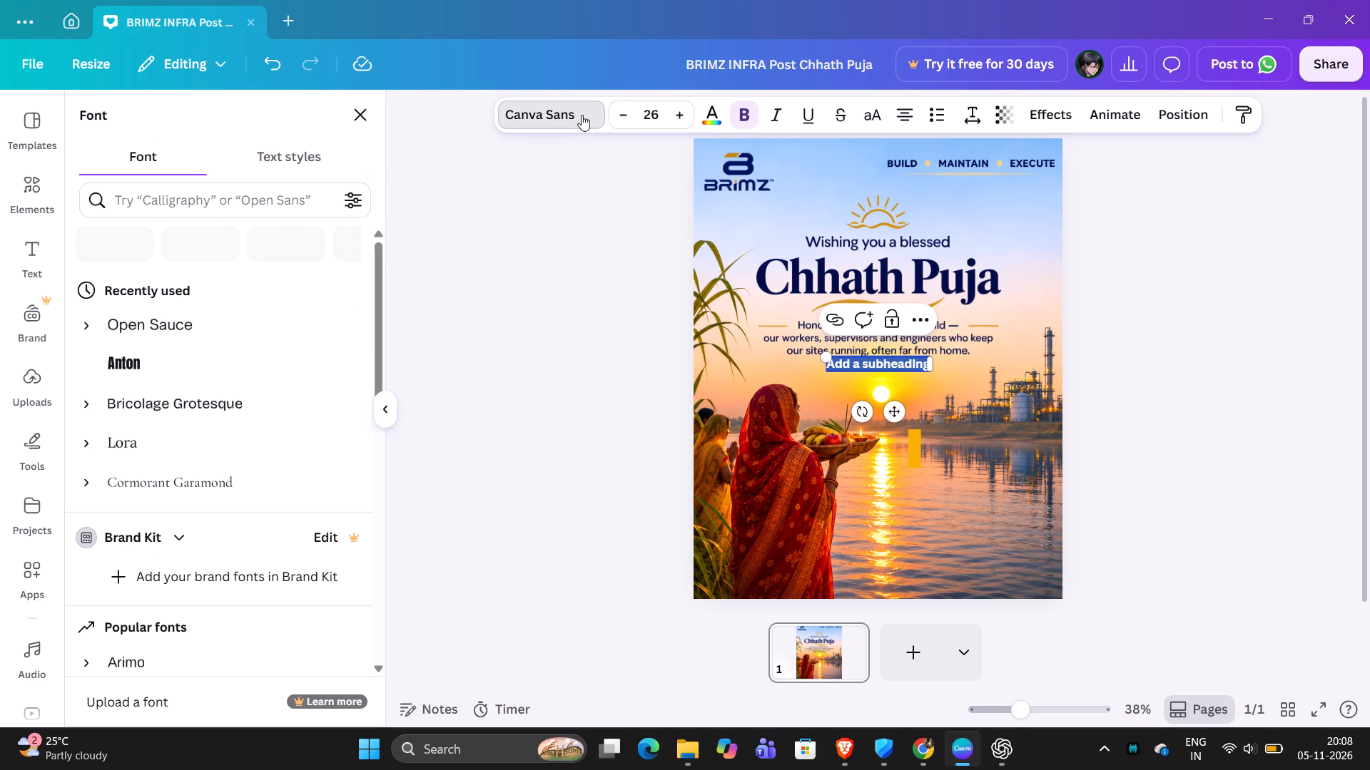
{"action": "scroll", "coordinate": [288, 464], "scroll_direction": "up", "scroll_amount": 2}
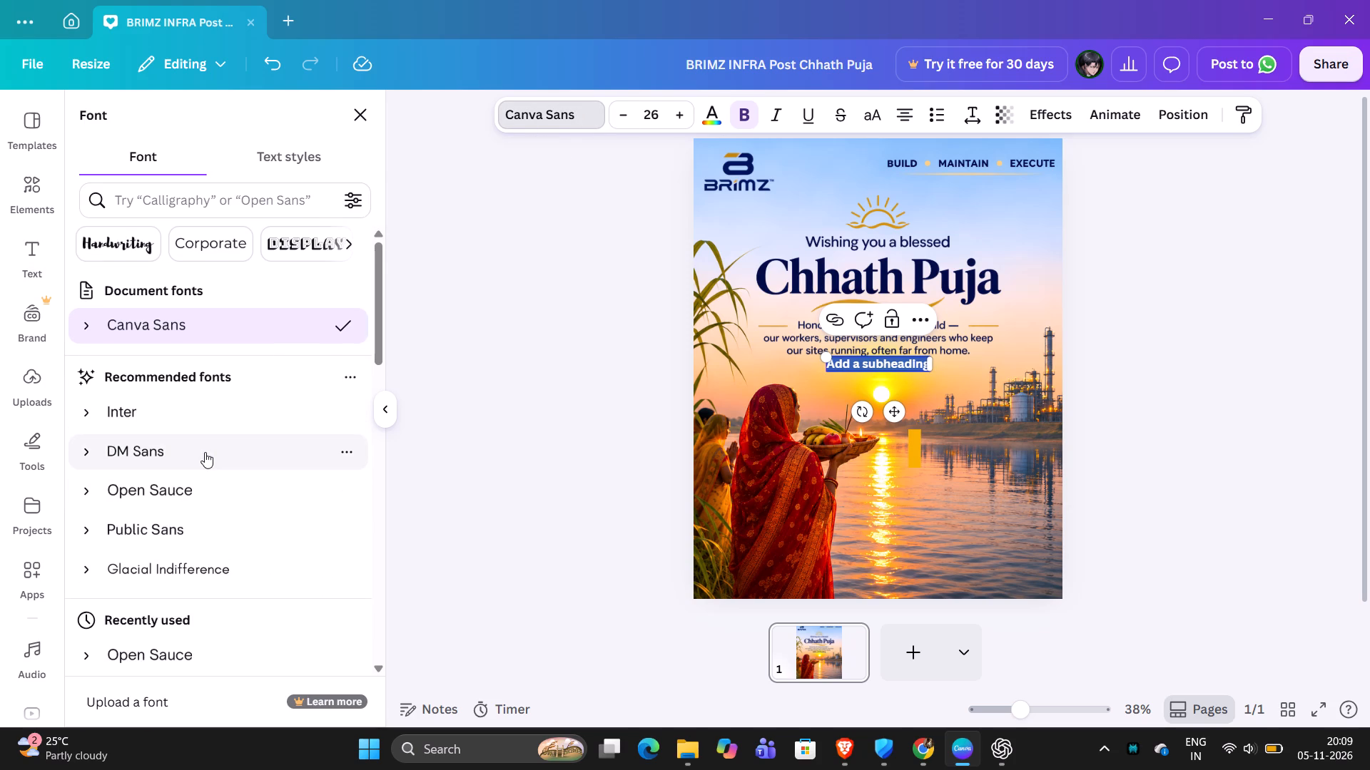
{"action": "left_click", "coordinate": [191, 500]}
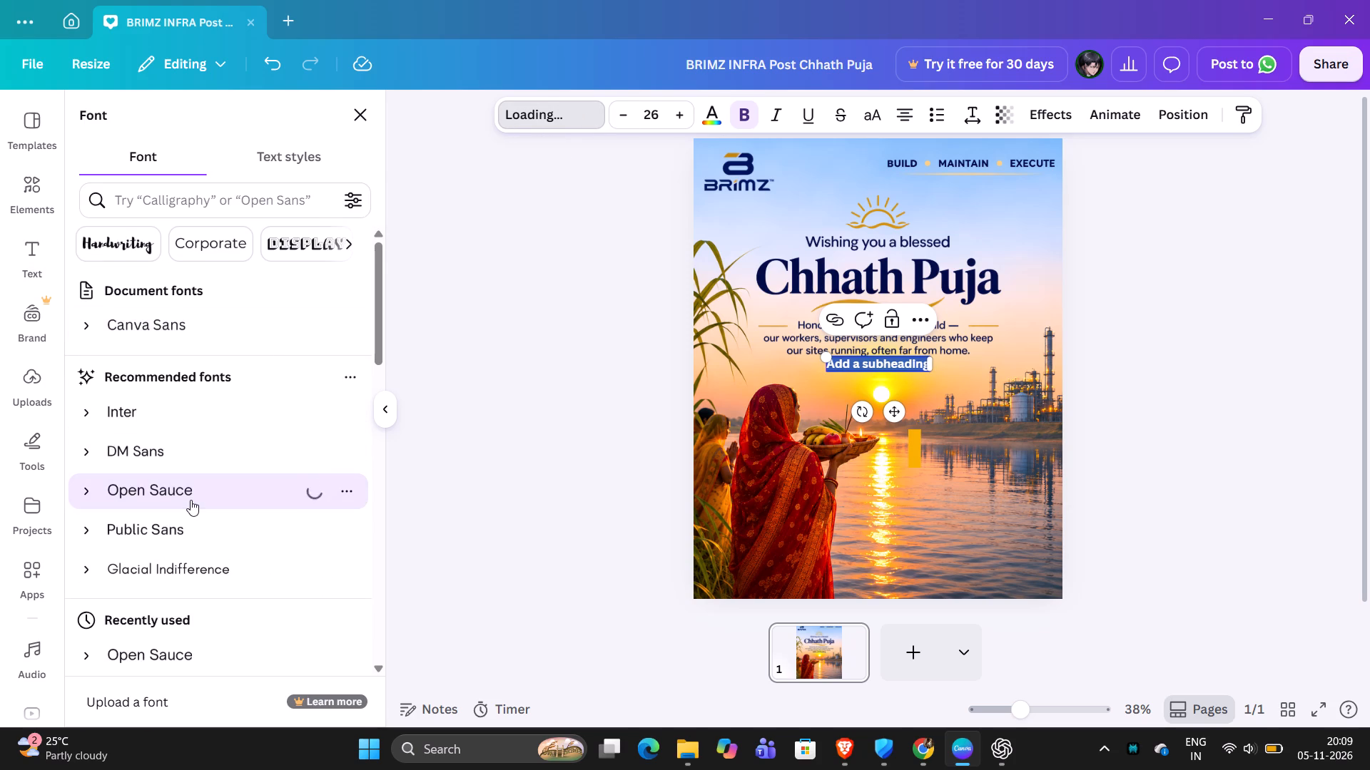
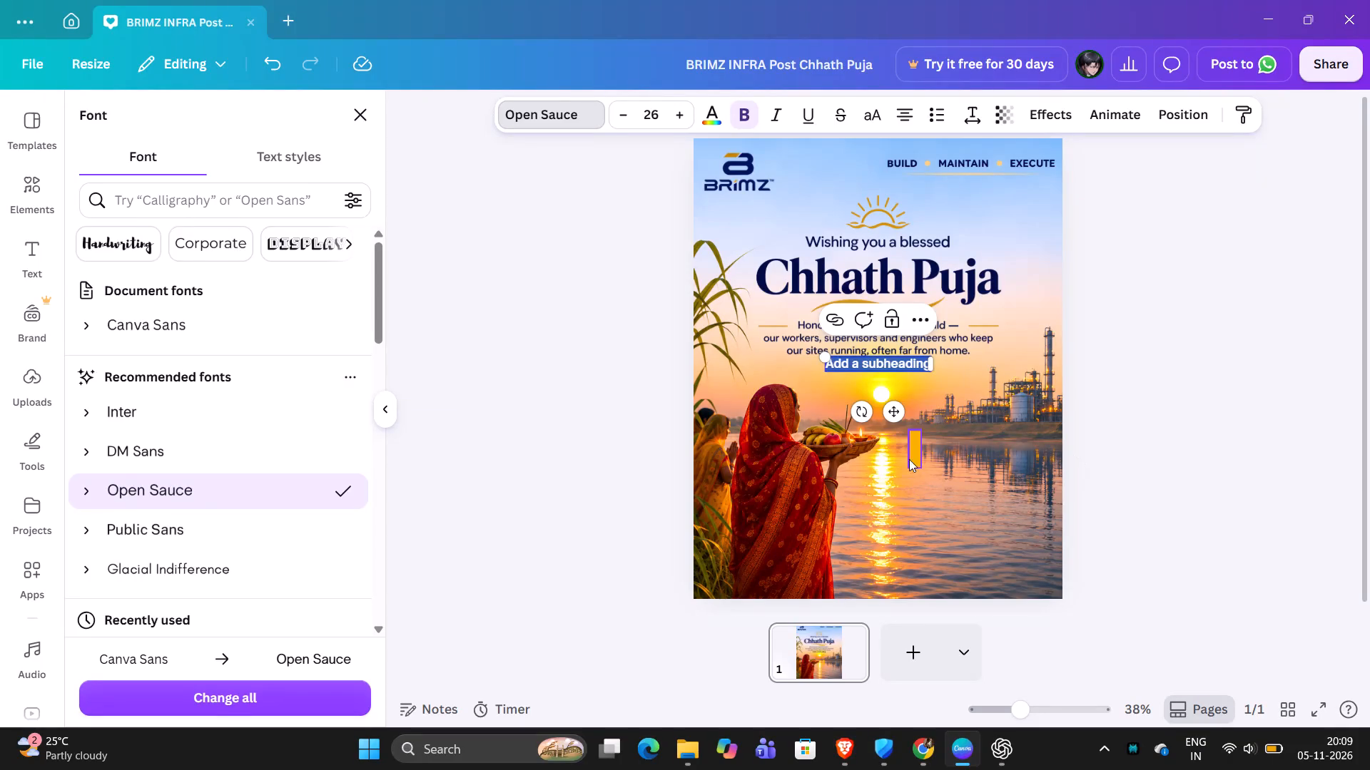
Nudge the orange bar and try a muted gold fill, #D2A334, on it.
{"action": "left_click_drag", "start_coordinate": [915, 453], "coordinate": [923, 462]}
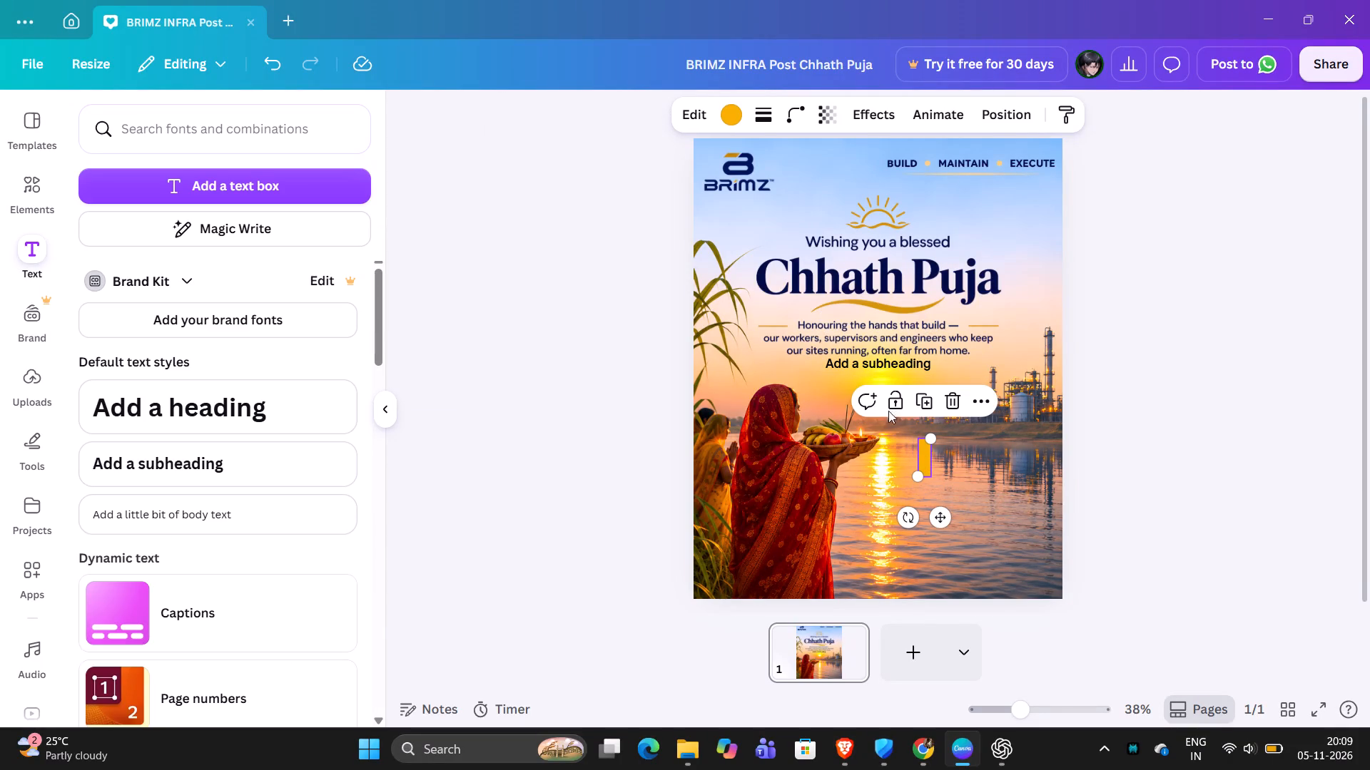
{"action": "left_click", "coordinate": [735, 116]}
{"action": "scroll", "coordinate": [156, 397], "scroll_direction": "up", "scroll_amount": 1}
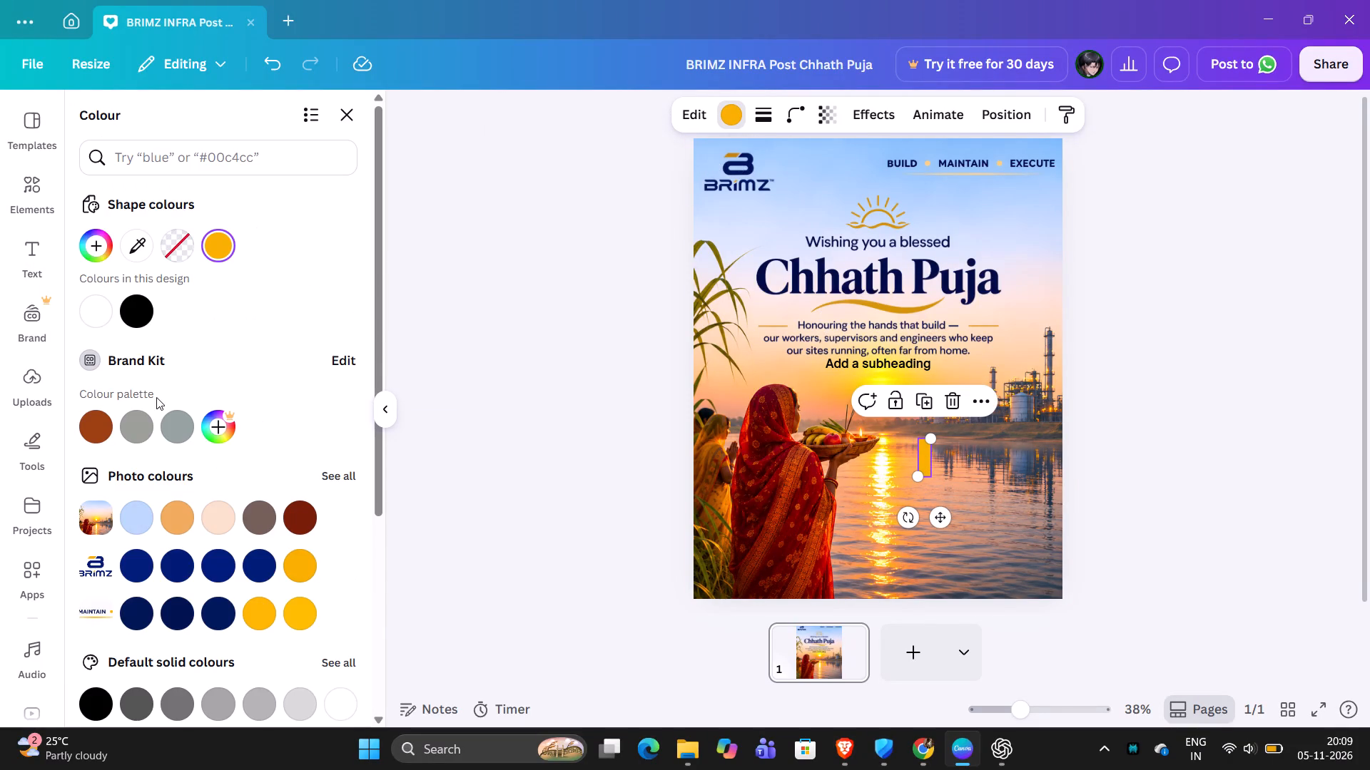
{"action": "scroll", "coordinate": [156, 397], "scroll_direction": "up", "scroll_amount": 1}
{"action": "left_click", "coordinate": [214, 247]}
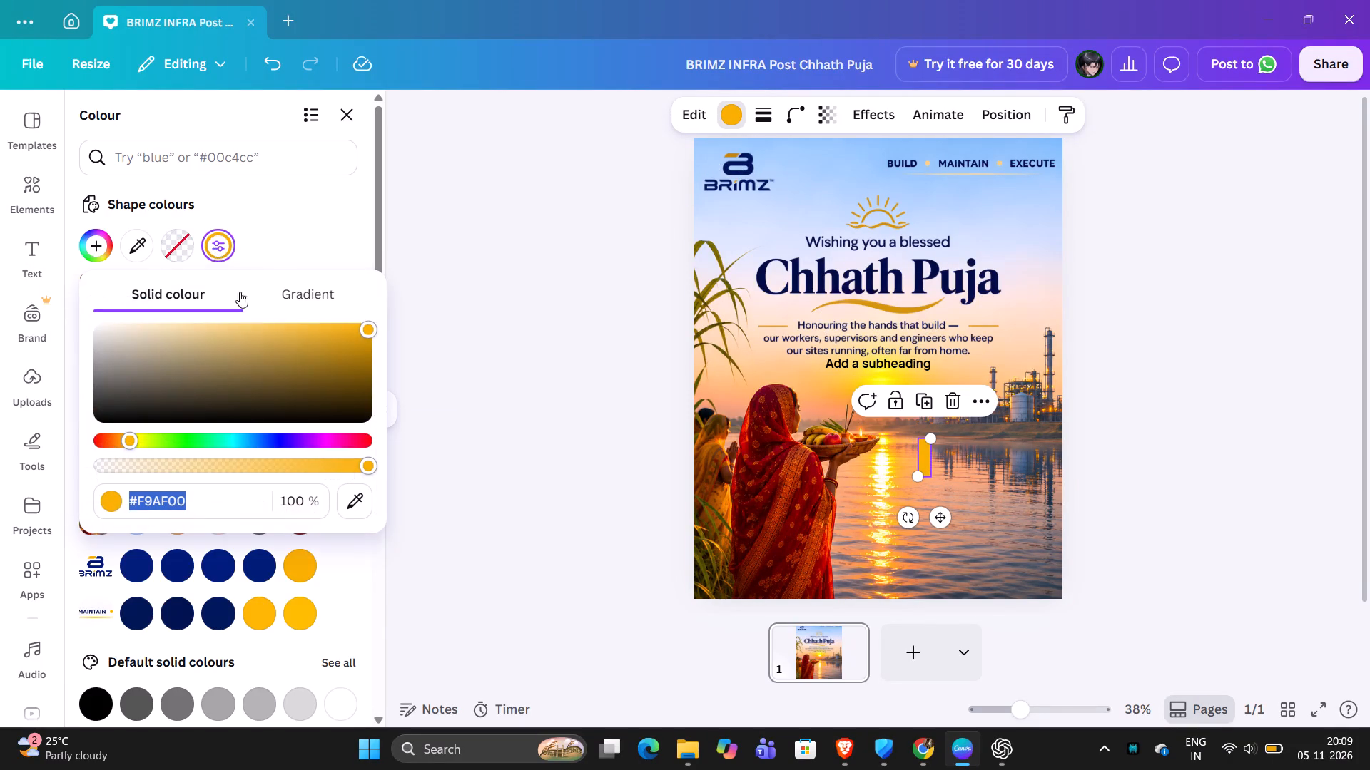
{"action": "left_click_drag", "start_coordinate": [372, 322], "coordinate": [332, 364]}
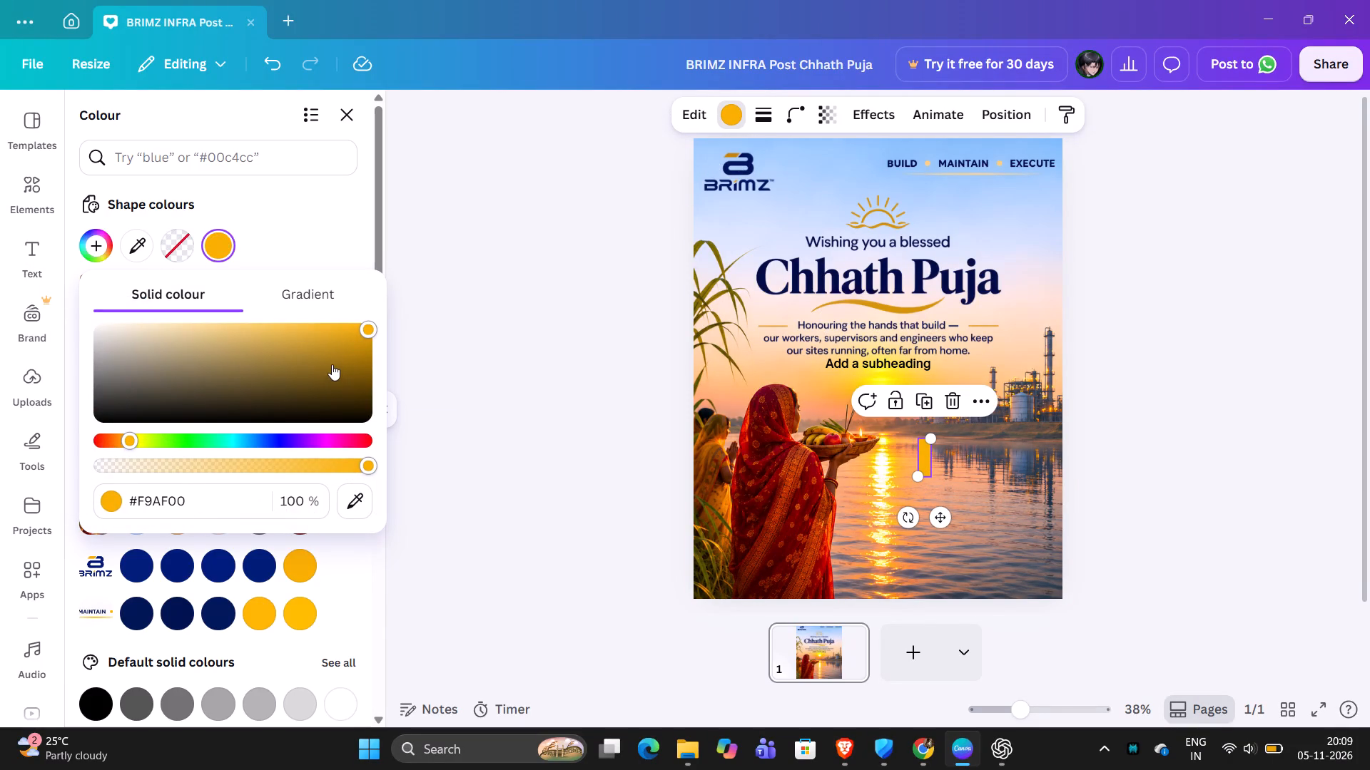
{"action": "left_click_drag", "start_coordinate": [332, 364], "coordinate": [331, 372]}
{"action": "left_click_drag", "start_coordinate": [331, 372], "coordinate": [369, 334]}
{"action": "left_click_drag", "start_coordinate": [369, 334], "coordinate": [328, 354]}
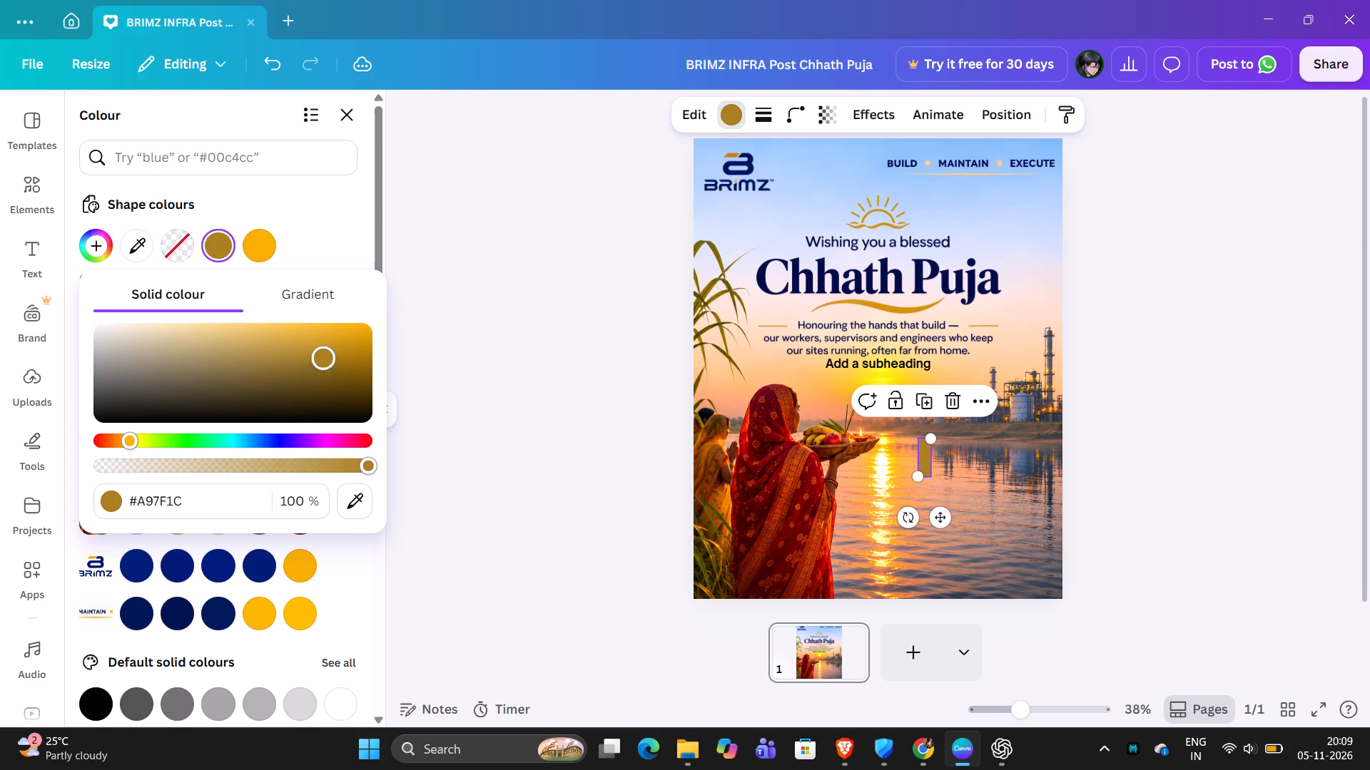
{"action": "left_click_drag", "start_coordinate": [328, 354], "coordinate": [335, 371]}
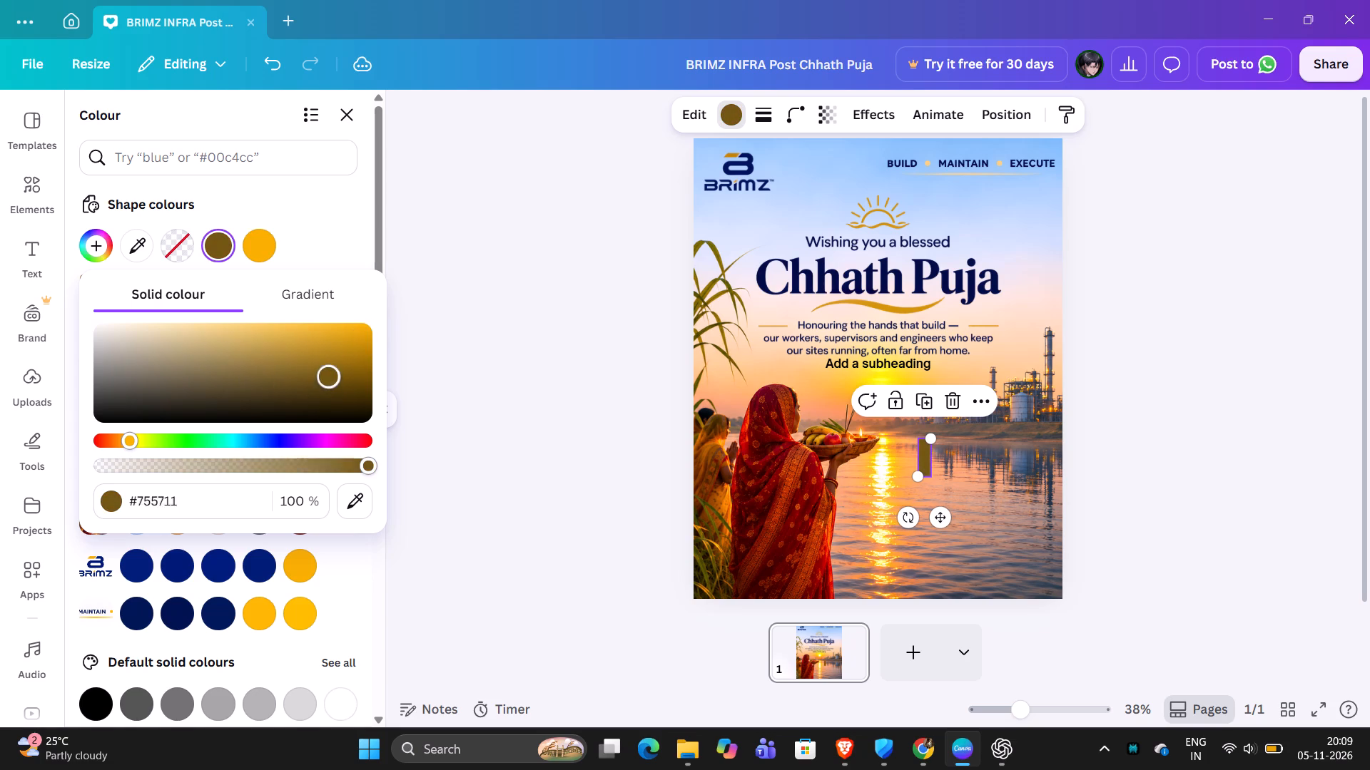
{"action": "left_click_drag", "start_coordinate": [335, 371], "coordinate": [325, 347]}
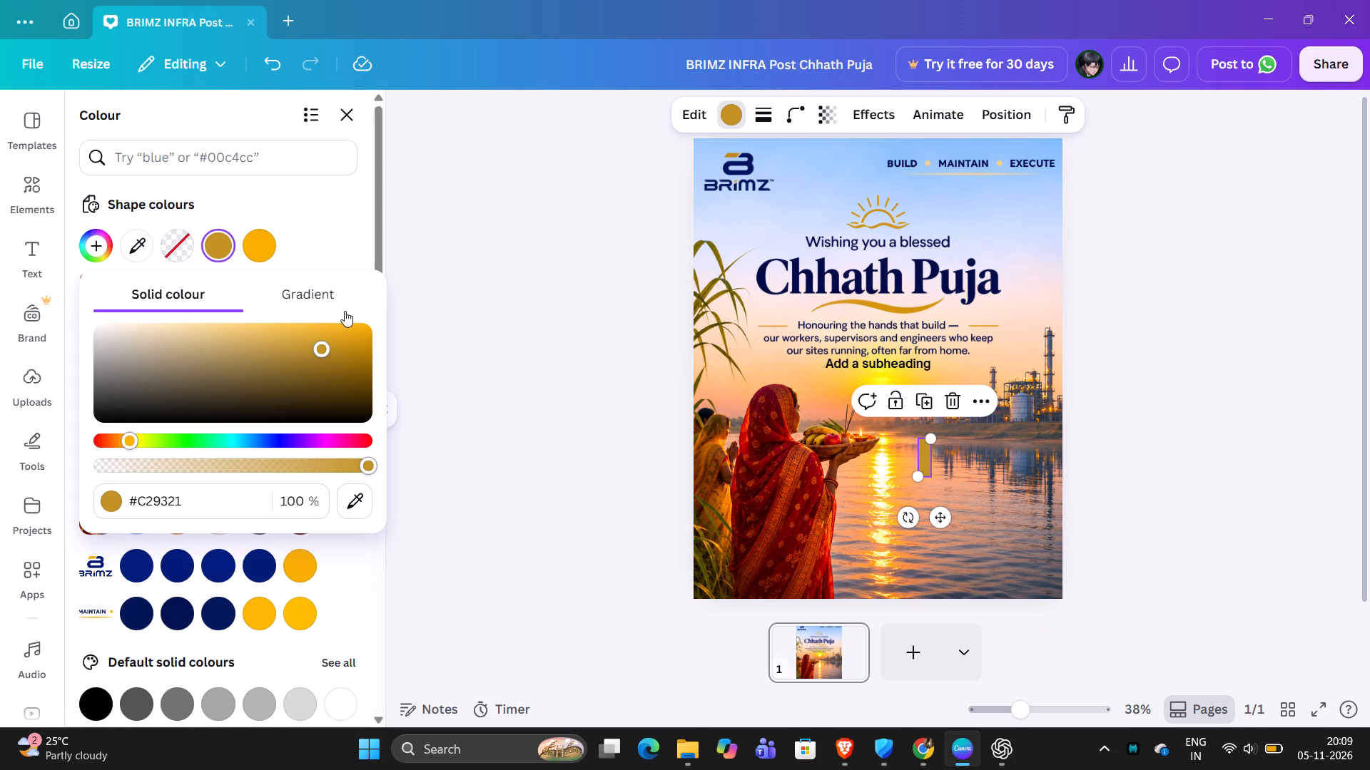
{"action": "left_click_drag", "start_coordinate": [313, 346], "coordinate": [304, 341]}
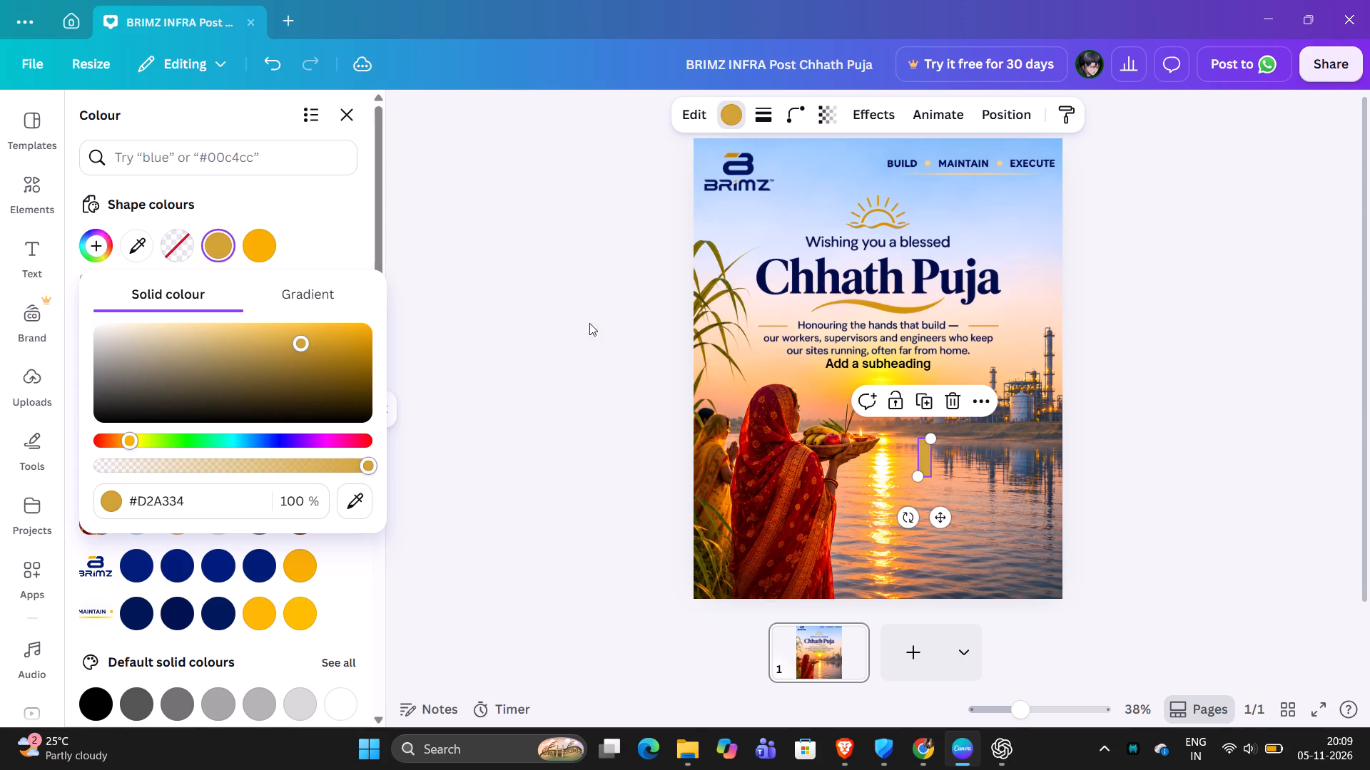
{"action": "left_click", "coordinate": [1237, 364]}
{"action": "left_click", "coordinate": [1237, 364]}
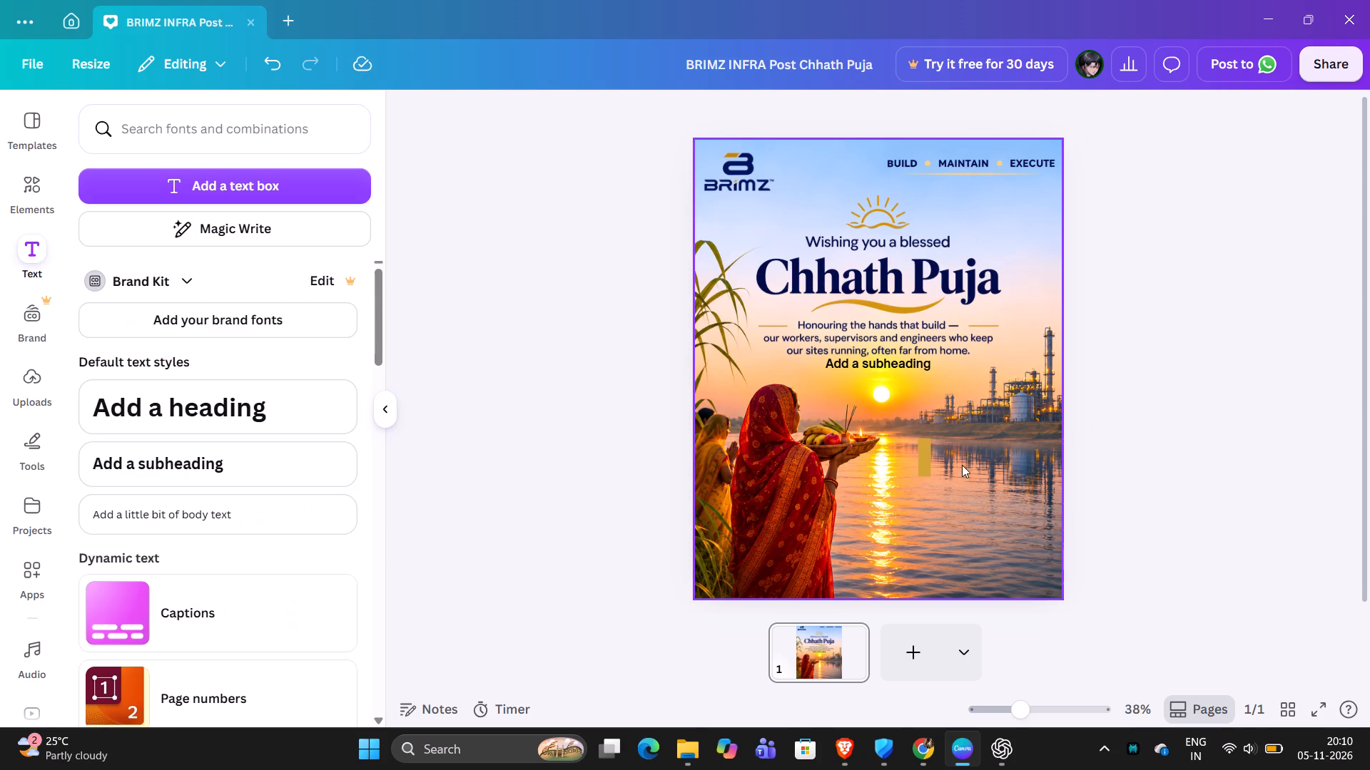
Fill the accent bar with the lighter golden yellow from the BUILD MAINTAIN EXECUTE tagline image's photo colours.
{"action": "left_click", "coordinate": [920, 466]}
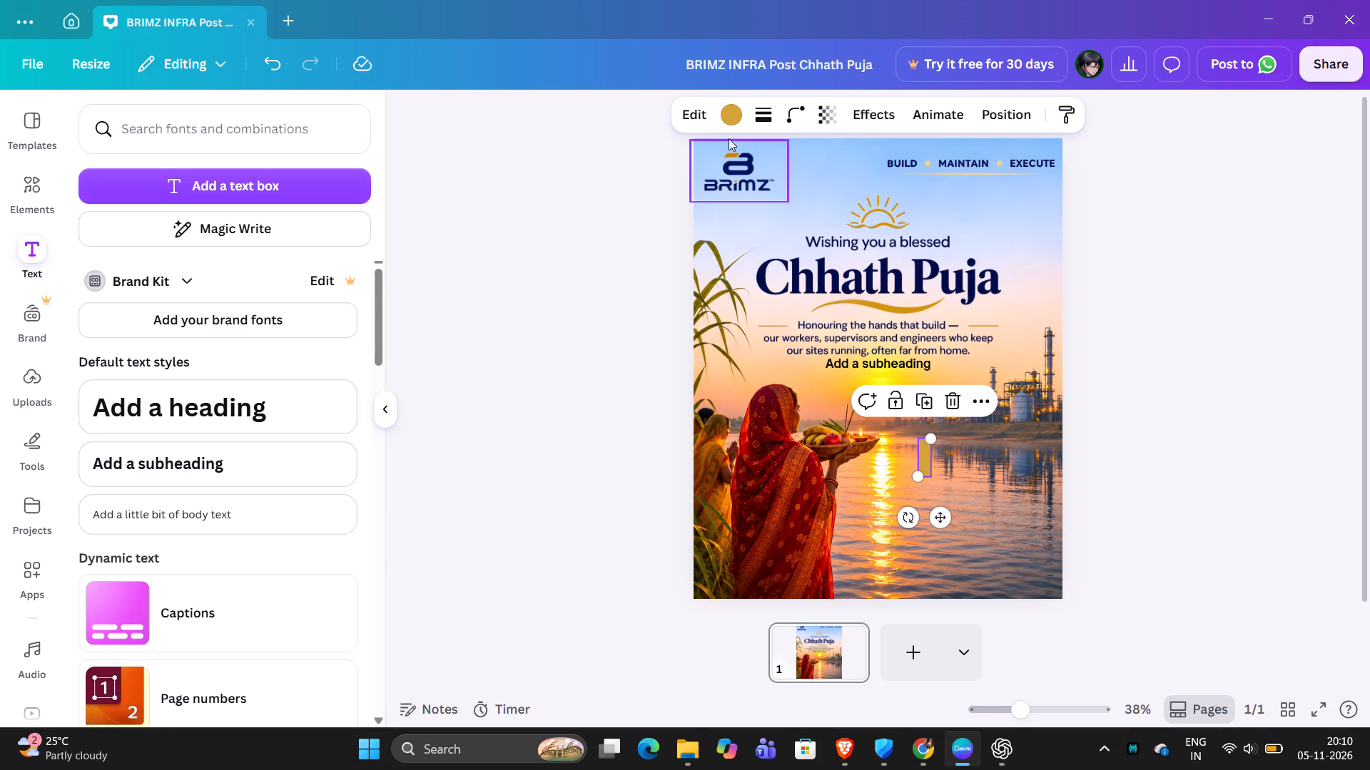
{"action": "left_click", "coordinate": [731, 118]}
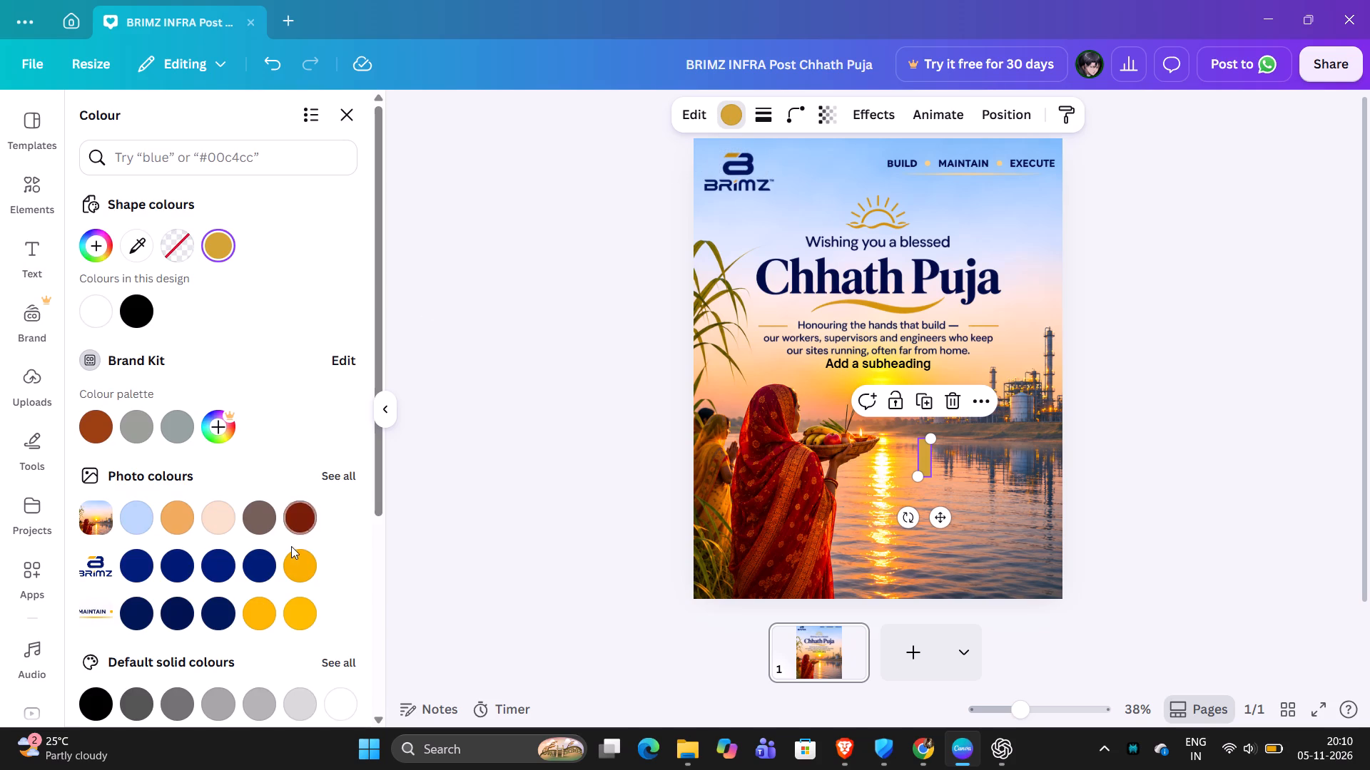
{"action": "left_click", "coordinate": [258, 615]}
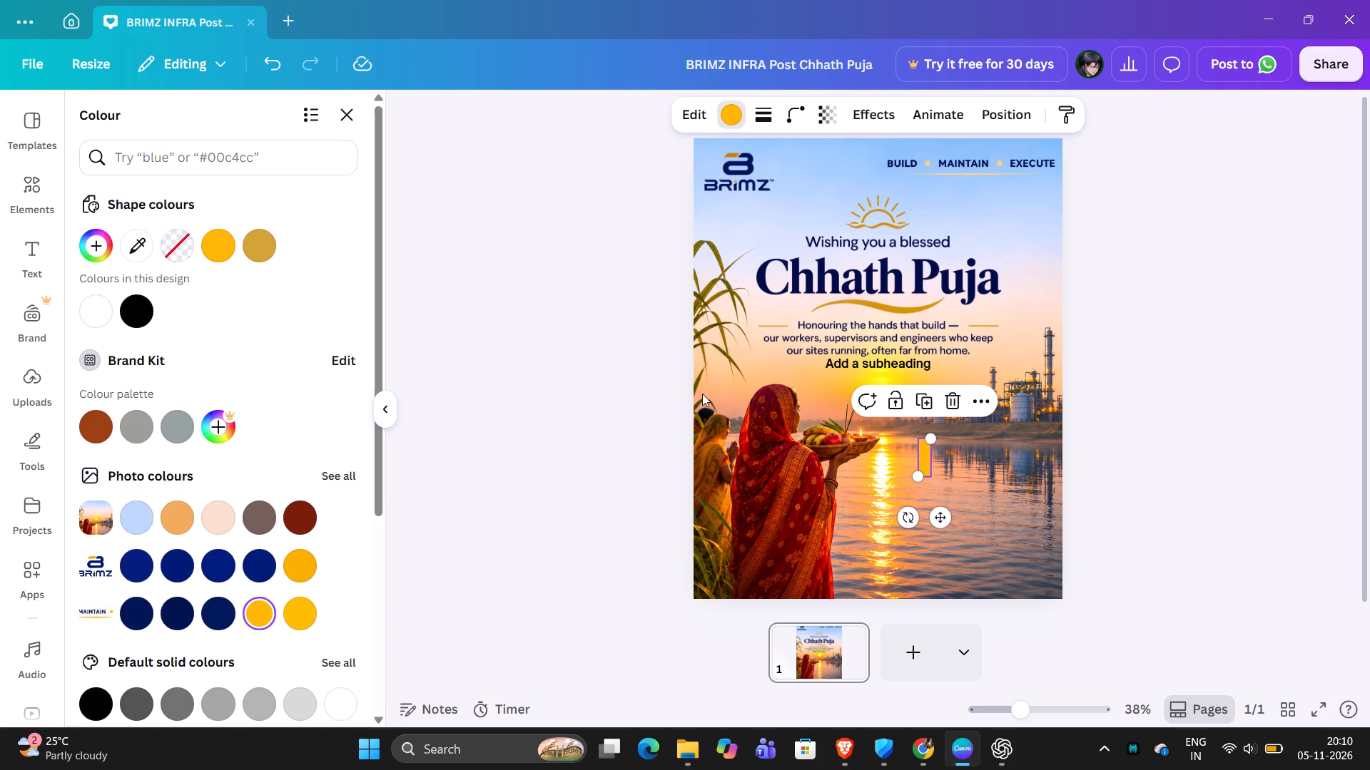
Move the yellow bar slightly lower on the water, between the sun's reflection and the refinery's reflection.
{"action": "left_click_drag", "start_coordinate": [944, 518], "coordinate": [935, 537]}
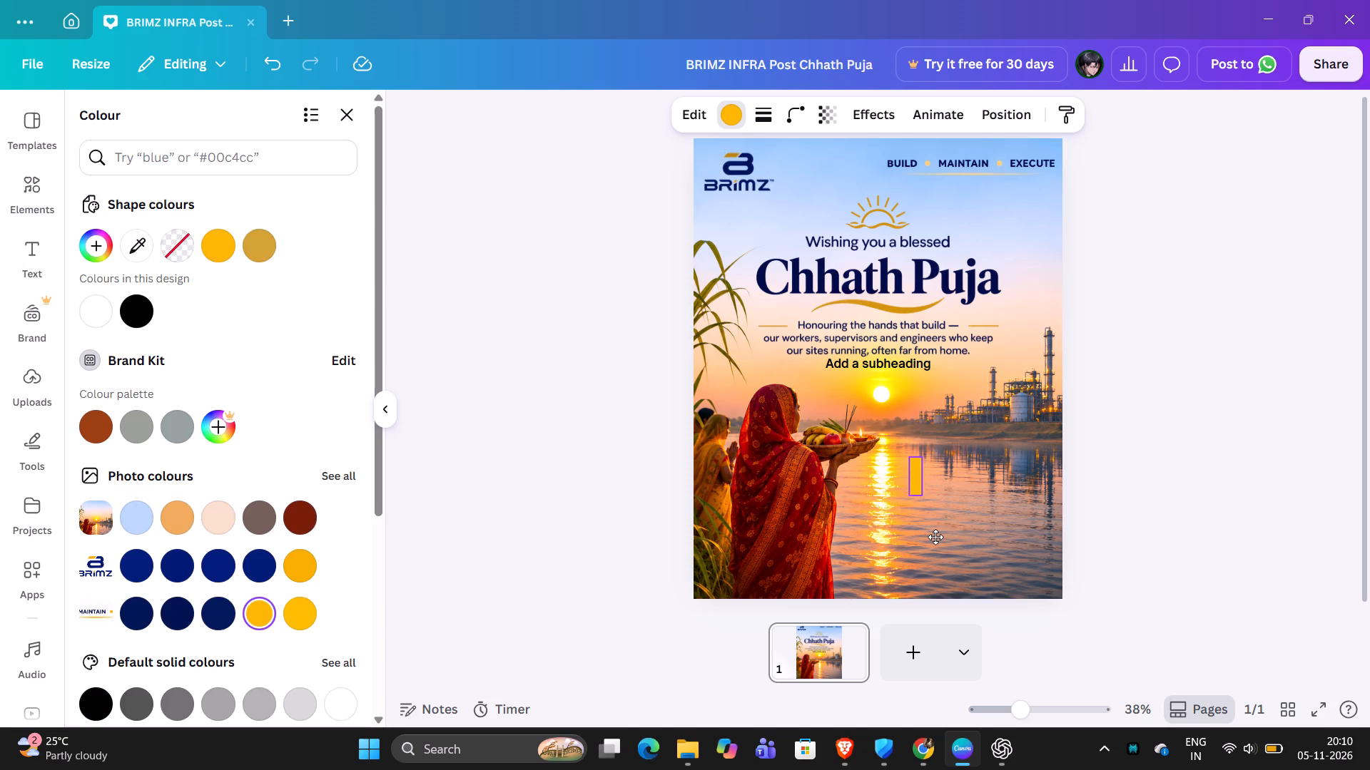
{"action": "left_click_drag", "start_coordinate": [935, 537], "coordinate": [943, 541]}
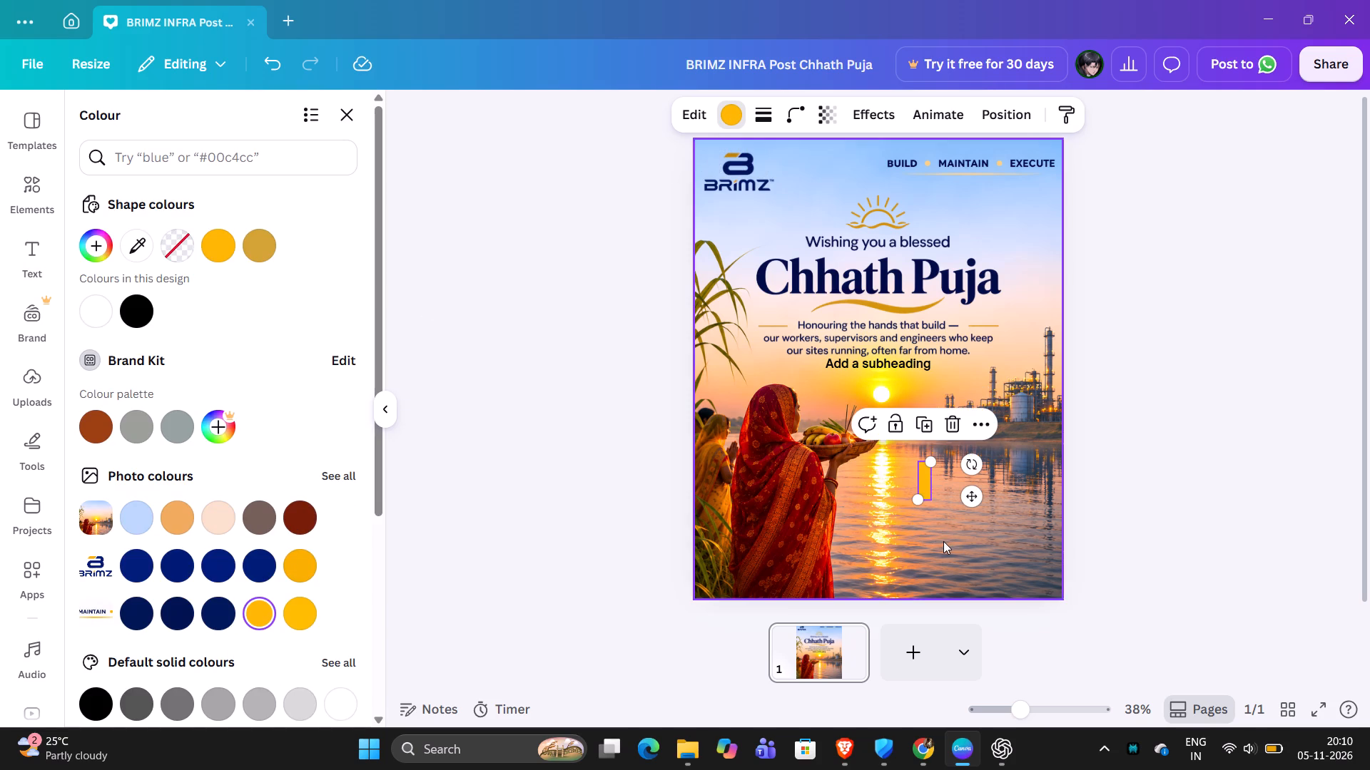
{"action": "left_click", "coordinate": [1078, 443]}
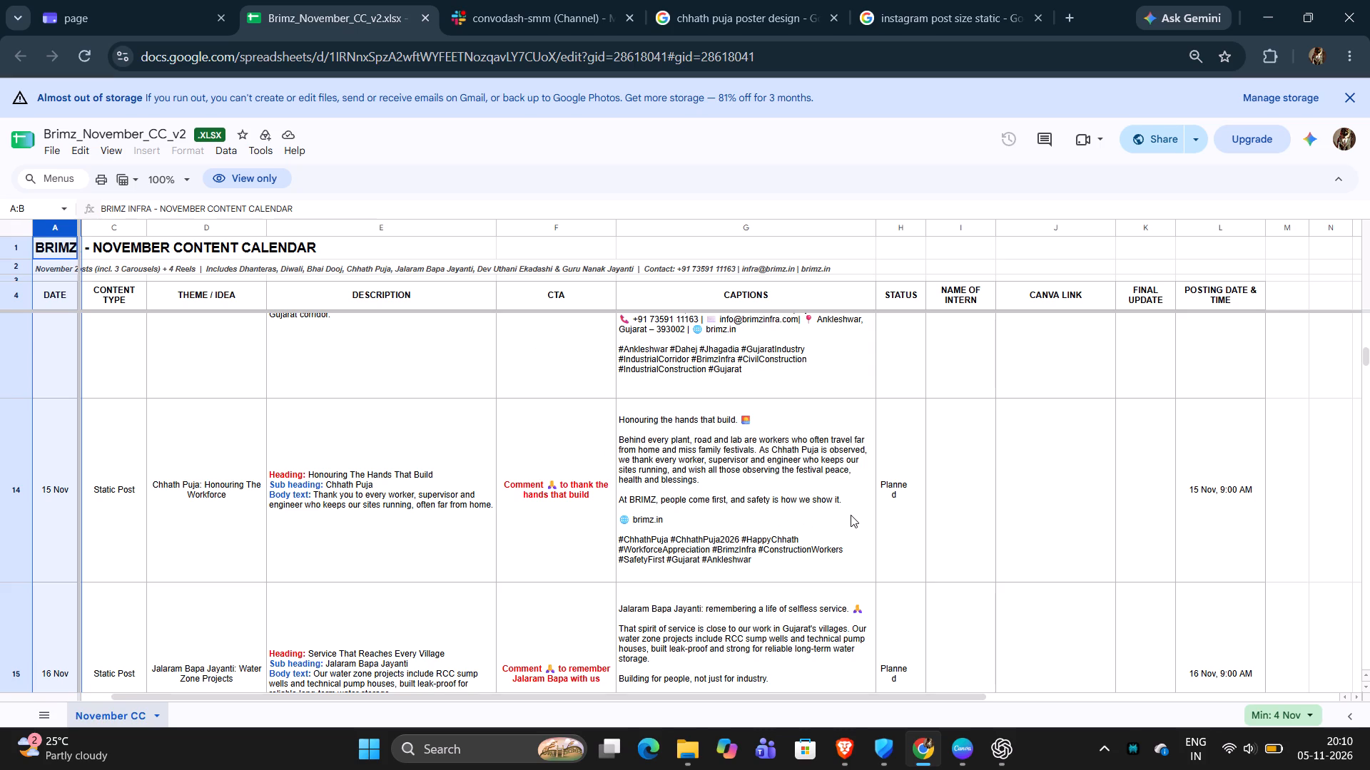
Examine the Chhath Puja row of the November content calendar for its description, call to action and caption wording.
{"action": "scroll", "coordinate": [851, 515], "scroll_direction": "right", "scroll_amount": 1}
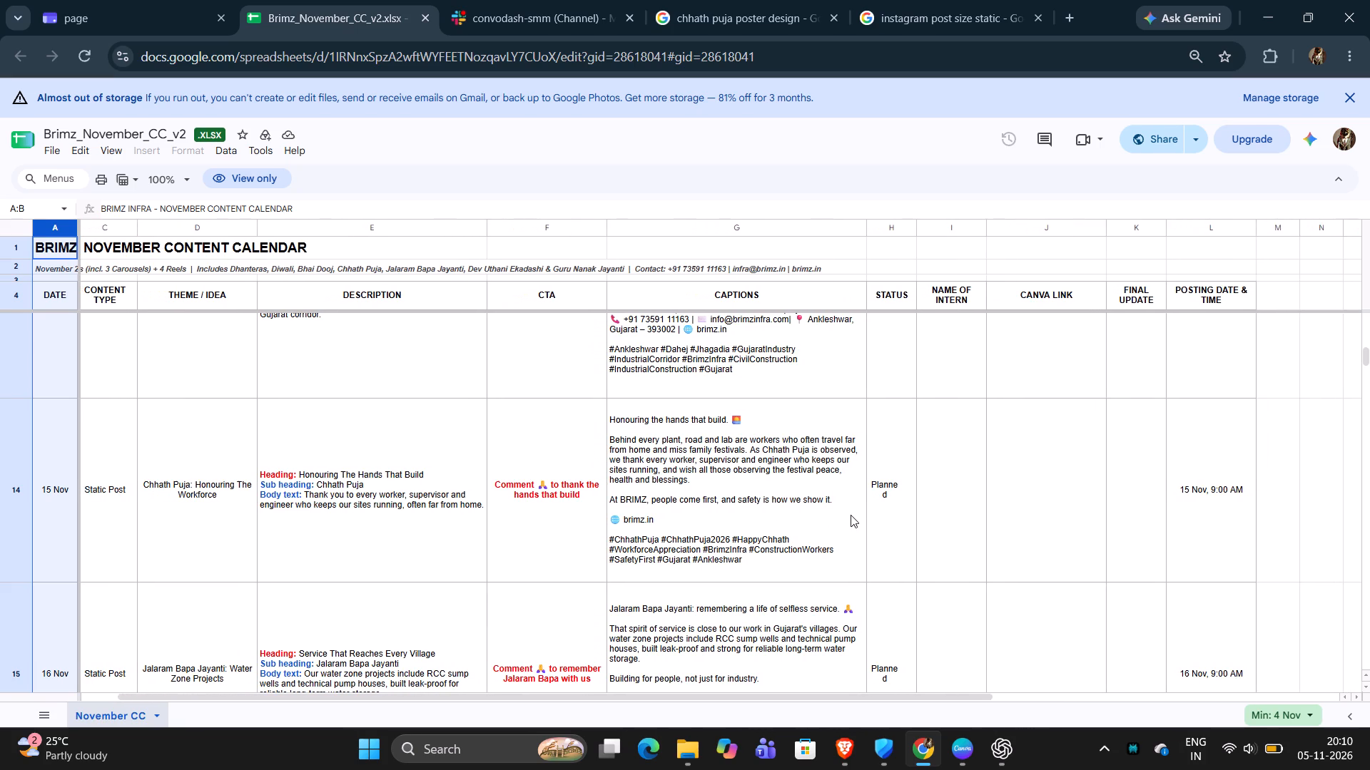
{"action": "scroll", "coordinate": [851, 515], "scroll_direction": "right", "scroll_amount": 2}
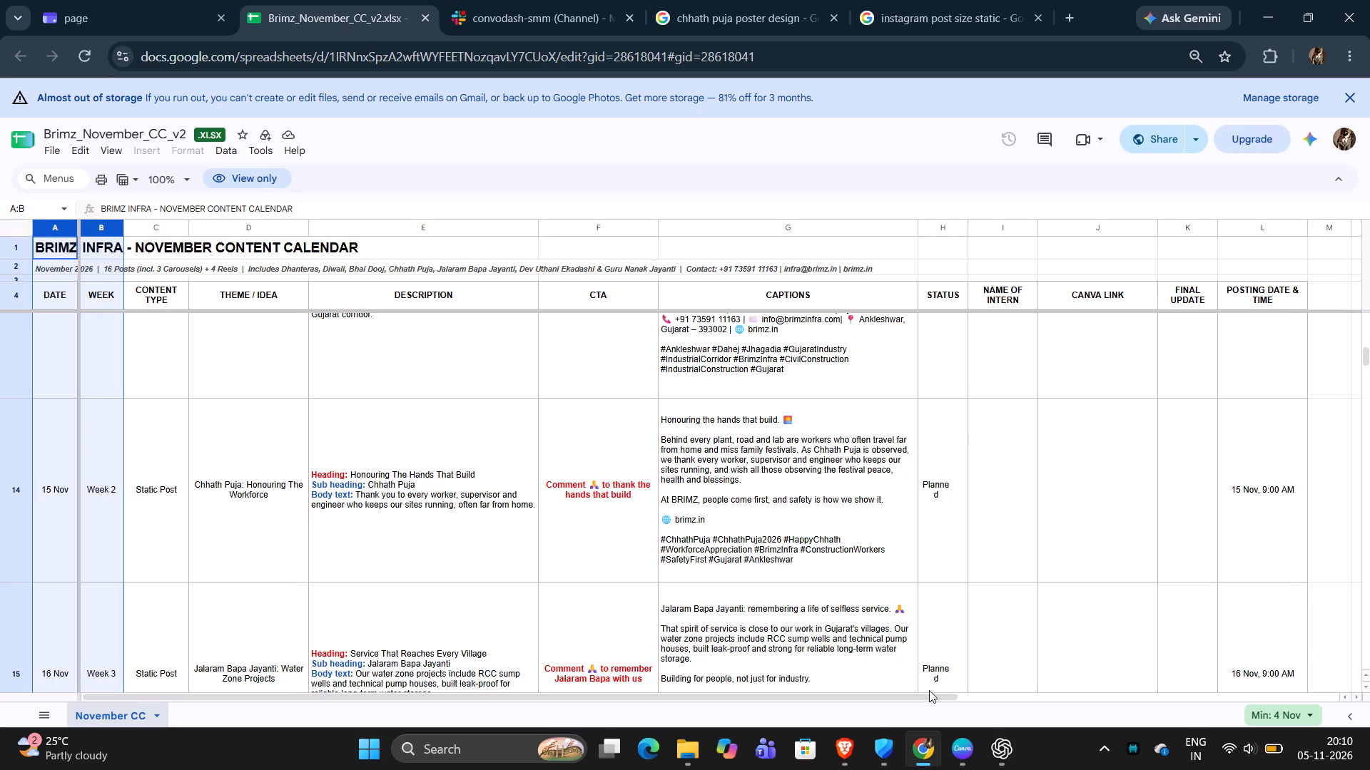
Return to the Chhath Puja poster in Canva, open the placeholder subheading's text for editing and switch to ChatGPT for the wording.
{"action": "left_click", "coordinate": [965, 743]}
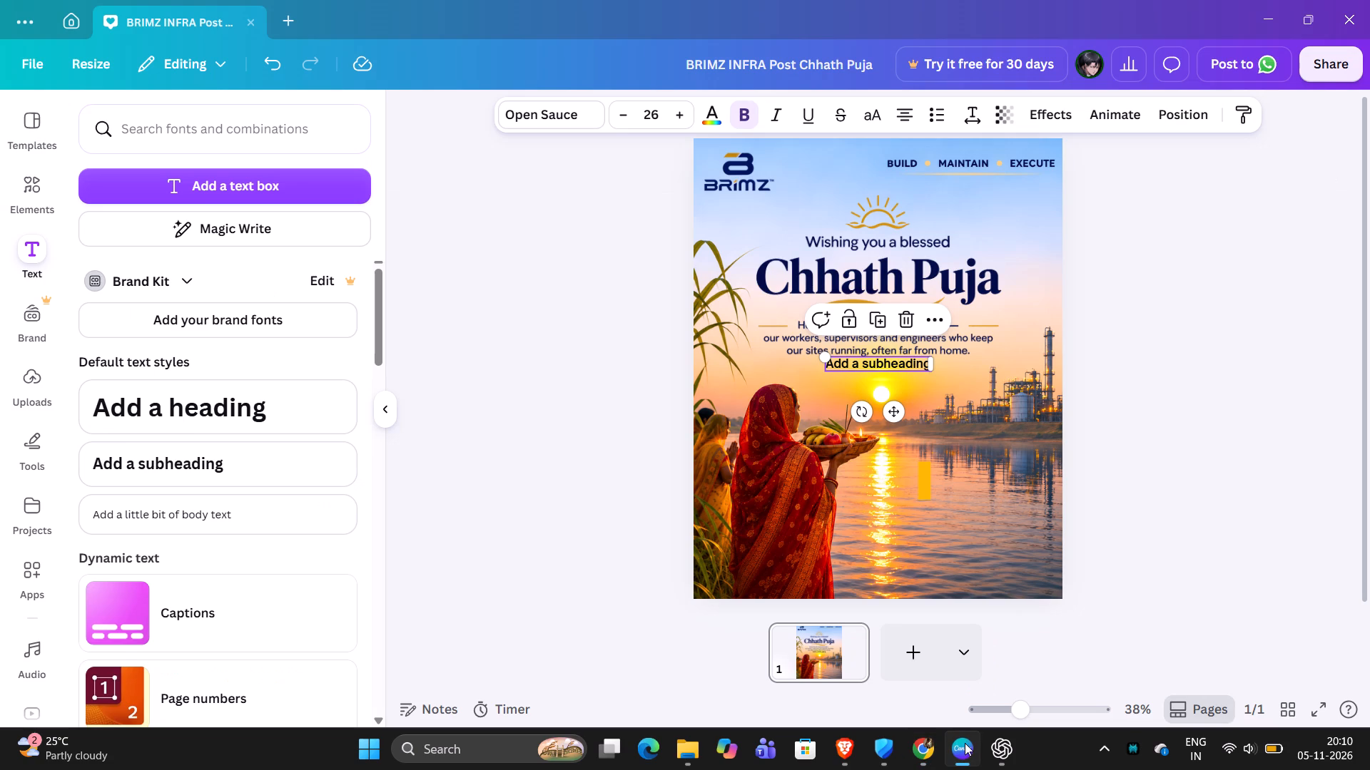
{"action": "left_click", "coordinate": [1131, 458]}
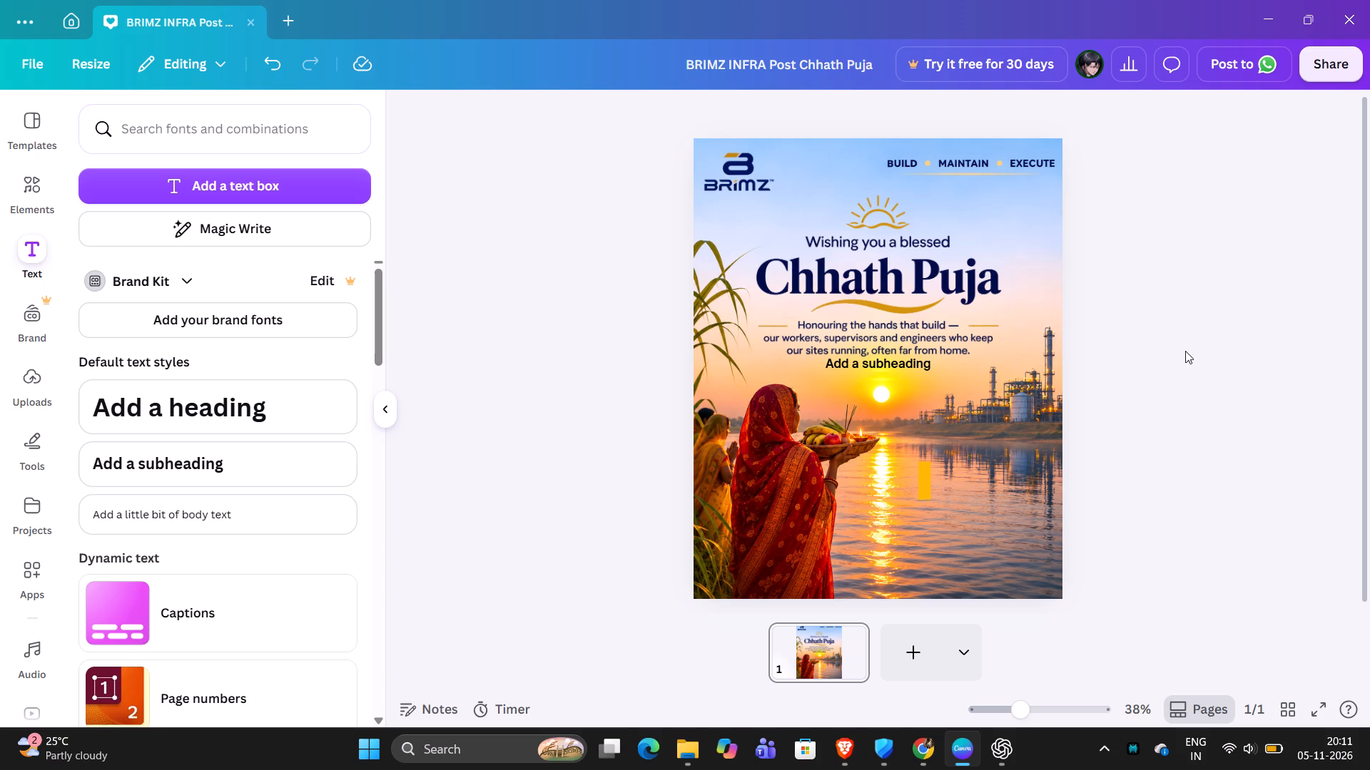
{"action": "double_click", "coordinate": [878, 369]}
{"action": "left_click", "coordinate": [996, 751]}
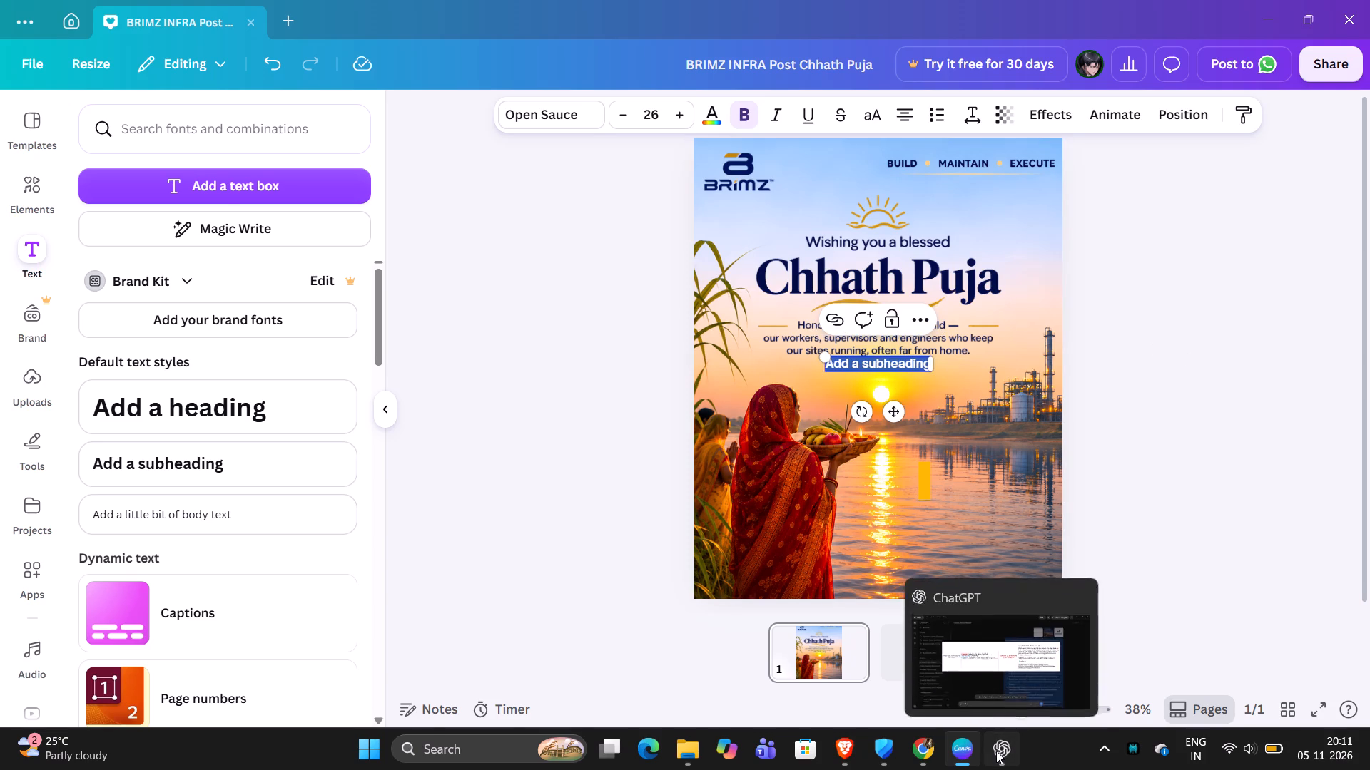
Copy "At BRIMZ, people come first, and safety is how we show it" from the calendar's 15 Nov caption in Chrome into Canva's placeholder subheading.
{"action": "left_click", "coordinate": [931, 749]}
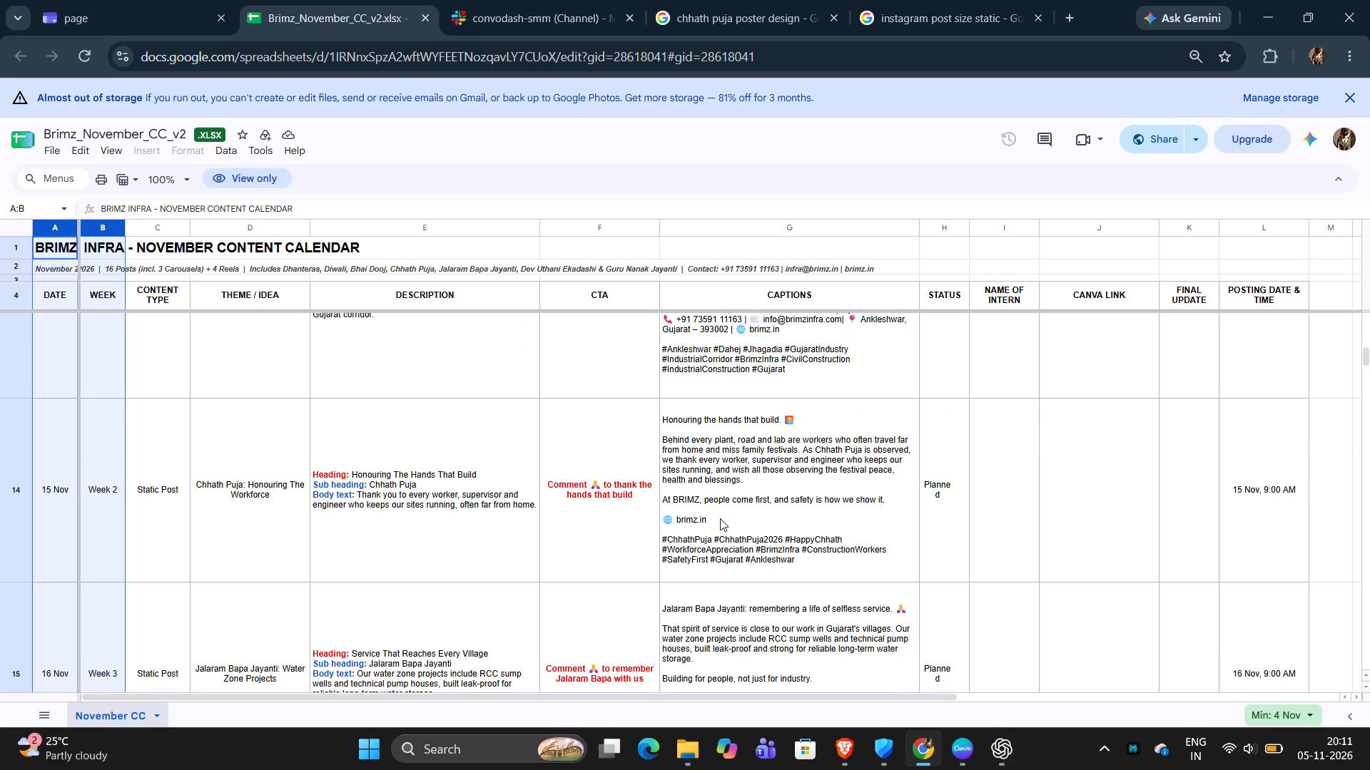
{"action": "left_click", "coordinate": [676, 502]}
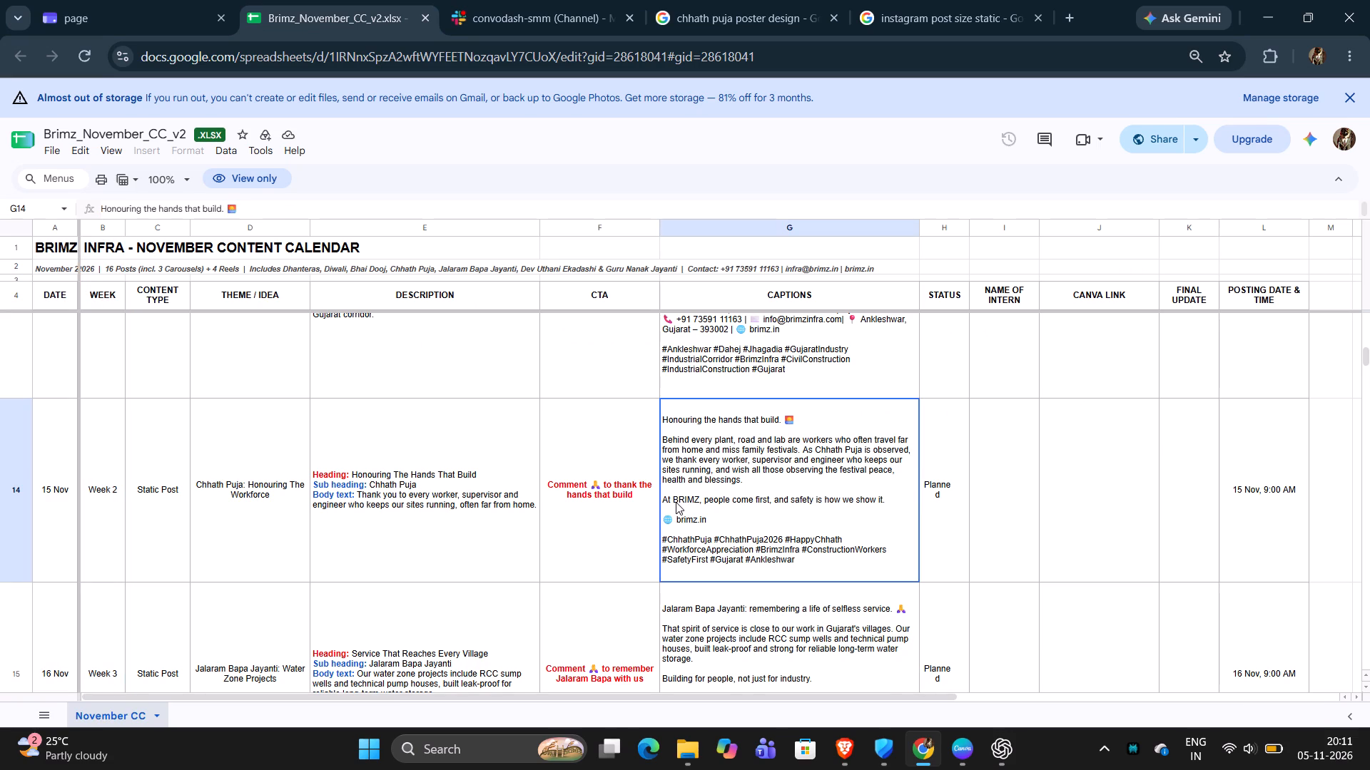
{"action": "double_click", "coordinate": [669, 502]}
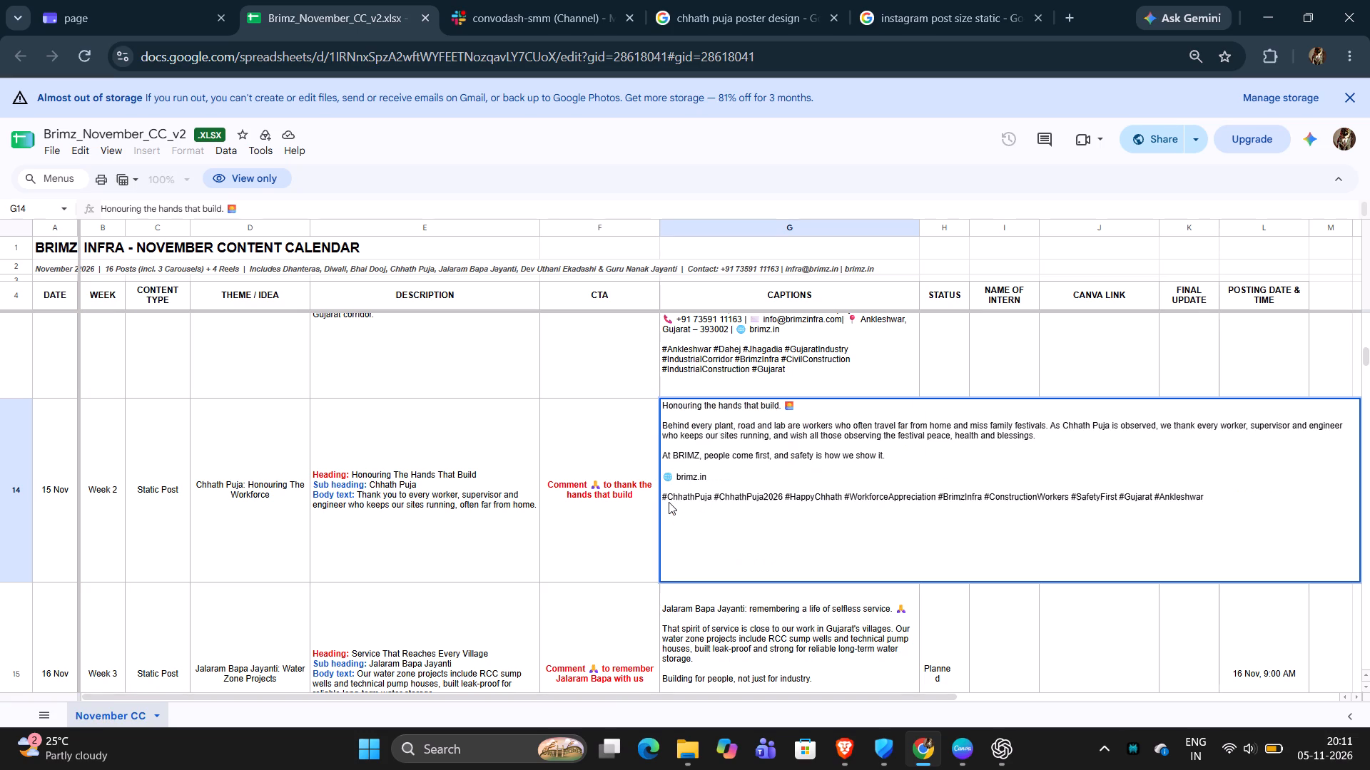
{"action": "left_click_drag", "start_coordinate": [883, 453], "coordinate": [761, 457]}
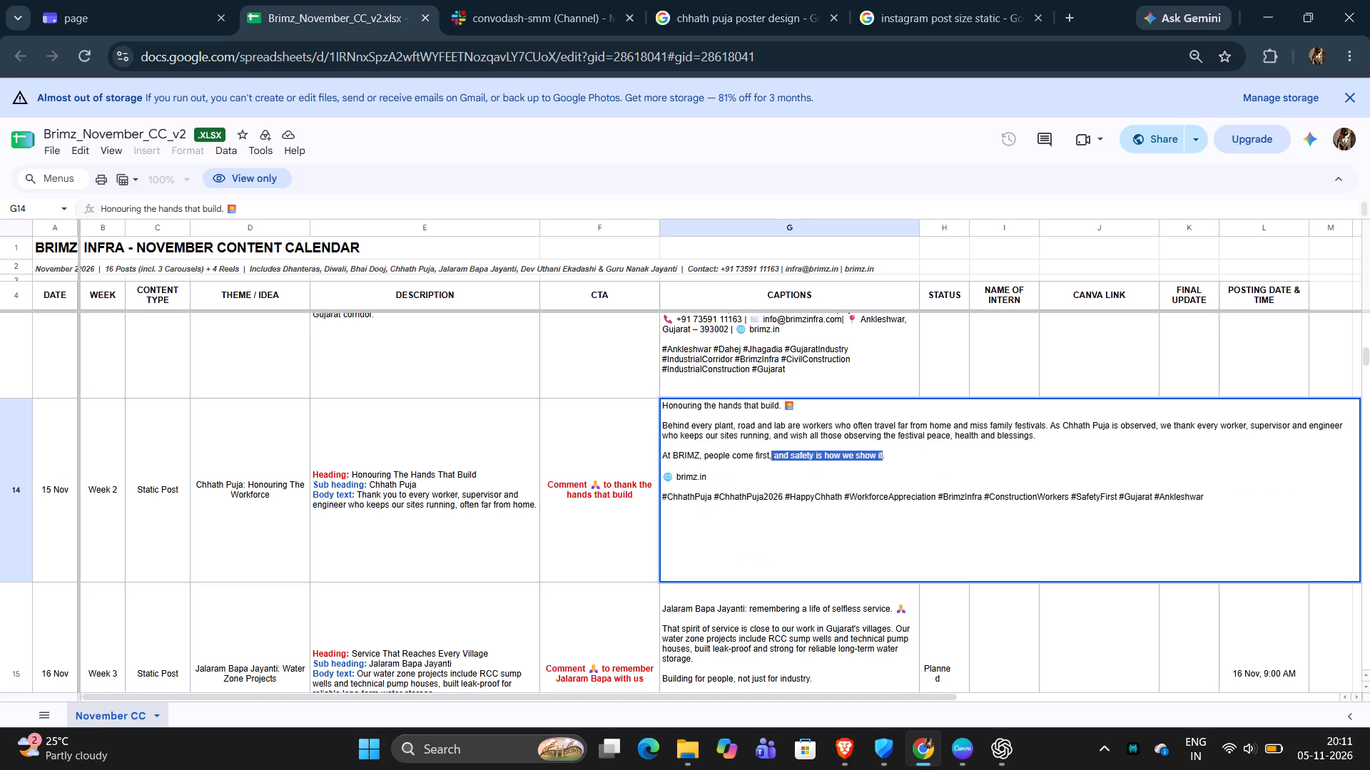
{"action": "left_click_drag", "start_coordinate": [761, 457], "coordinate": [659, 457]}
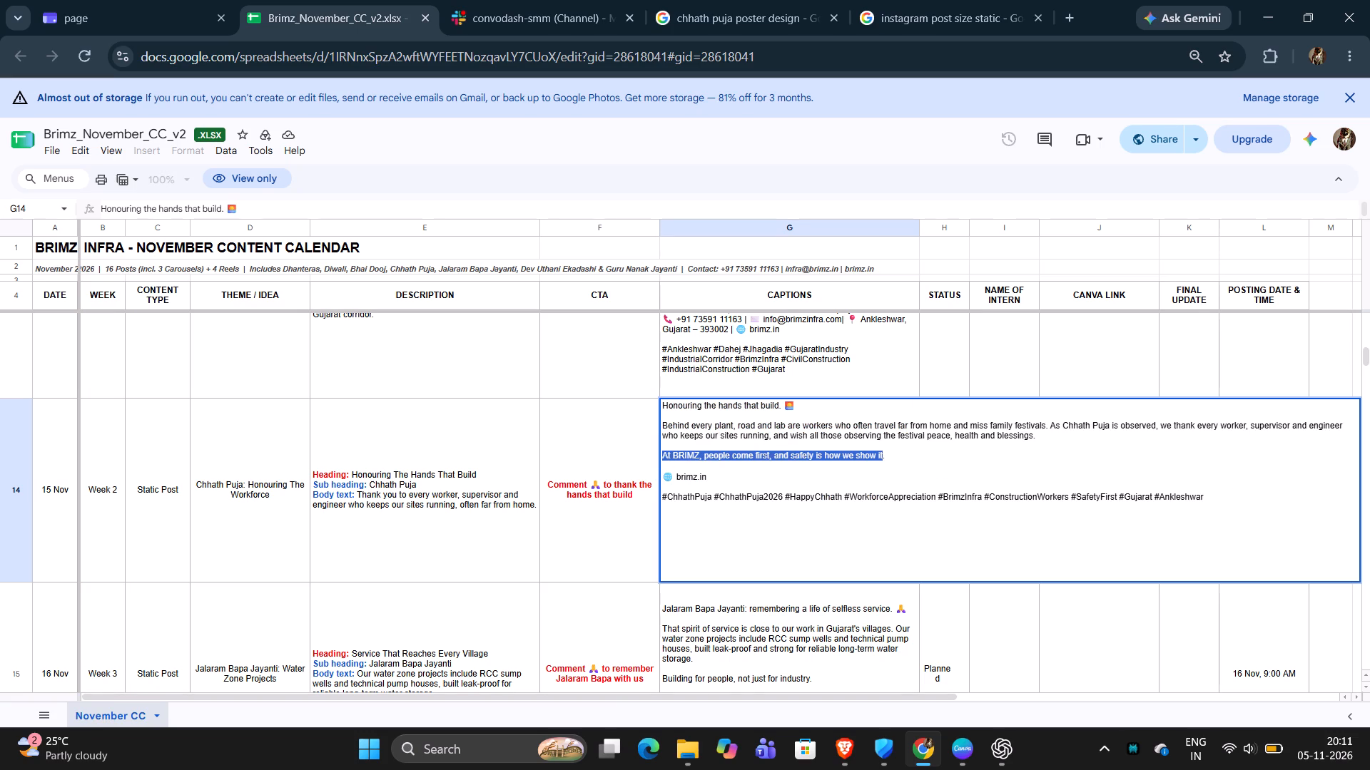
{"action": "right_click", "coordinate": [691, 451]}
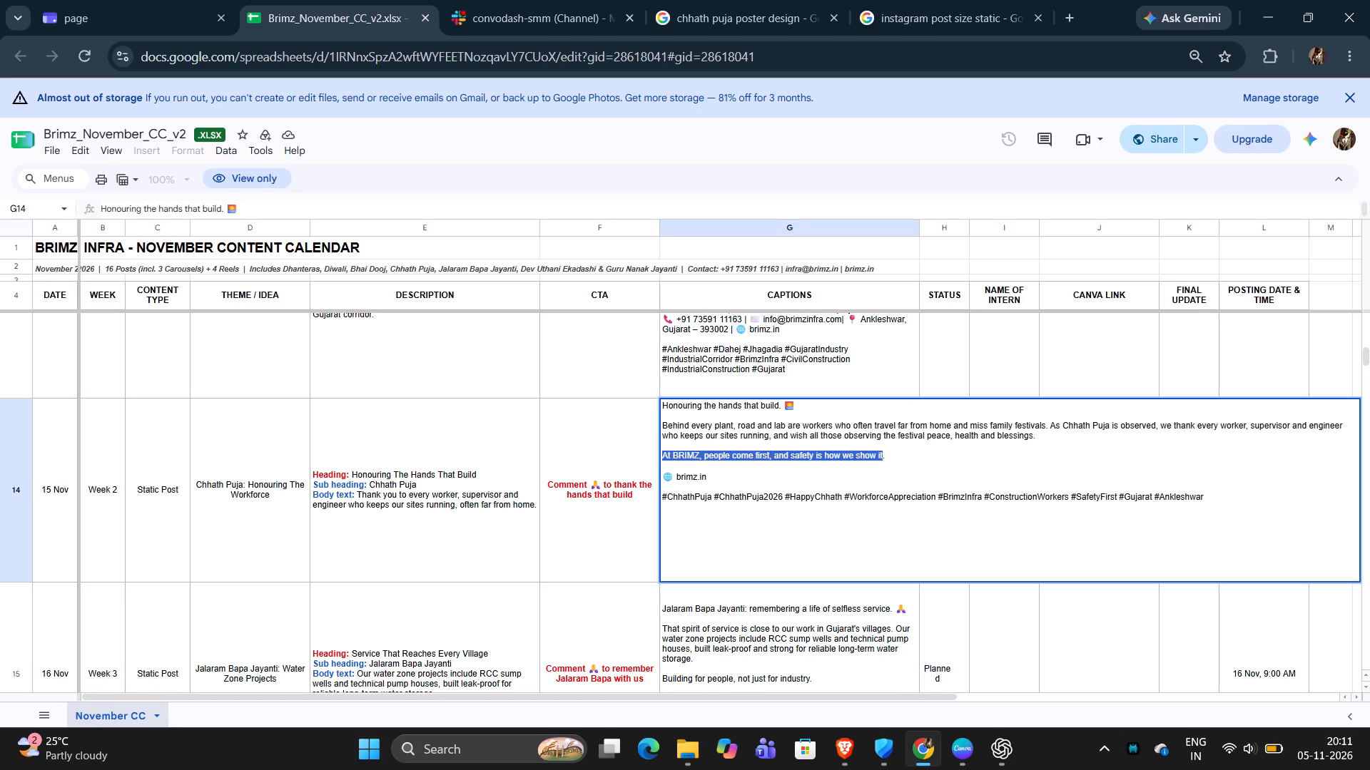
{"action": "right_click", "coordinate": [691, 451]}
{"action": "key", "text": "ctrl+c"}
{"action": "left_click", "coordinate": [967, 756]}
{"action": "key", "text": "ctrl+v"}
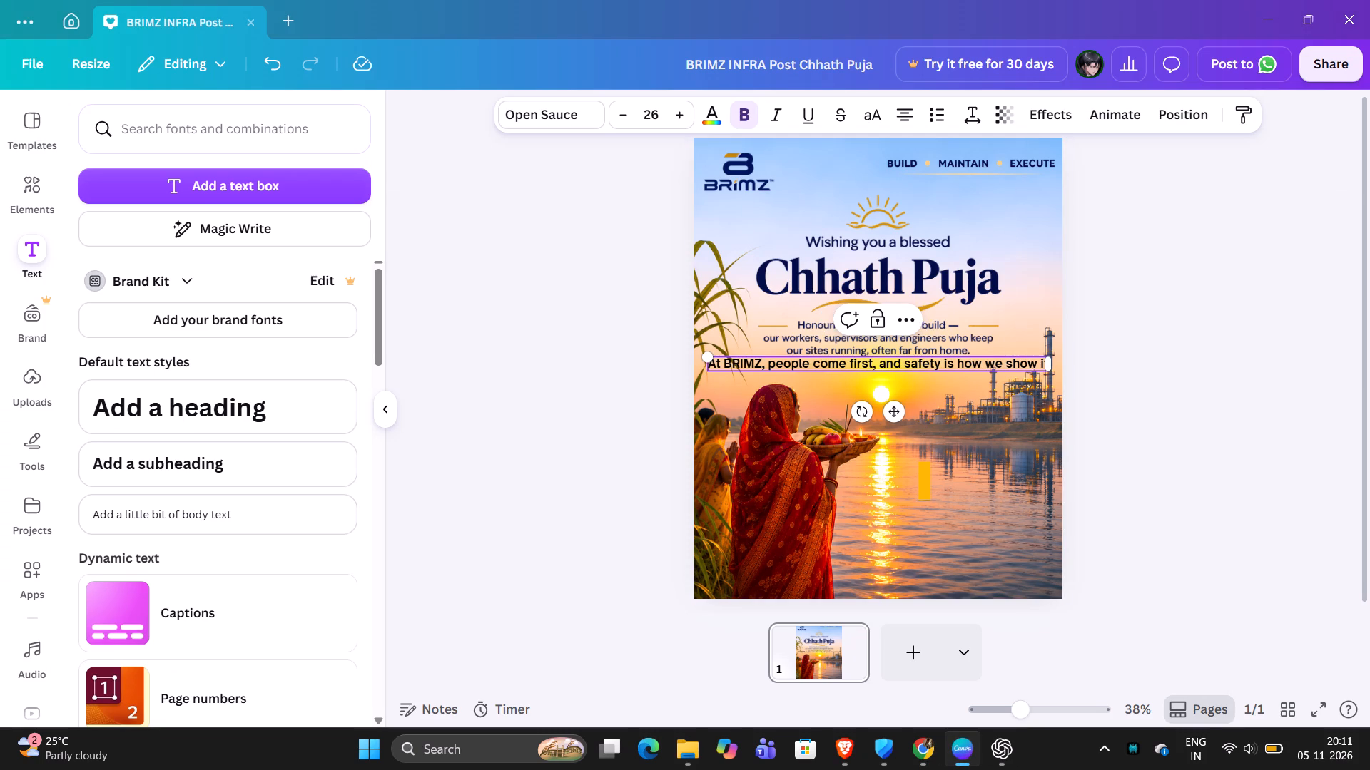
Left-align the safety message and narrow its text box to about 571 wide, wrapping it onto two lines.
{"action": "left_click_drag", "start_coordinate": [1052, 362], "coordinate": [962, 368]}
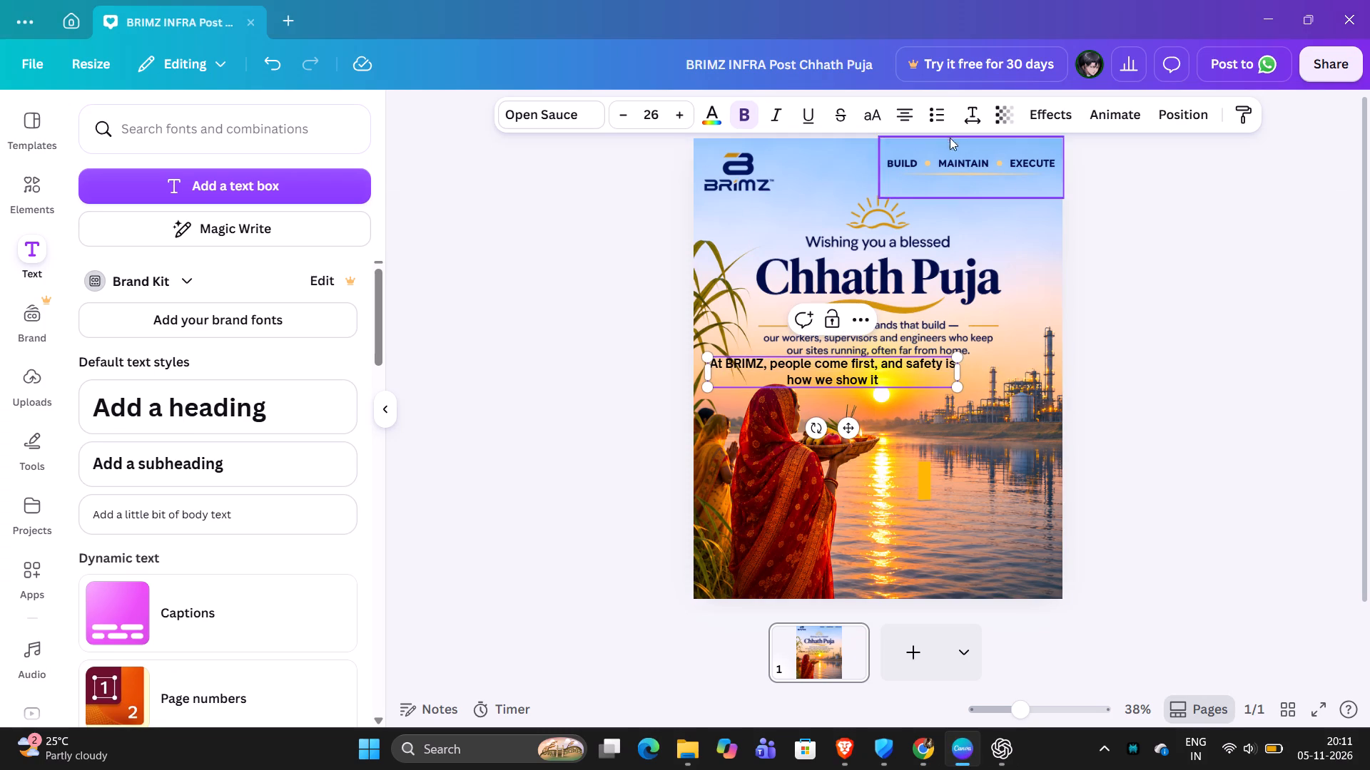
{"action": "left_click", "coordinate": [904, 112]}
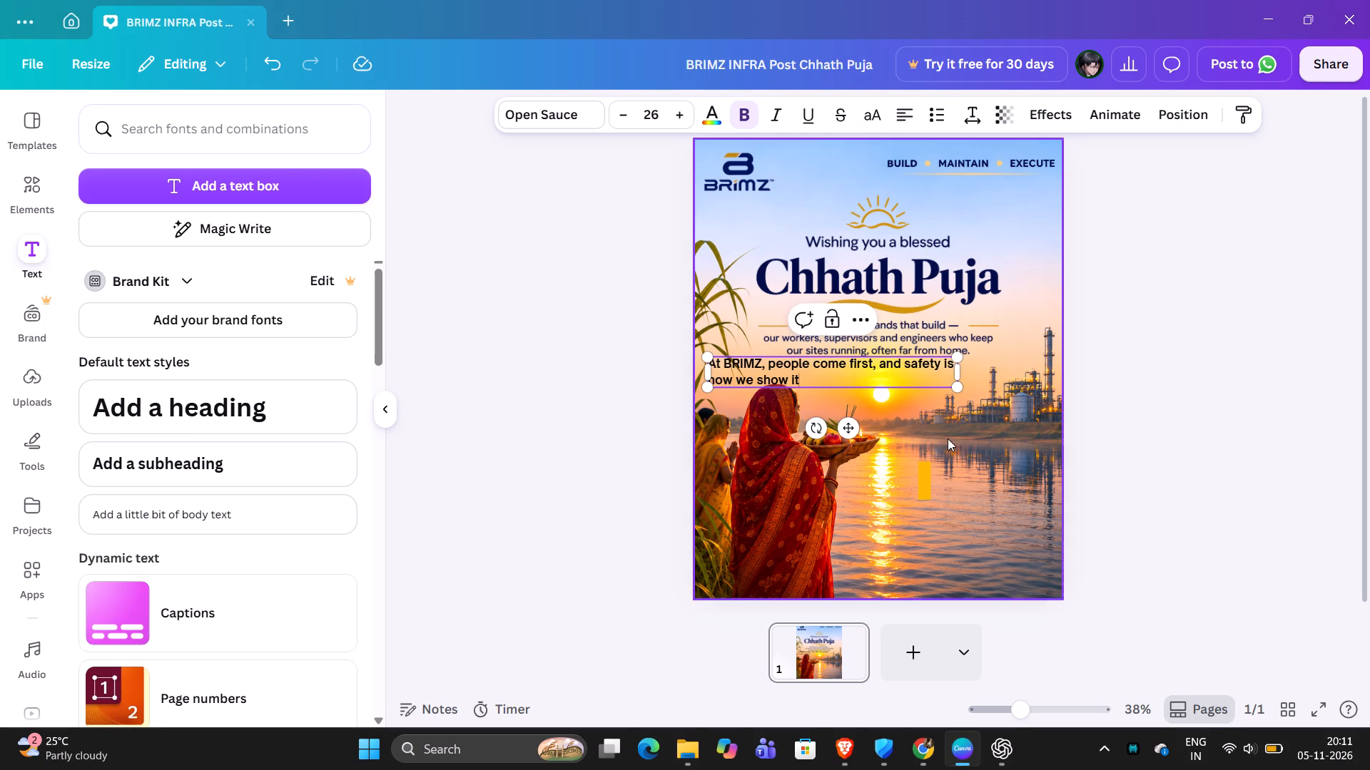
{"action": "left_click_drag", "start_coordinate": [960, 372], "coordinate": [901, 379]}
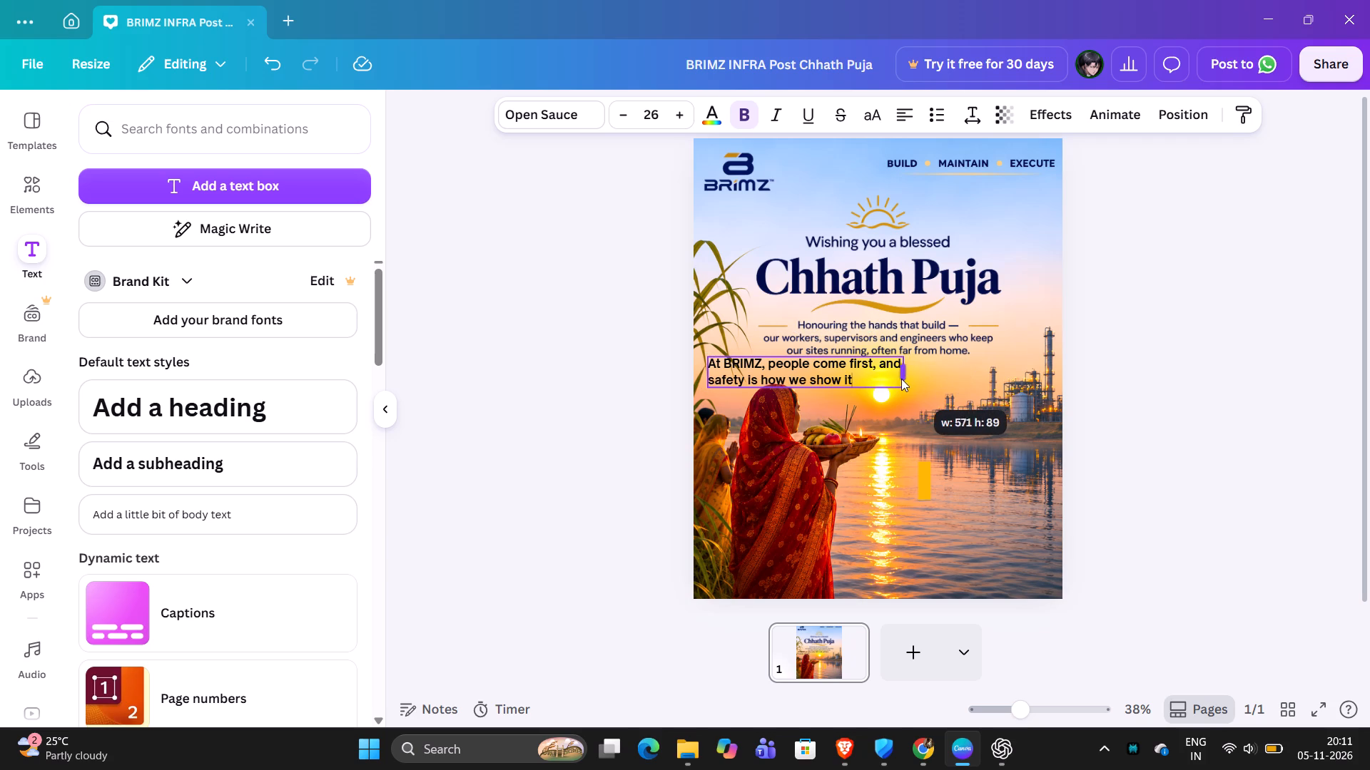
Narrow the safety message's text box slightly and move it onto the water just above the yellow bar.
{"action": "left_click_drag", "start_coordinate": [901, 379], "coordinate": [900, 379]}
{"action": "left_click_drag", "start_coordinate": [819, 428], "coordinate": [950, 499]}
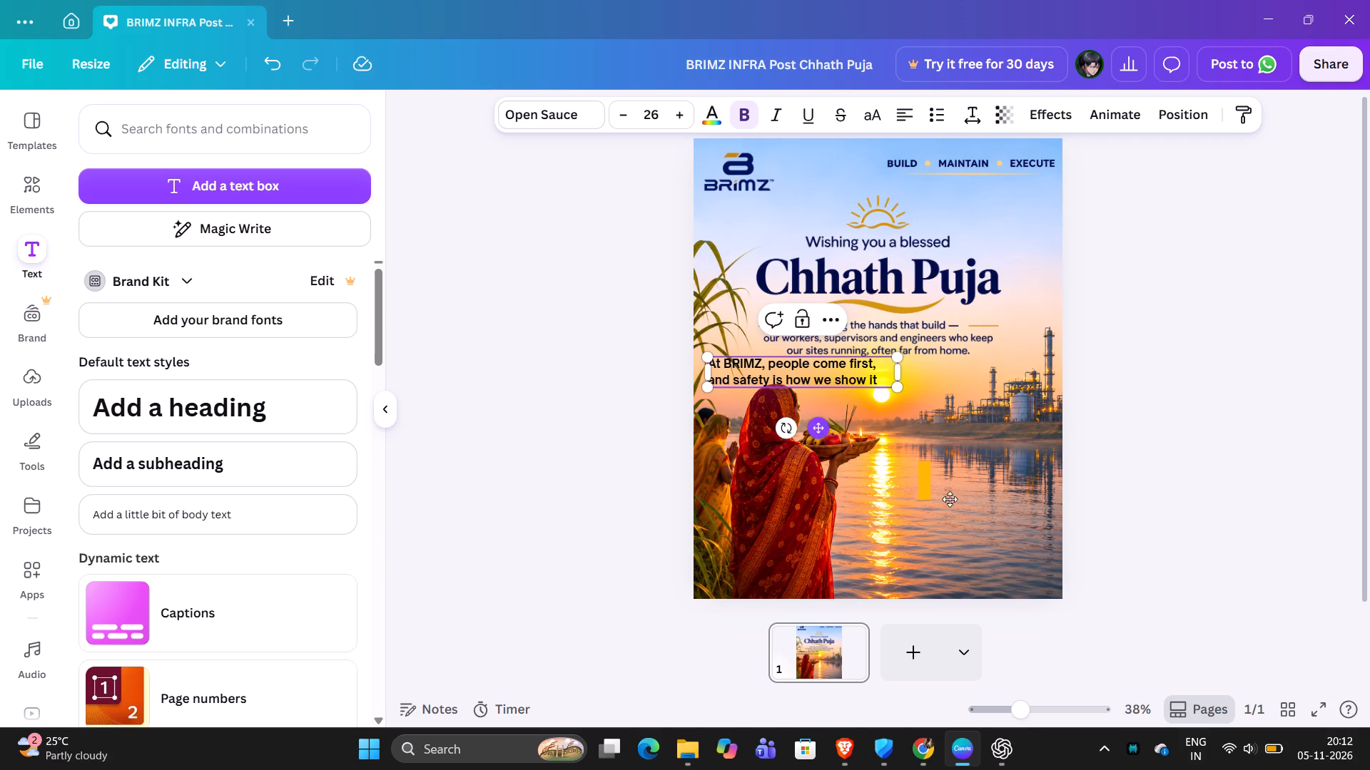
{"action": "left_click_drag", "start_coordinate": [950, 499], "coordinate": [985, 513]}
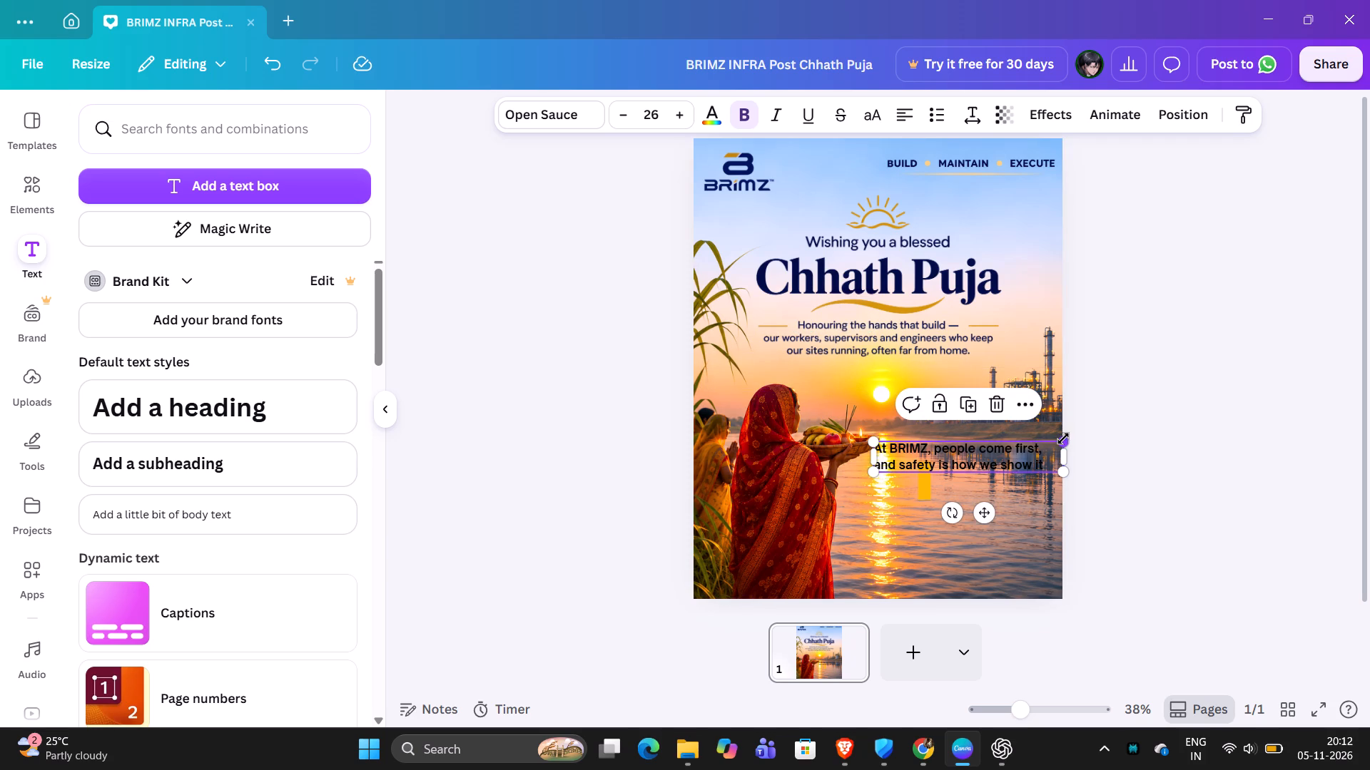
Scale down the safety message and reduce its font size to 20.7.
{"action": "left_click_drag", "start_coordinate": [1063, 438], "coordinate": [1034, 457]}
{"action": "left_click", "coordinate": [622, 111]}
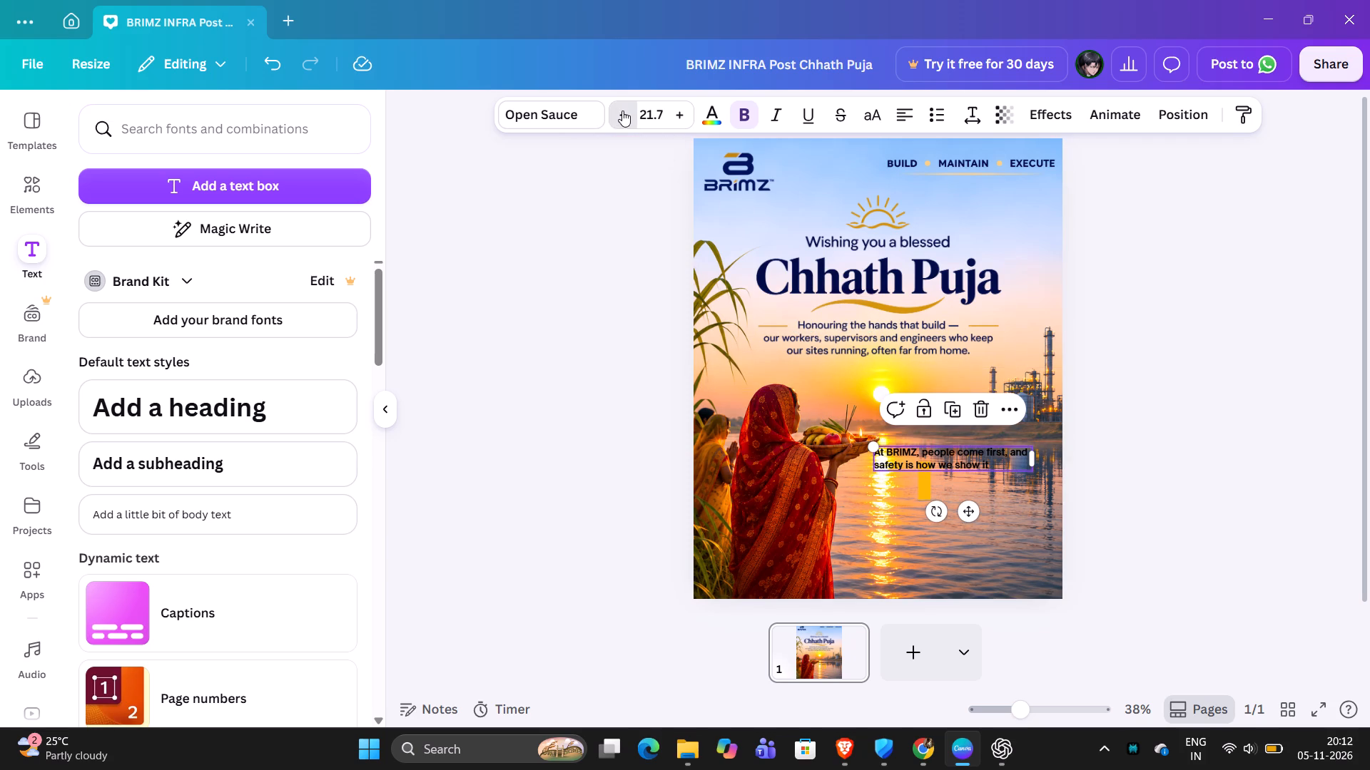
Try DM Sans on the safety message, settling on Inter as its font.
{"action": "left_click", "coordinate": [552, 118]}
{"action": "scroll", "coordinate": [273, 442], "scroll_direction": "down", "scroll_amount": 1}
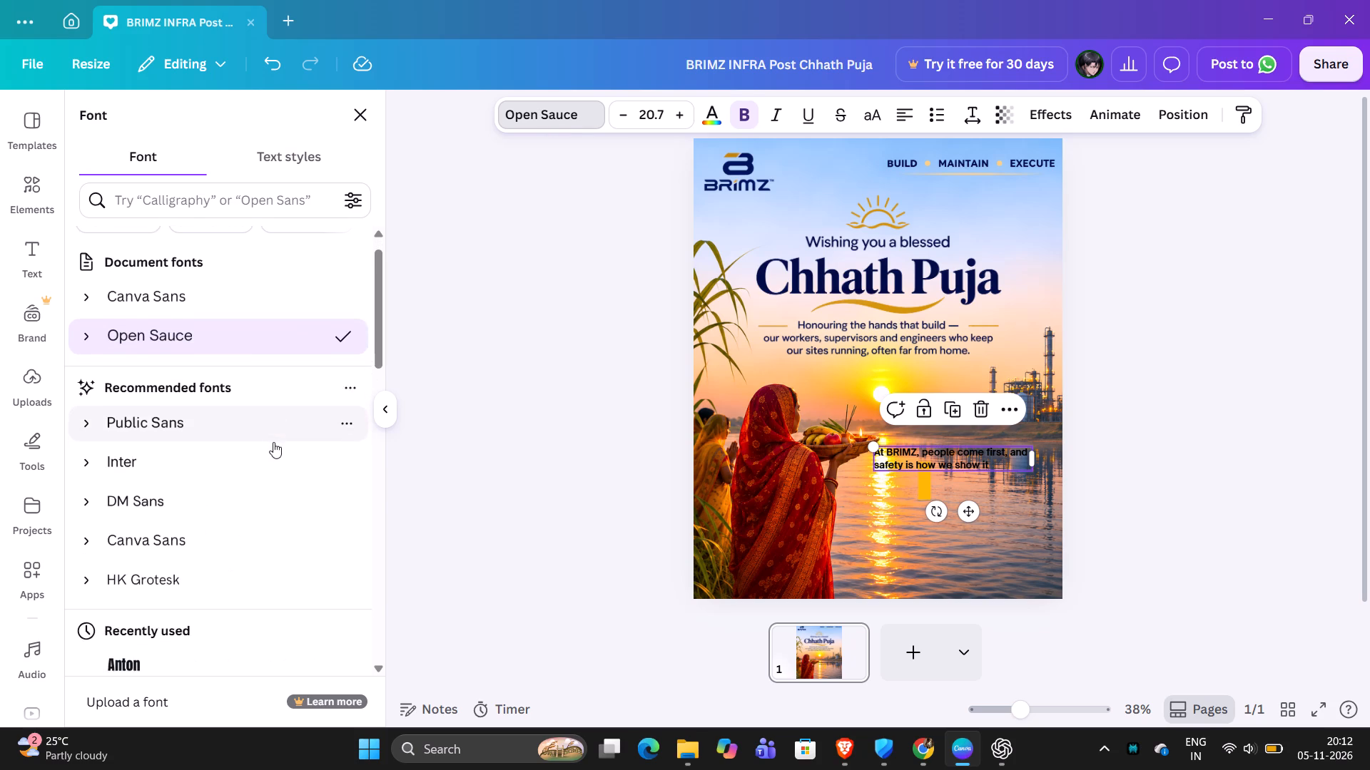
{"action": "scroll", "coordinate": [208, 446], "scroll_direction": "down", "scroll_amount": 1}
{"action": "scroll", "coordinate": [208, 446], "scroll_direction": "up", "scroll_amount": 2}
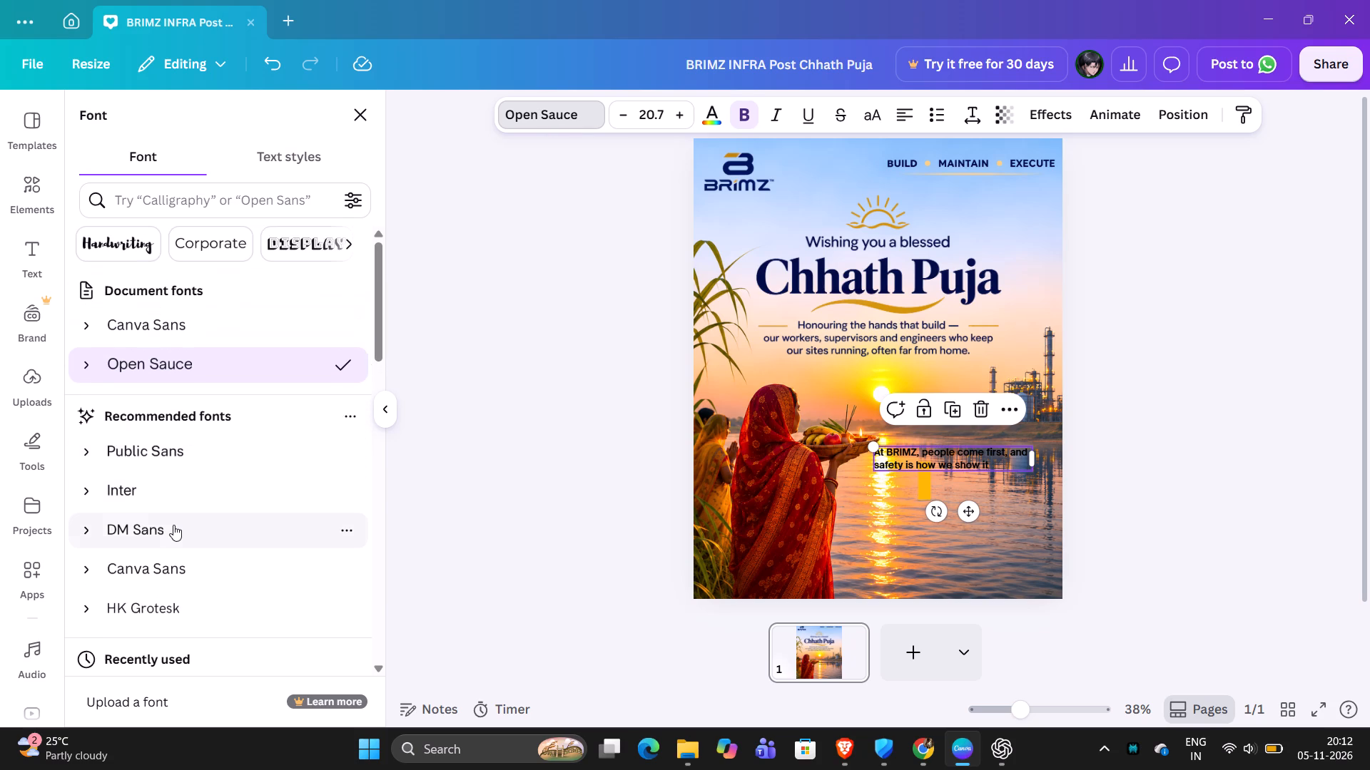
{"action": "left_click", "coordinate": [173, 521]}
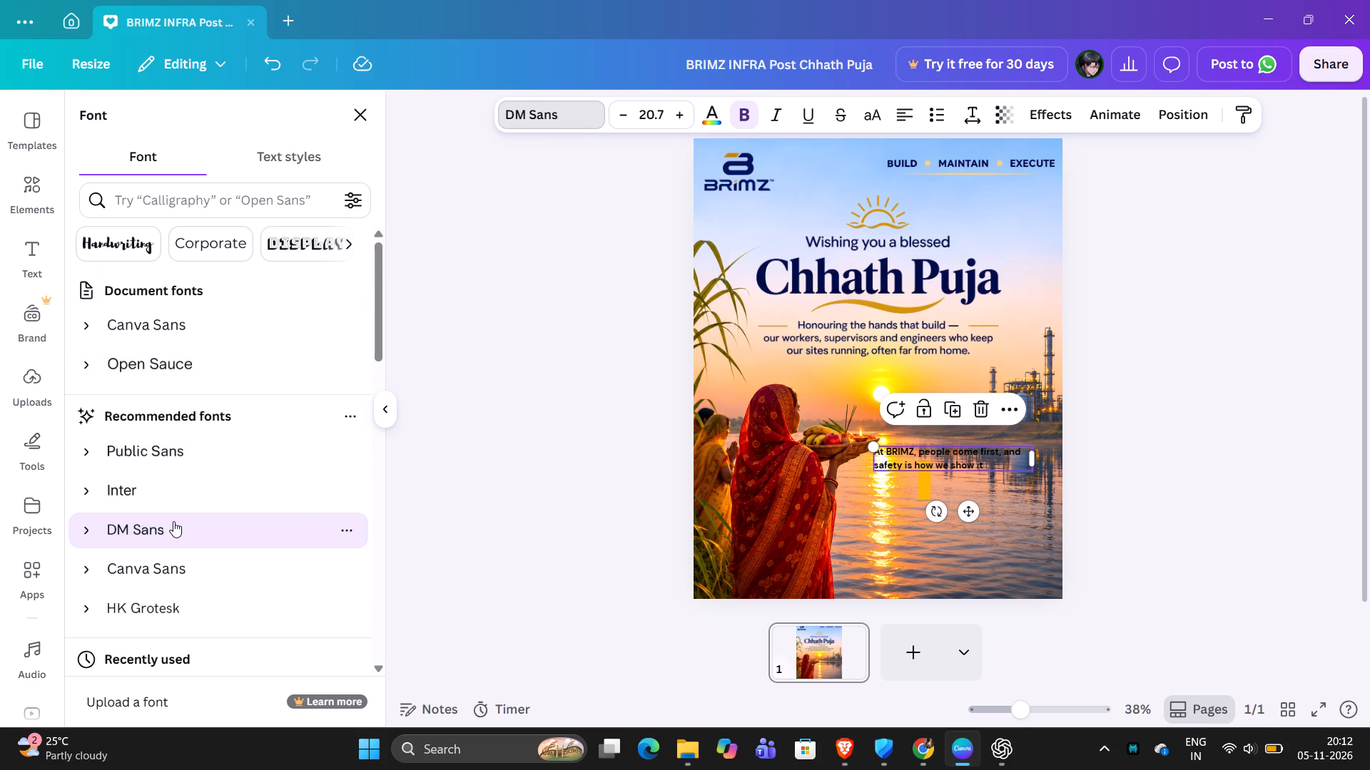
{"action": "left_click", "coordinate": [143, 490]}
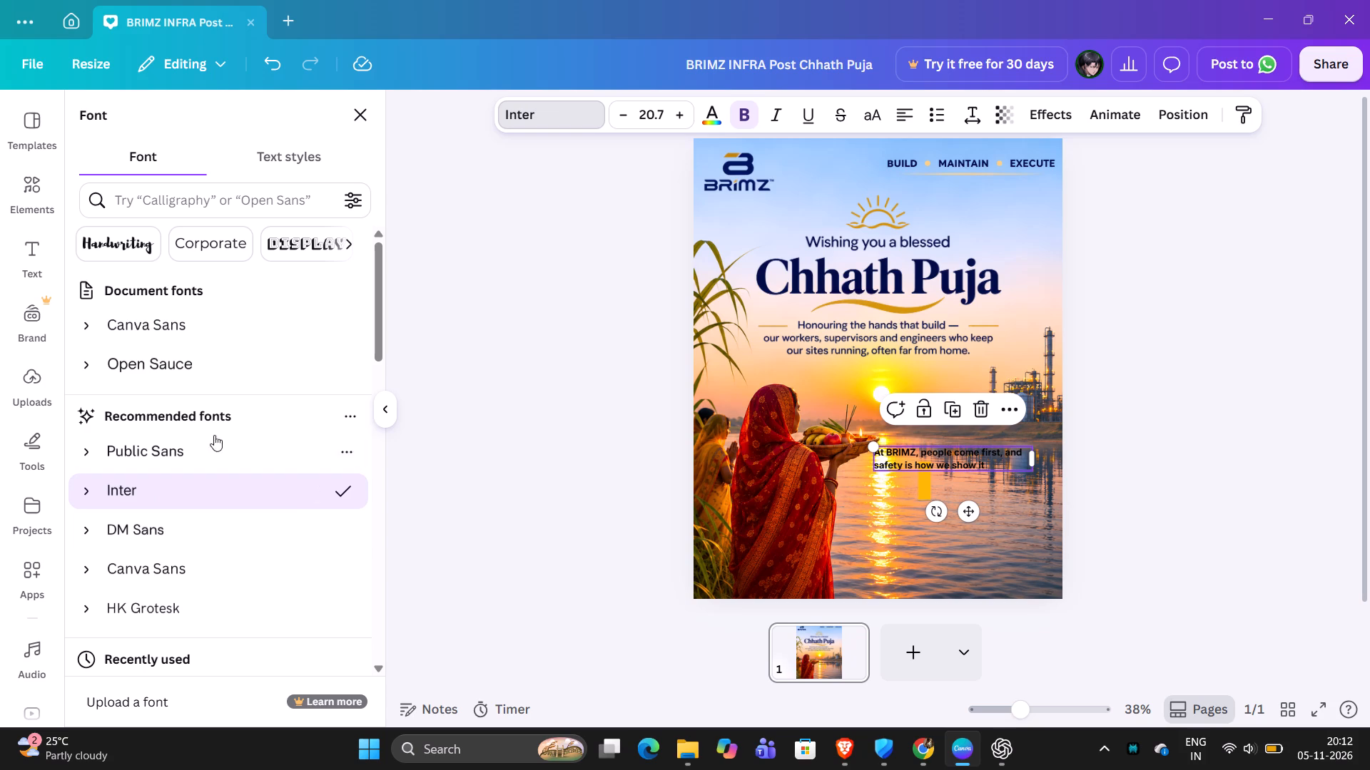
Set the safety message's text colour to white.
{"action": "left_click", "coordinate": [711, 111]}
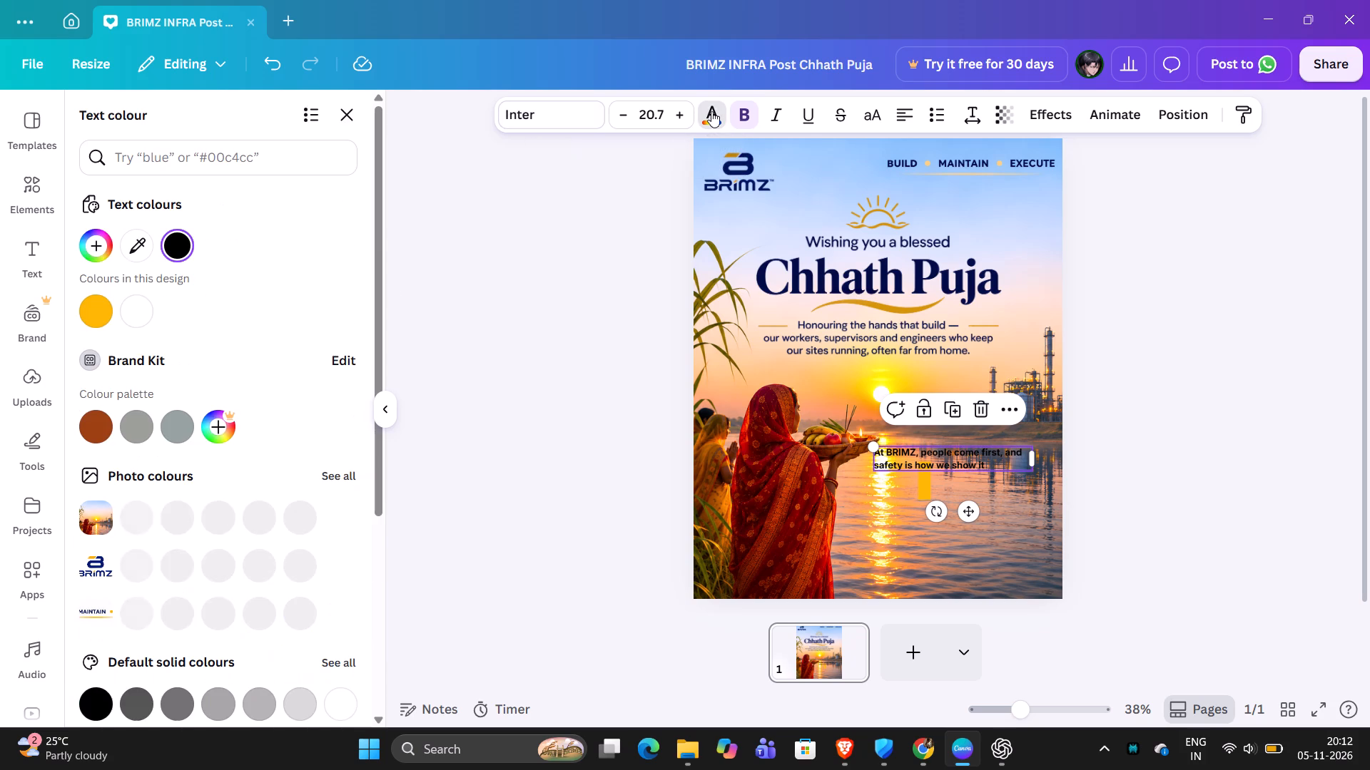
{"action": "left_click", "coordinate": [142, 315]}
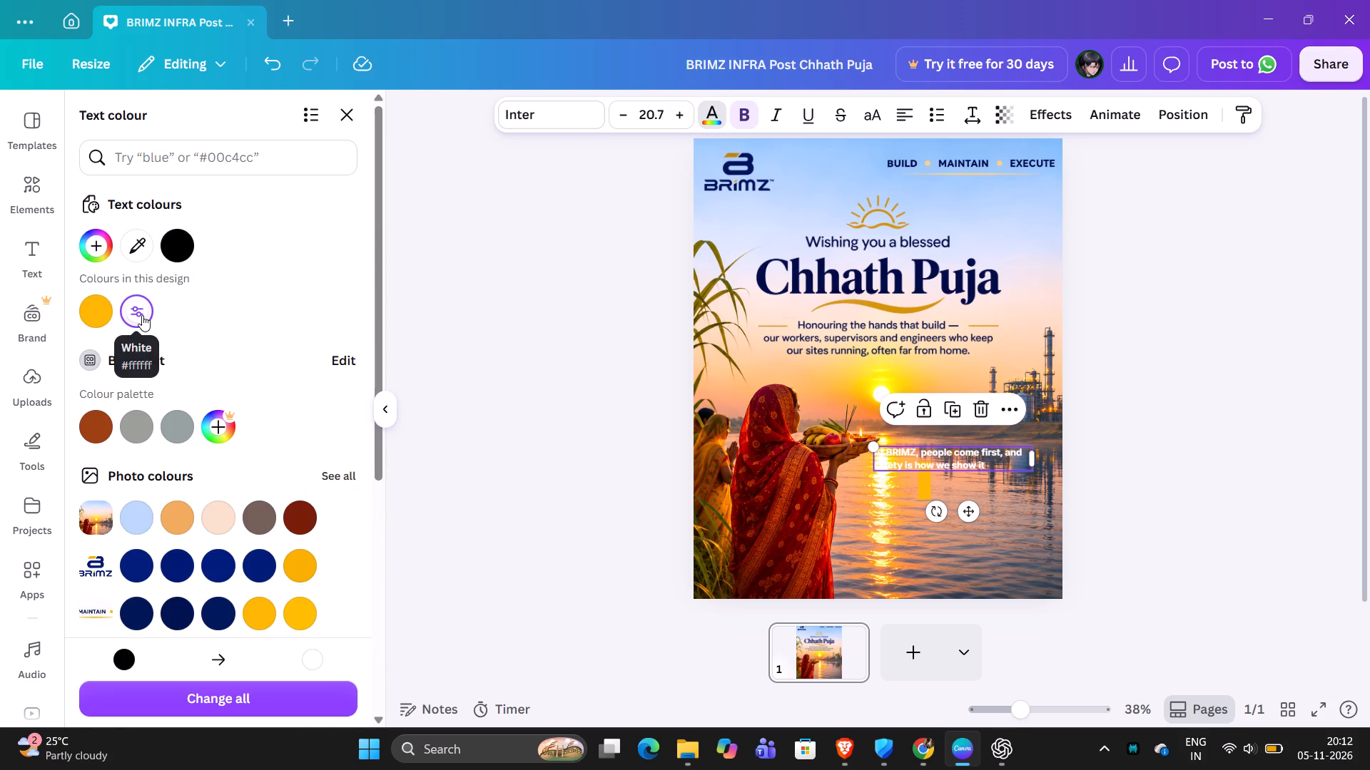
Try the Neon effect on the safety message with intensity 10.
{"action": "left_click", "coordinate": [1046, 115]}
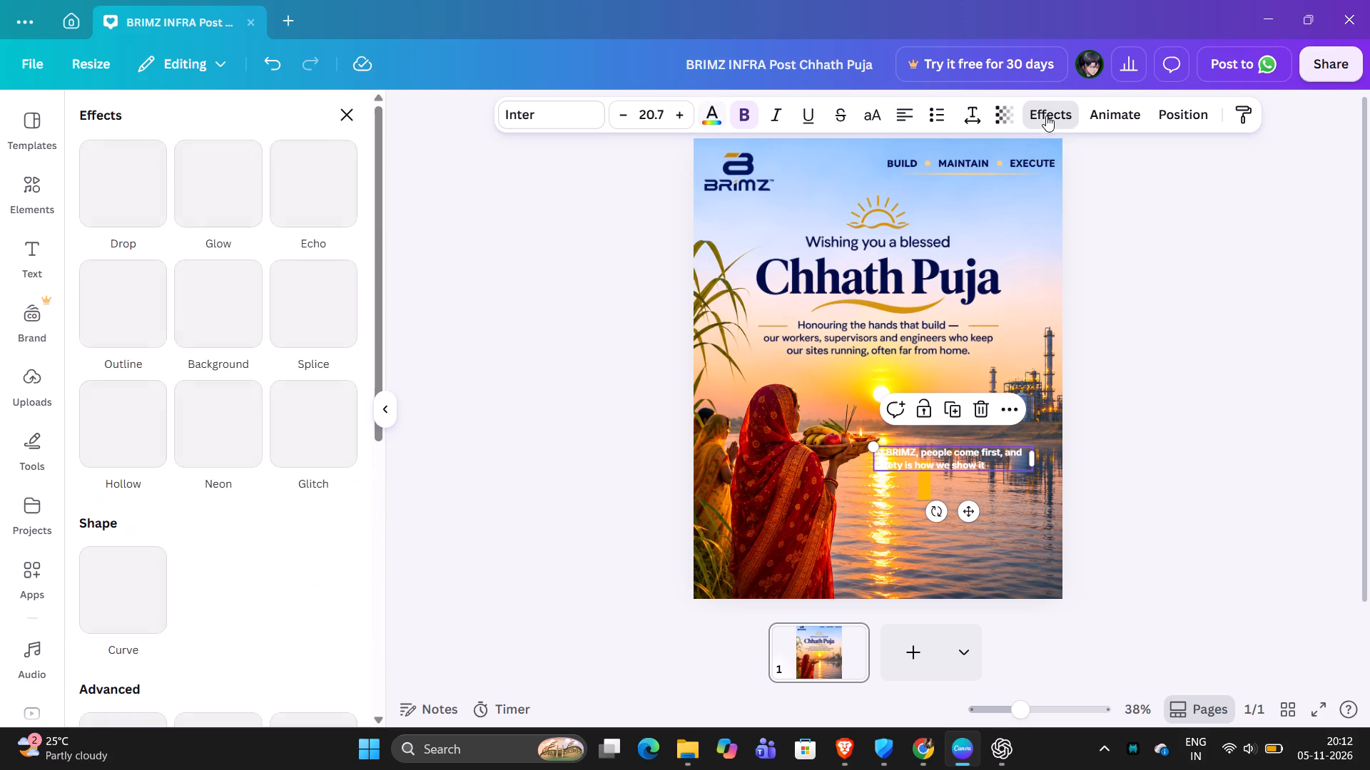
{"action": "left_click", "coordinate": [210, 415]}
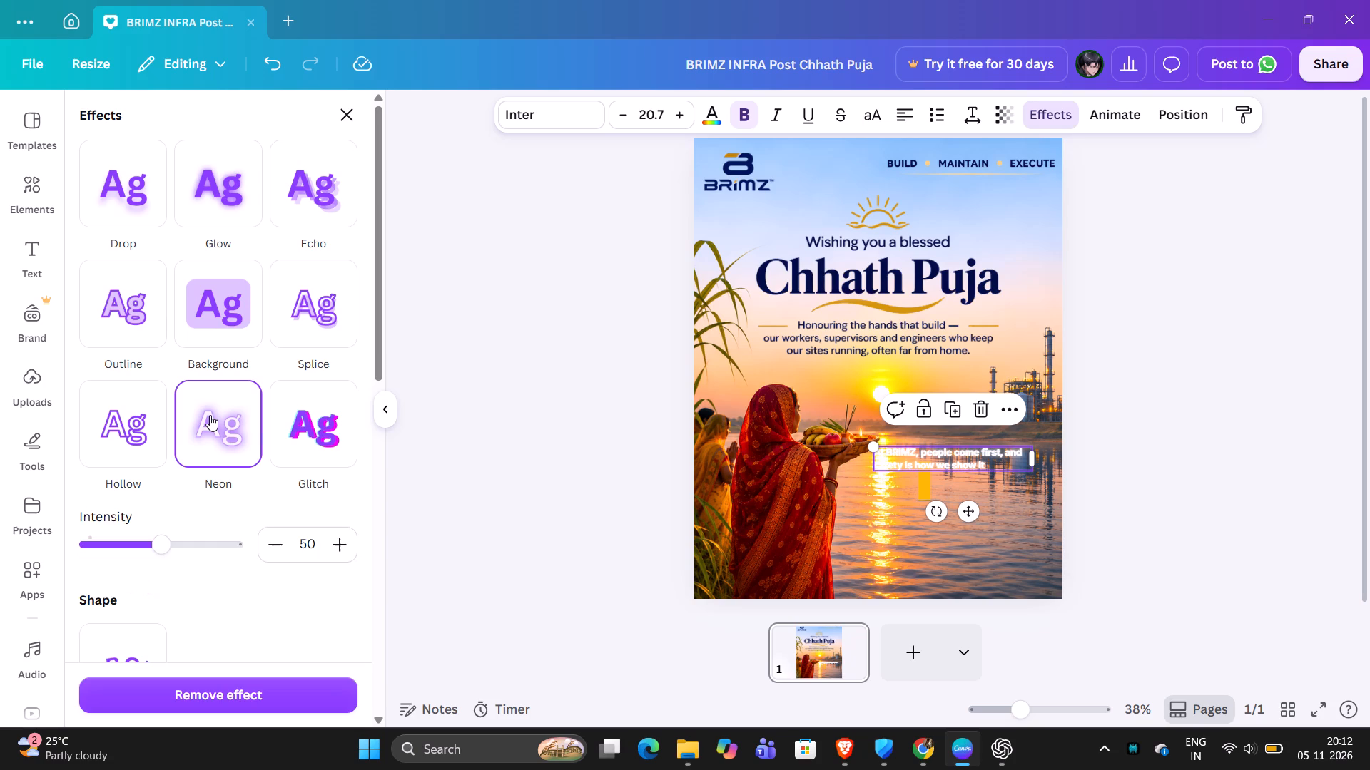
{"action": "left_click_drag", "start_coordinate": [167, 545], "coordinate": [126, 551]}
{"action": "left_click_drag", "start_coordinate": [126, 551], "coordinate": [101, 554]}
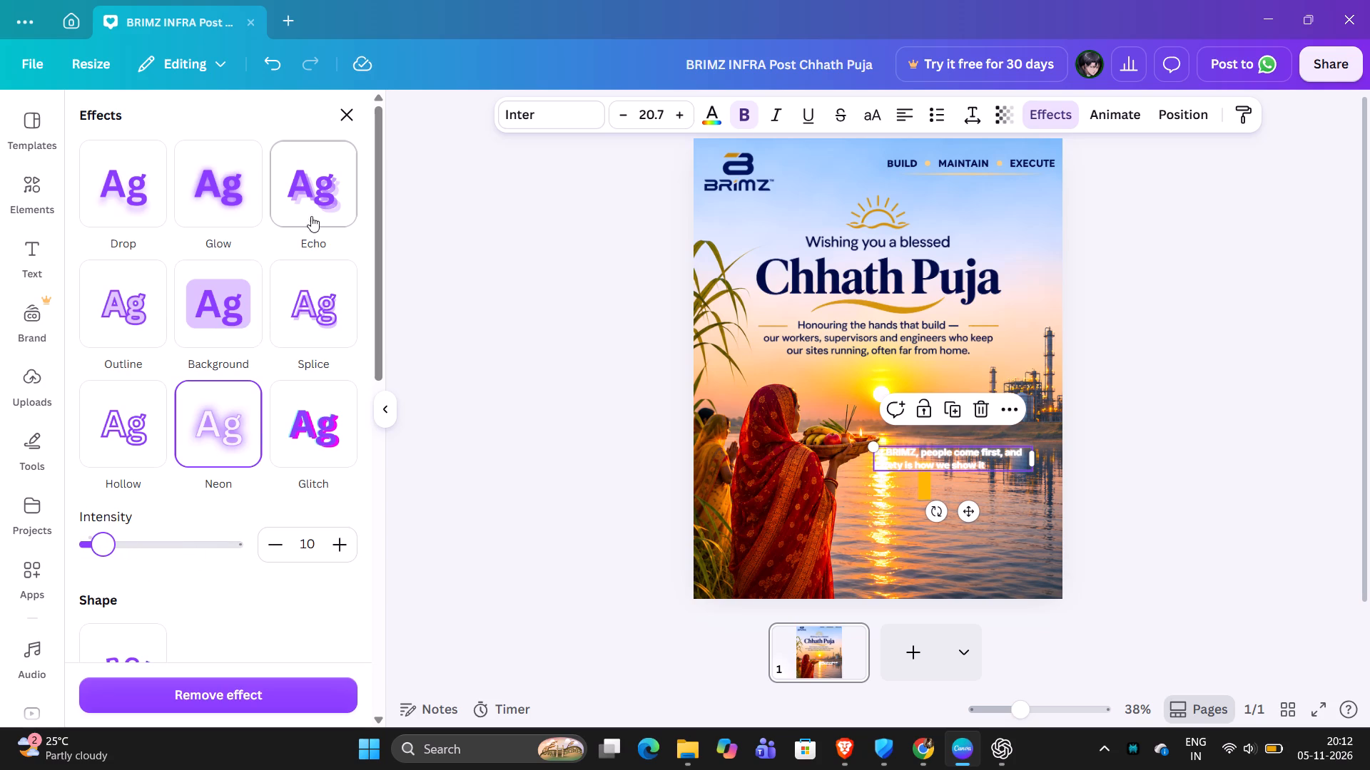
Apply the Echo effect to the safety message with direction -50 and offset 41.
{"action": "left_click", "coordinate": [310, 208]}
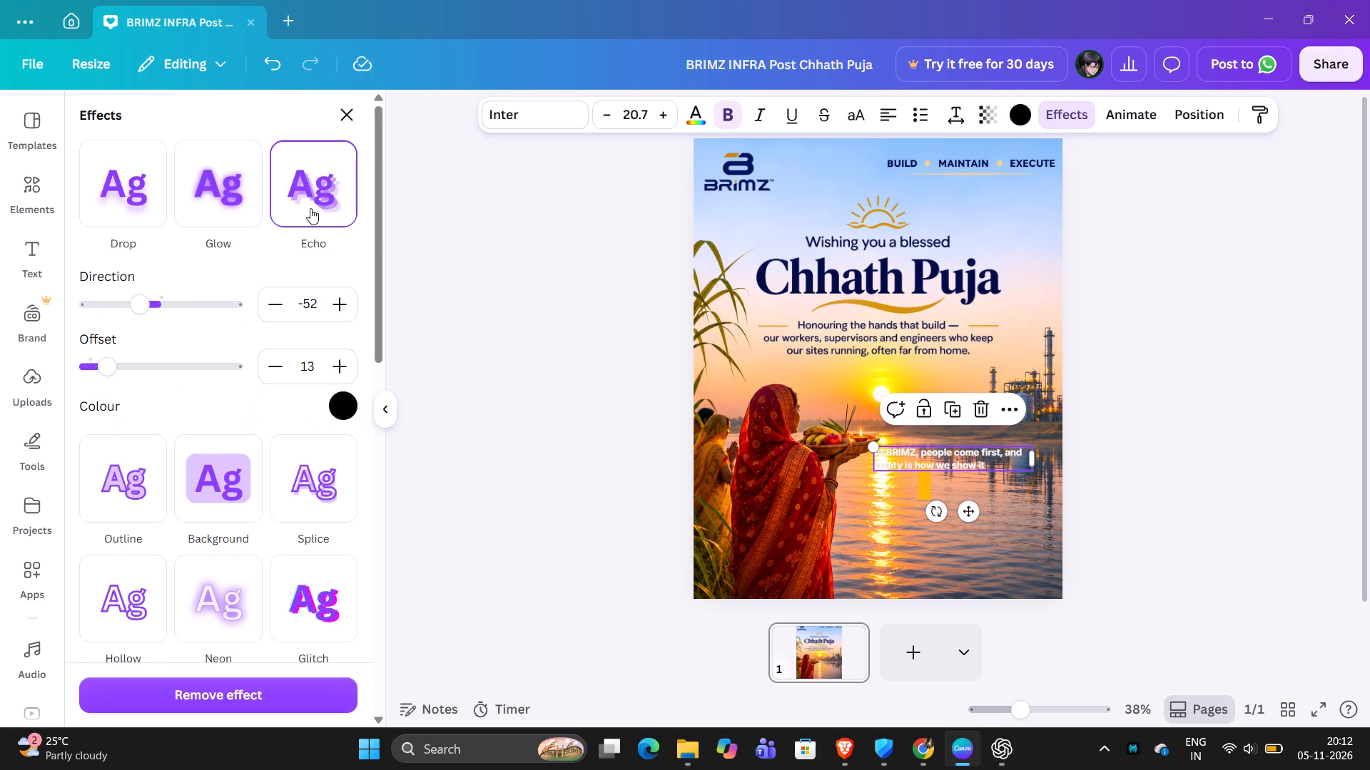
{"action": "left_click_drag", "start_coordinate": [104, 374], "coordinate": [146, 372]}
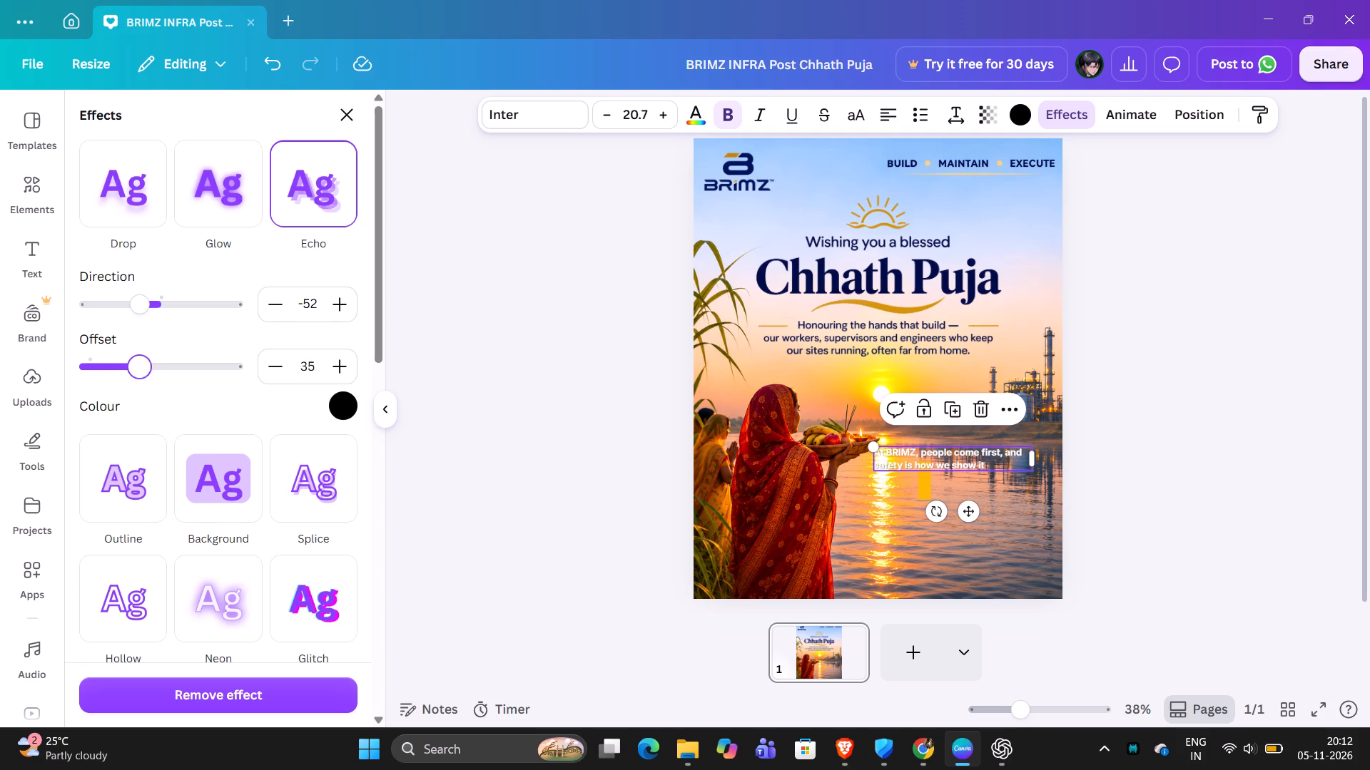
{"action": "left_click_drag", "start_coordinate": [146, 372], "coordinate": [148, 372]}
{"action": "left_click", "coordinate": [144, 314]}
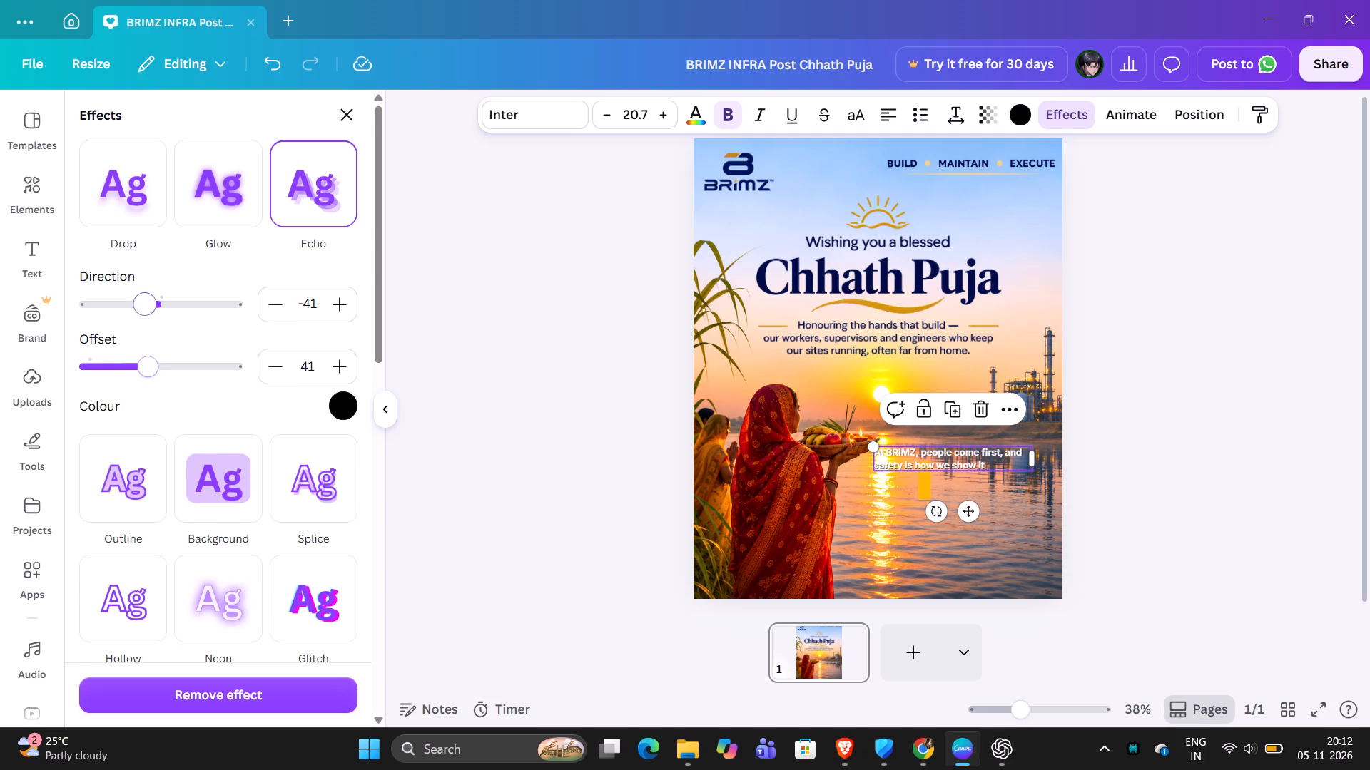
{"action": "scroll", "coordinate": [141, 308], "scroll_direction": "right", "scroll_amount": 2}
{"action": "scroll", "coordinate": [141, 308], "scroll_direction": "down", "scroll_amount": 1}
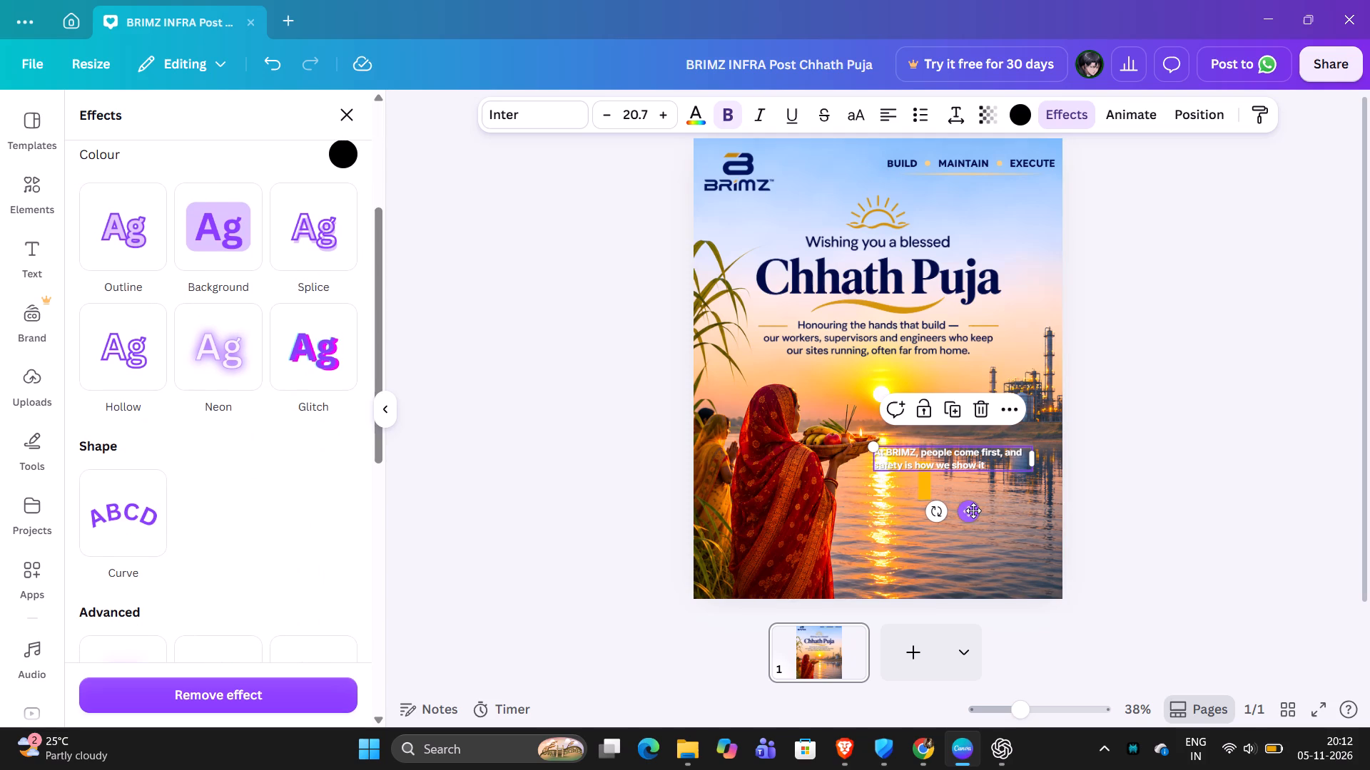
Move the safety message to the right of the yellow bar, nudging it to leave a small gap.
{"action": "left_click_drag", "start_coordinate": [973, 510], "coordinate": [1037, 533]}
{"action": "key", "text": "Down"}
{"action": "key", "text": "Down"}
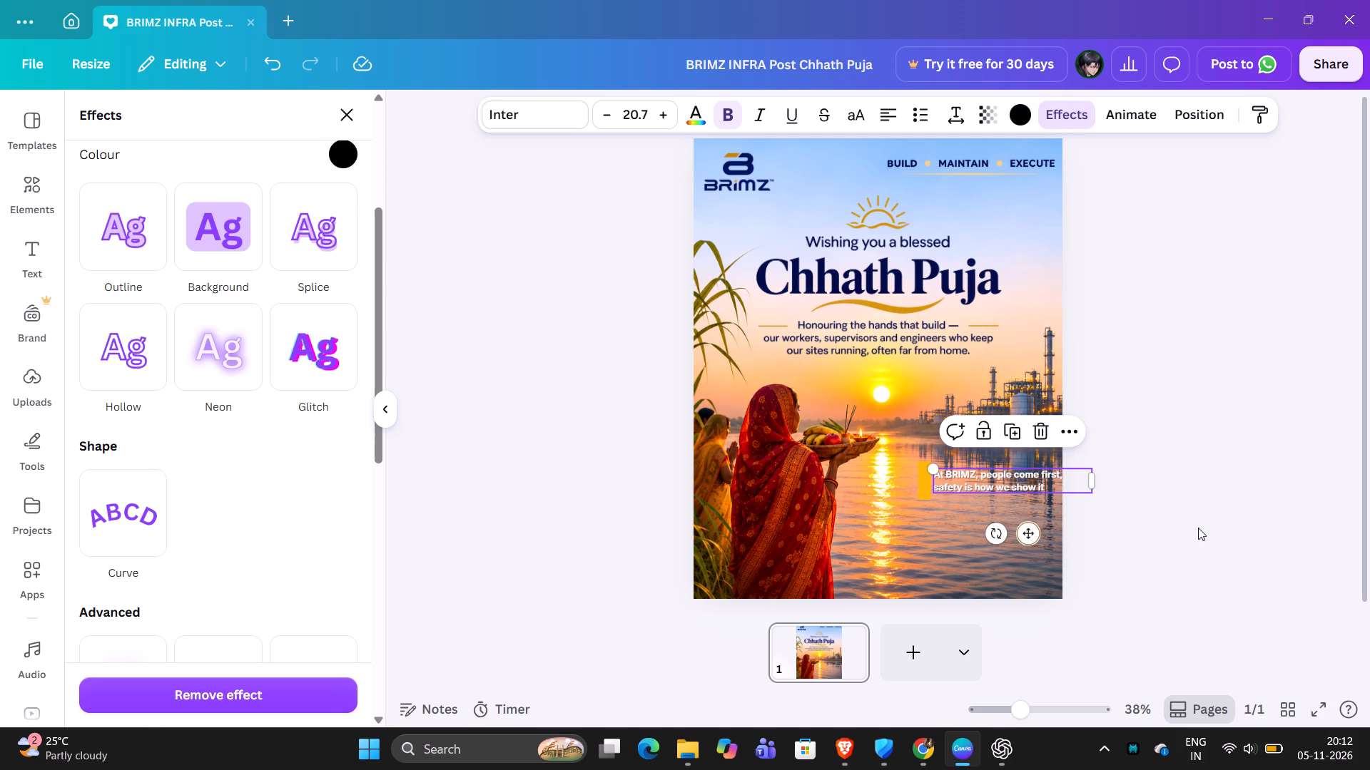
{"action": "left_click", "coordinate": [1198, 528]}
{"action": "left_click", "coordinate": [1198, 528]}
{"action": "left_click", "coordinate": [1029, 489]}
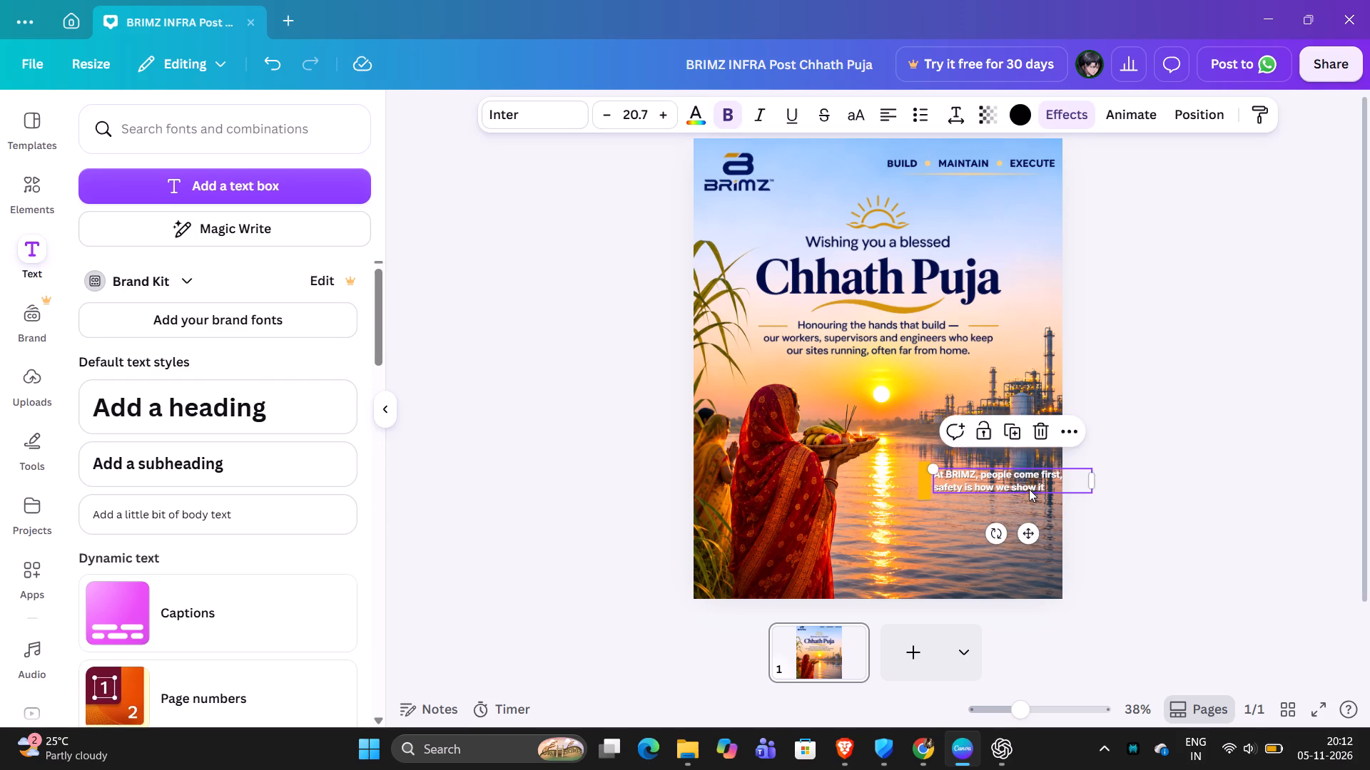
{"action": "key", "text": "Down"}
{"action": "key", "text": "Right"}
{"action": "key", "text": "Right"}
{"action": "key", "text": "Right"}
{"action": "key", "text": "Right"}
{"action": "key", "text": "Right"}
{"action": "key", "text": "Right"}
{"action": "key", "text": "Right"}
{"action": "key", "text": "Right"}
{"action": "key", "text": "Right"}
{"action": "key", "text": "Right"}
{"action": "key", "text": "Down"}
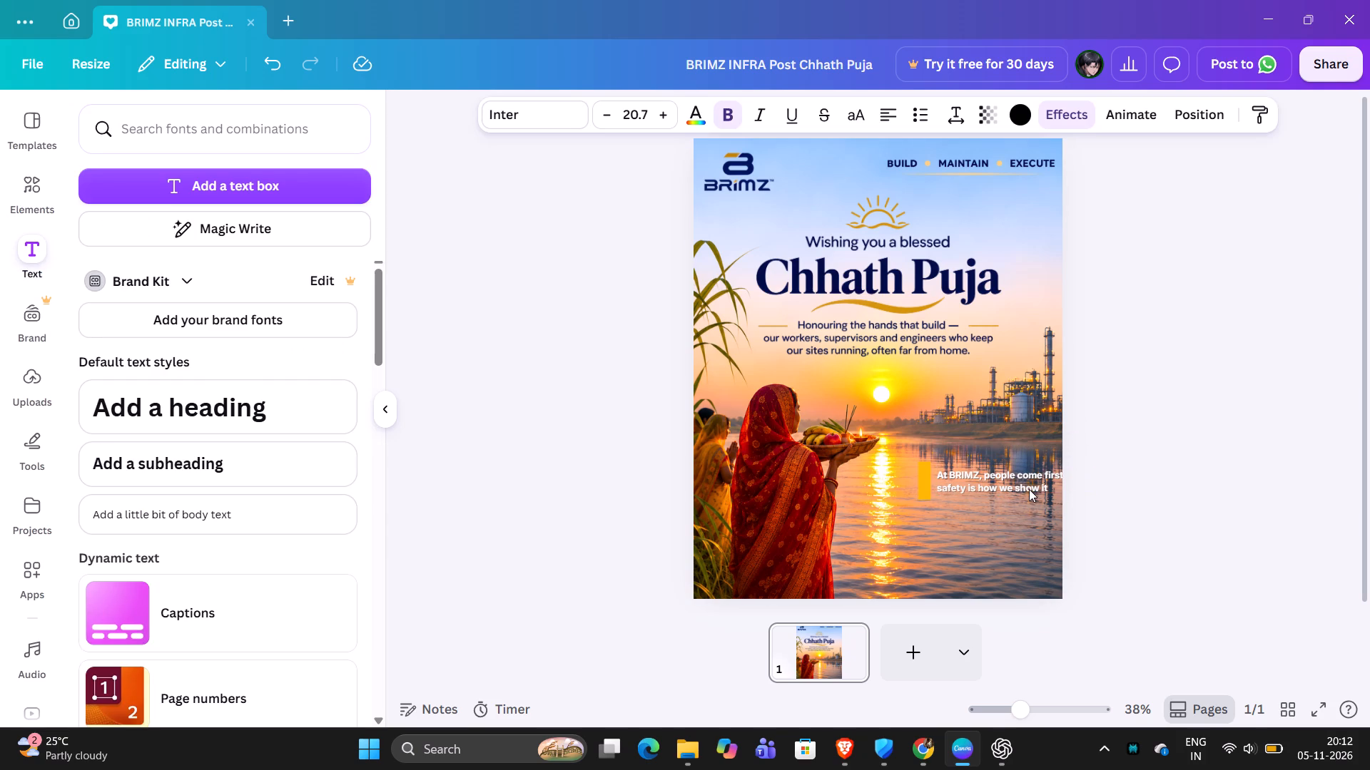
{"action": "key", "text": "Down"}
{"action": "key", "text": "Down"}
{"action": "key", "text": "Down"}
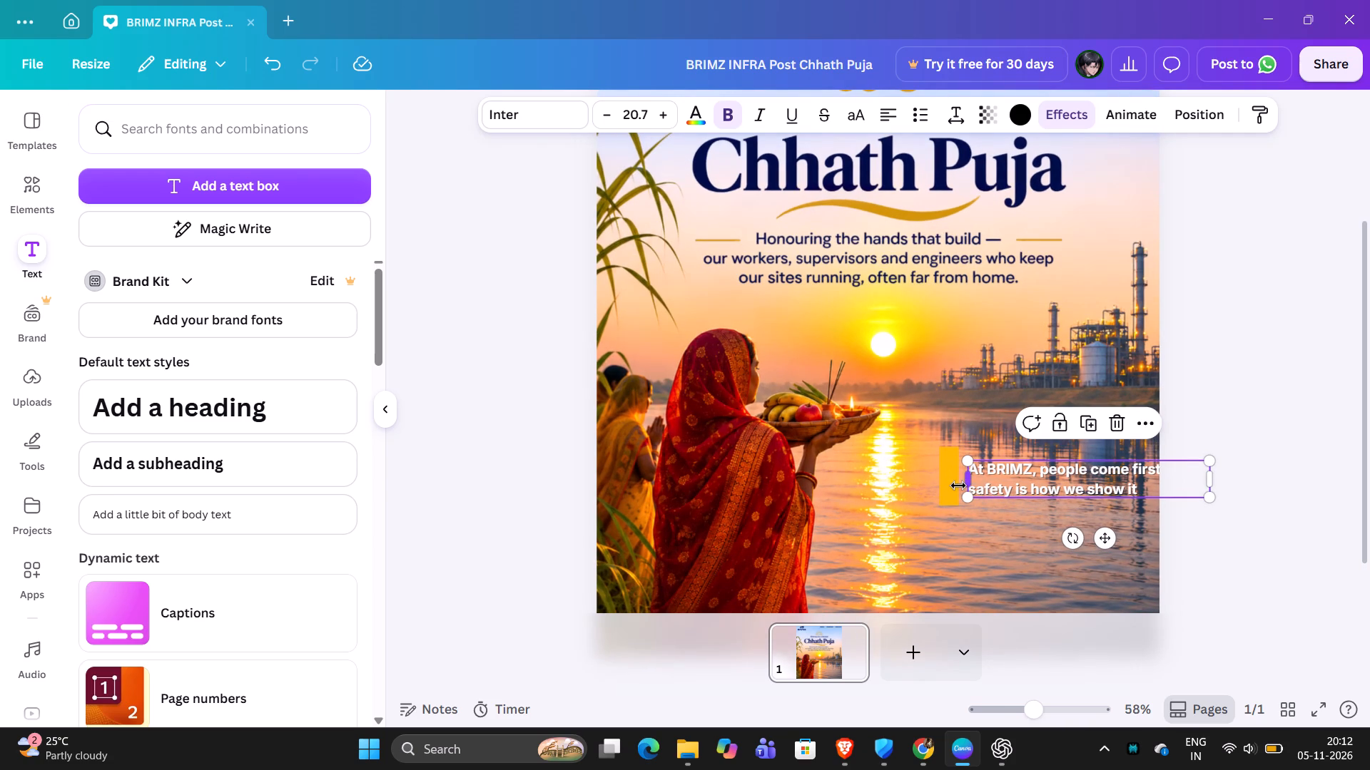
Nudge the yellow bar 20 increments left, toward the sun's reflection on the water.
{"action": "left_click", "coordinate": [953, 486]}
{"action": "key", "text": "Left"}
{"action": "key", "text": "Left"}
{"action": "key", "text": "Left"}
{"action": "key", "text": "Left"}
{"action": "key", "text": "Left"}
{"action": "key", "text": "Left"}
{"action": "key", "text": "Left"}
{"action": "key", "text": "Left"}
{"action": "key", "text": "Left"}
{"action": "key", "text": "Left"}
{"action": "key", "text": "Left"}
{"action": "key", "text": "Left"}
{"action": "key", "text": "Left"}
{"action": "key", "text": "Left"}
{"action": "key", "text": "Left"}
{"action": "key", "text": "Left"}
{"action": "key", "text": "Left"}
{"action": "key", "text": "Left"}
{"action": "key", "text": "Left"}
{"action": "key", "text": "Left"}
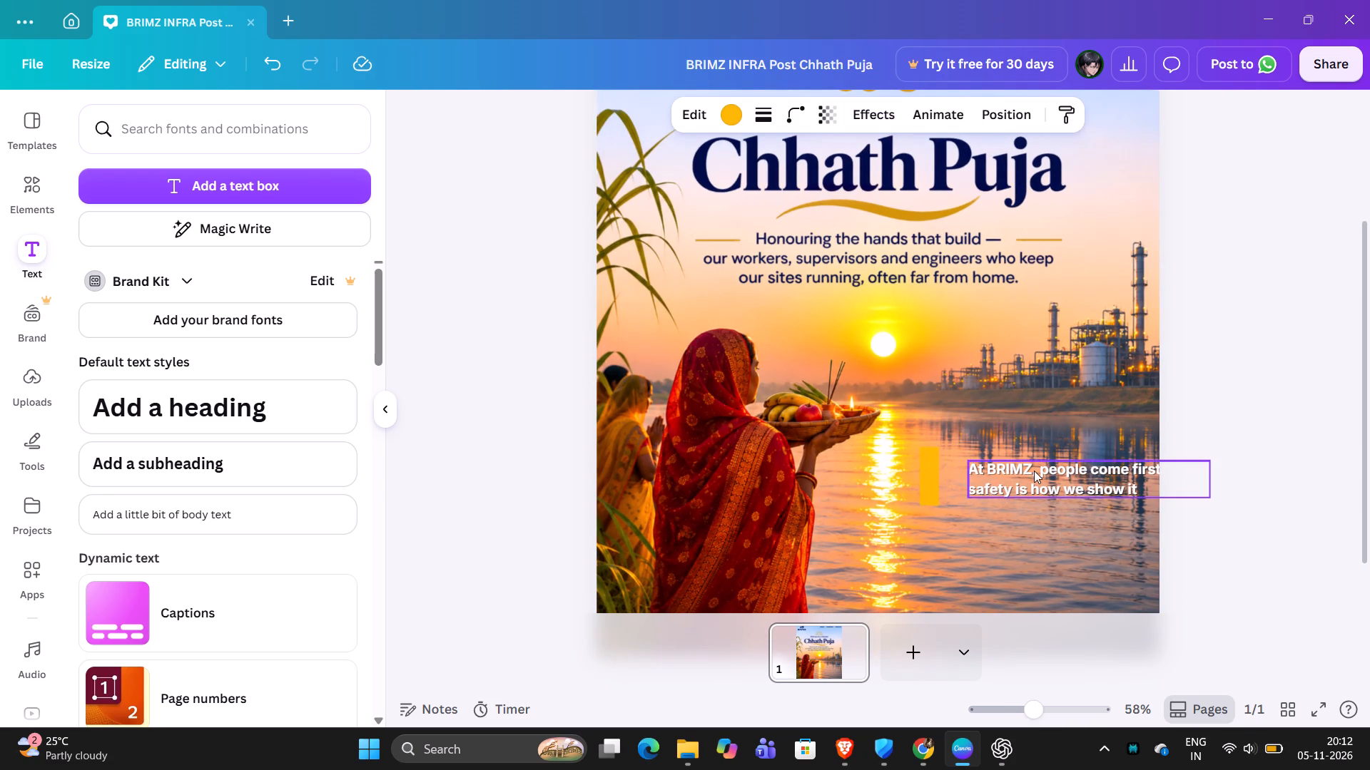
Move the safety message back beside the yellow bar, leaving a narrow gap and centring it vertically against the bar.
{"action": "left_click_drag", "start_coordinate": [1034, 471], "coordinate": [1007, 473]}
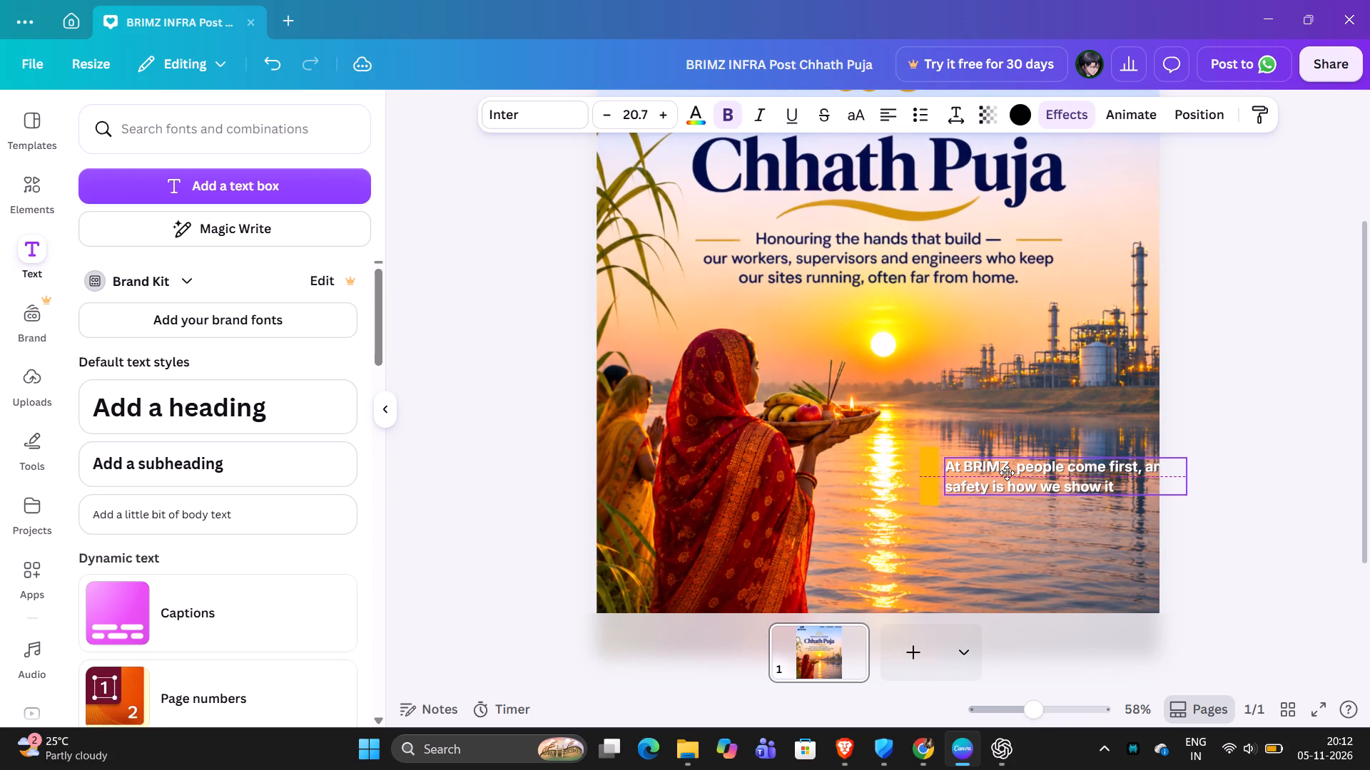
{"action": "left_click_drag", "start_coordinate": [1007, 473], "coordinate": [1015, 473]}
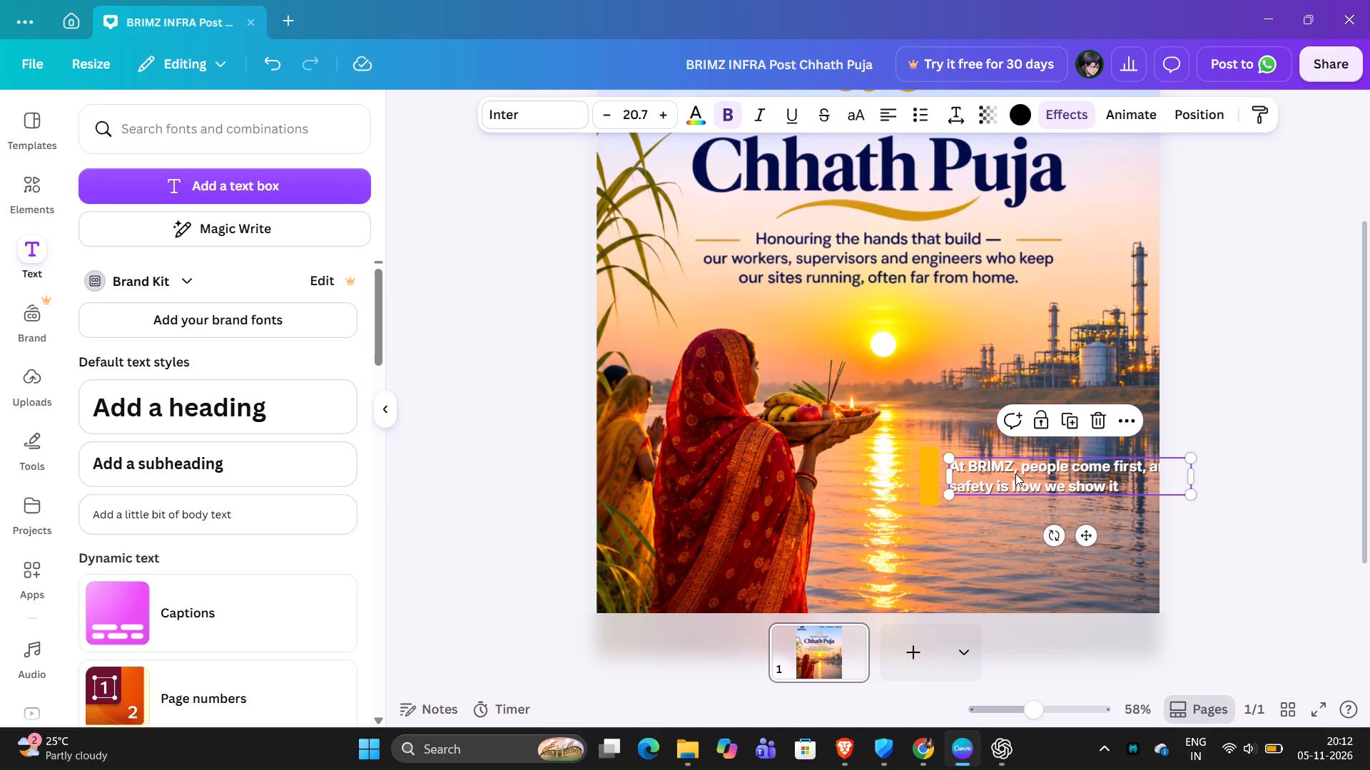
{"action": "key", "text": "Down"}
{"action": "key", "text": "Up"}
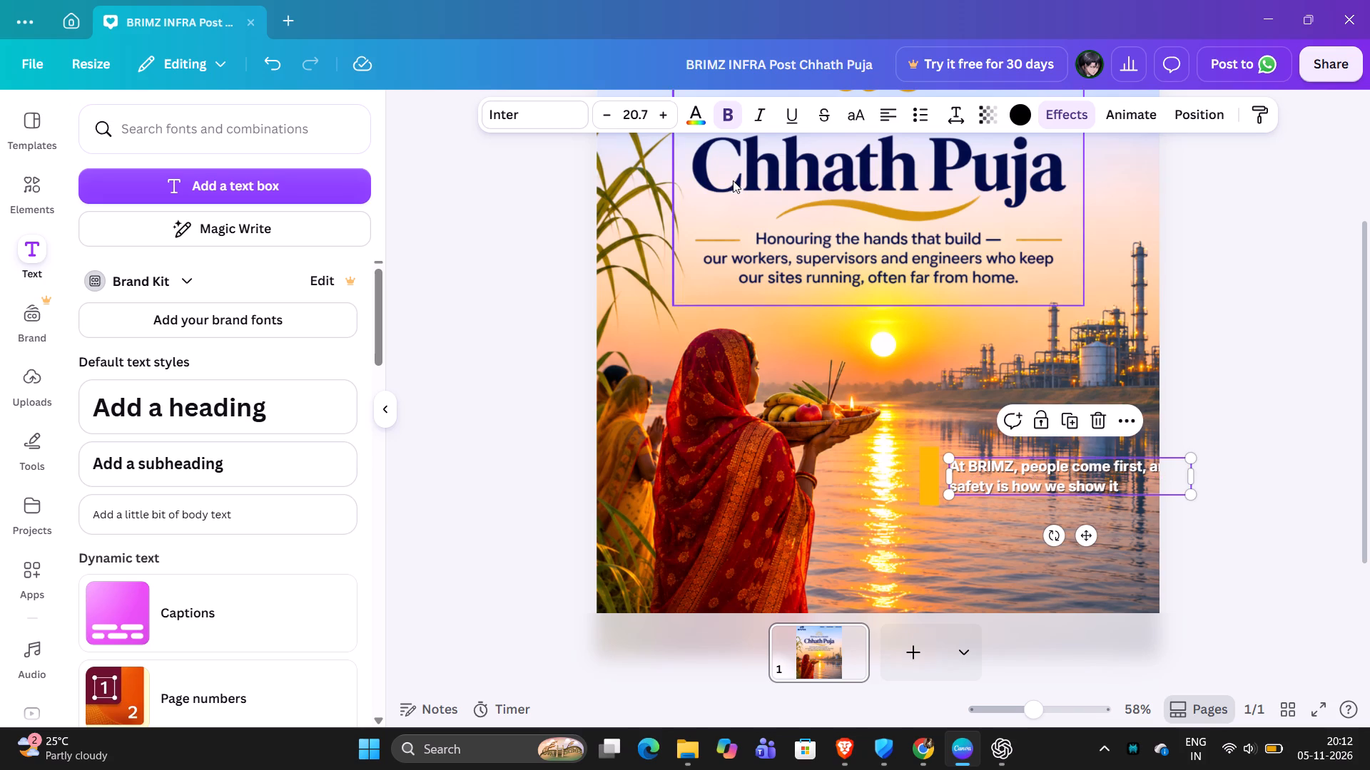
Try the grey-to-white gradient on the safety message, then recolour it with the pale yellow-to-pink default gradient.
{"action": "left_click", "coordinate": [692, 115]}
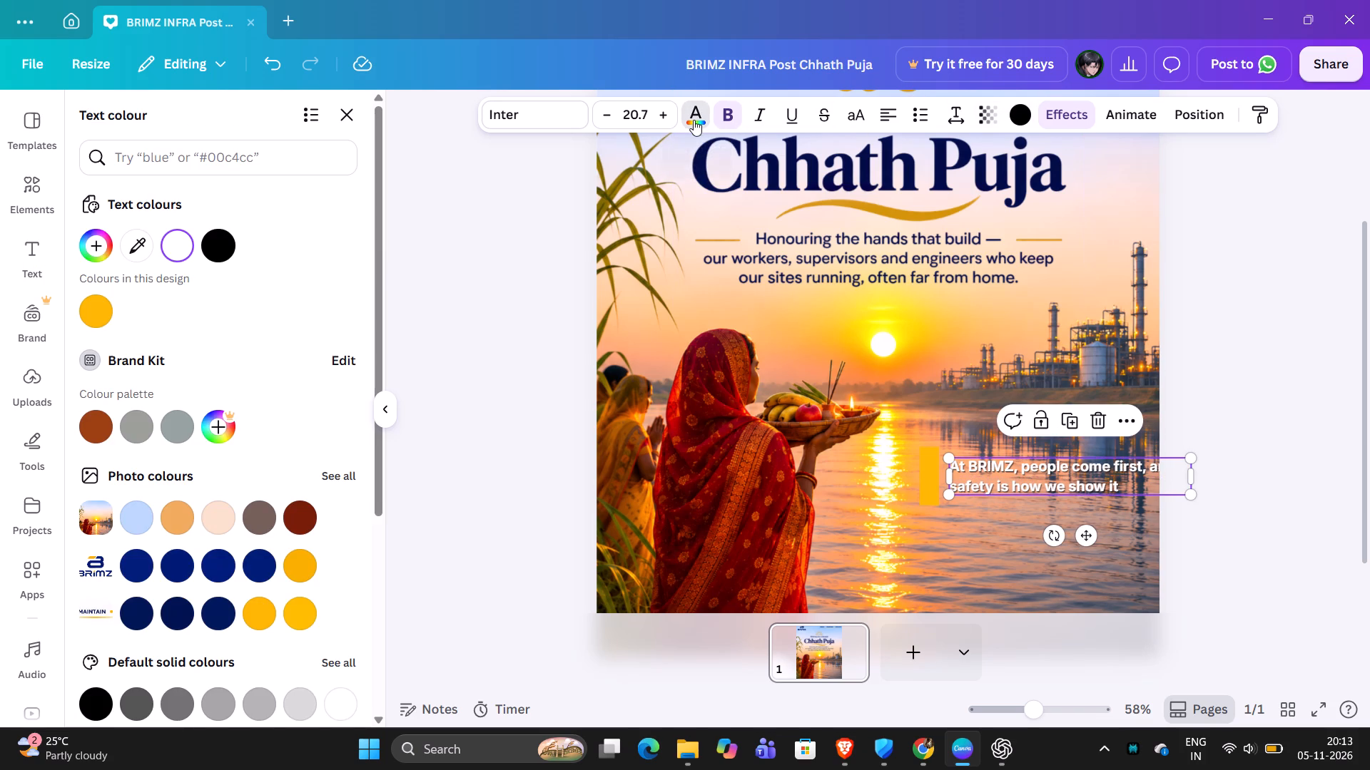
{"action": "left_click", "coordinate": [694, 120]}
{"action": "left_click", "coordinate": [694, 120]}
{"action": "scroll", "coordinate": [230, 523], "scroll_direction": "down", "scroll_amount": 1}
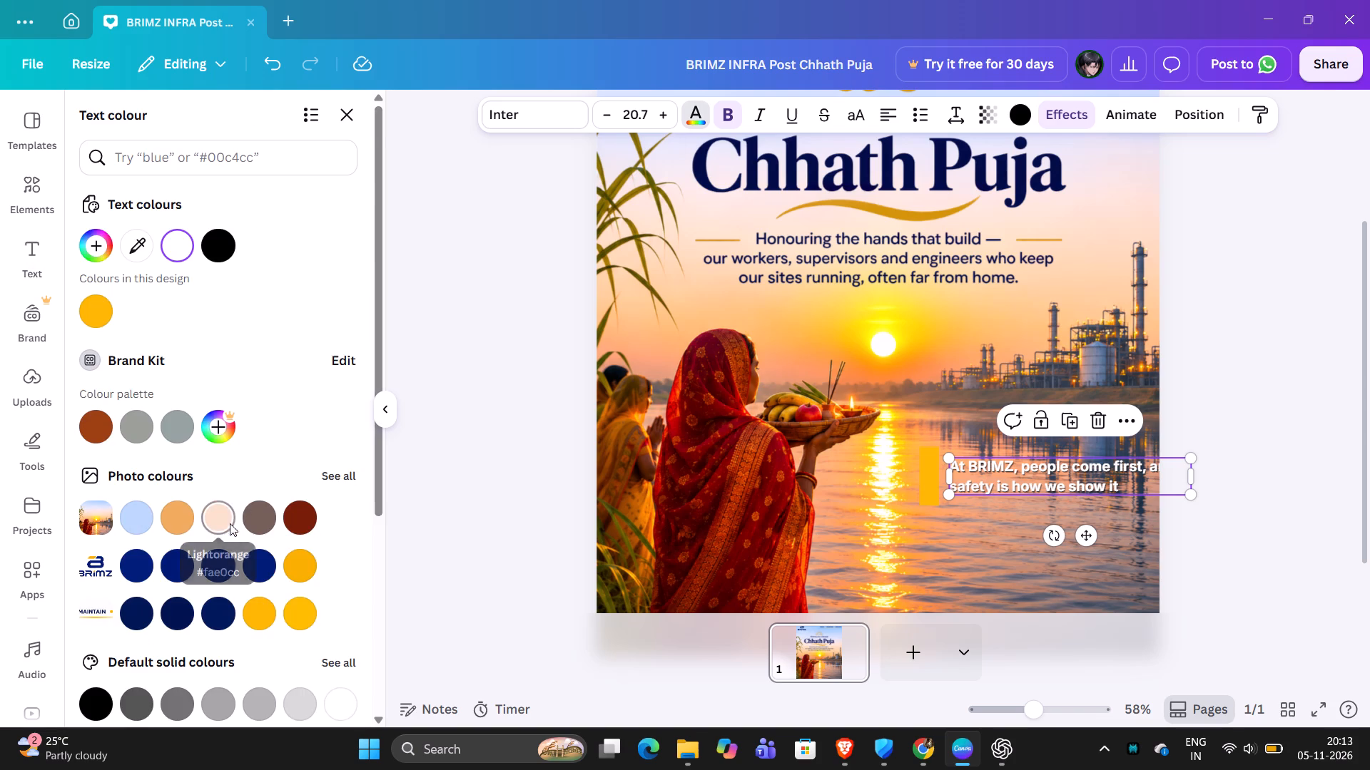
{"action": "scroll", "coordinate": [230, 523], "scroll_direction": "down", "scroll_amount": 1}
{"action": "scroll", "coordinate": [220, 609], "scroll_direction": "down", "scroll_amount": 3}
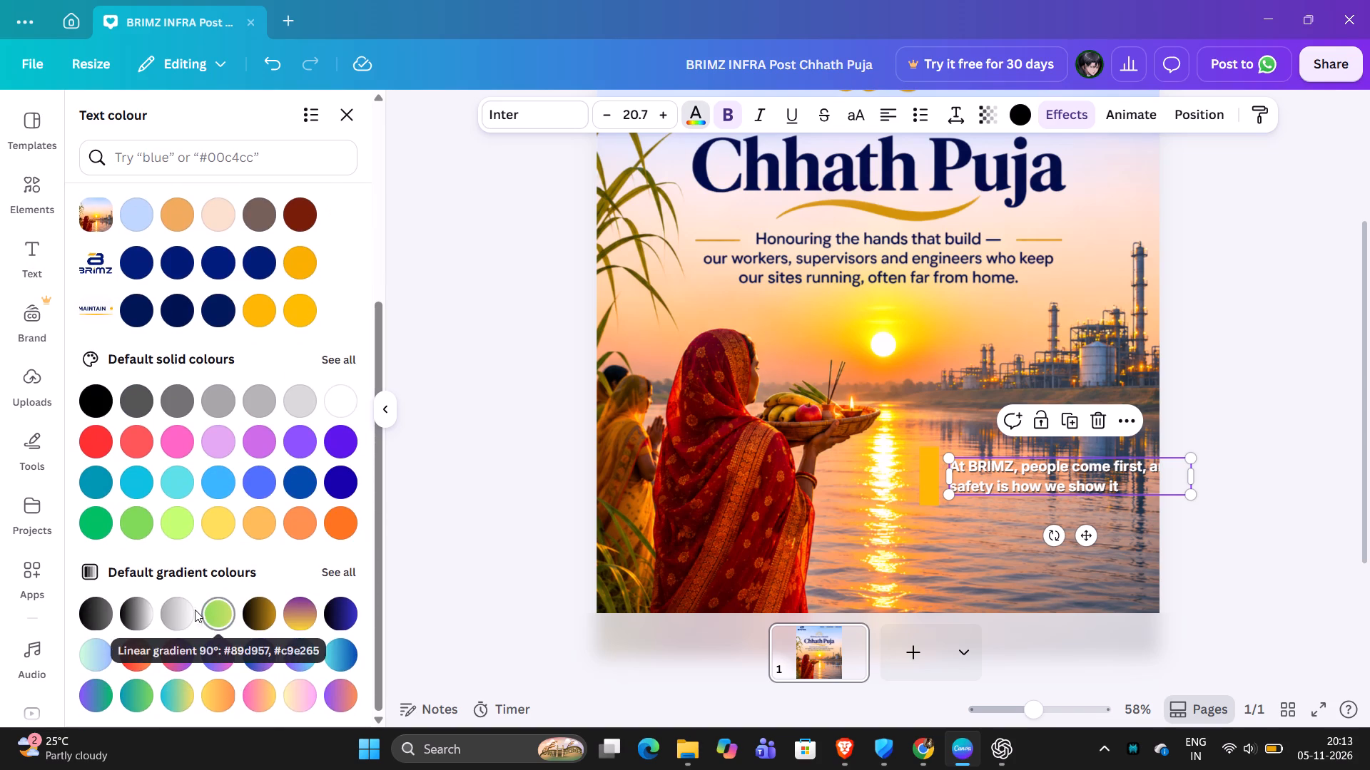
{"action": "left_click", "coordinate": [183, 613]}
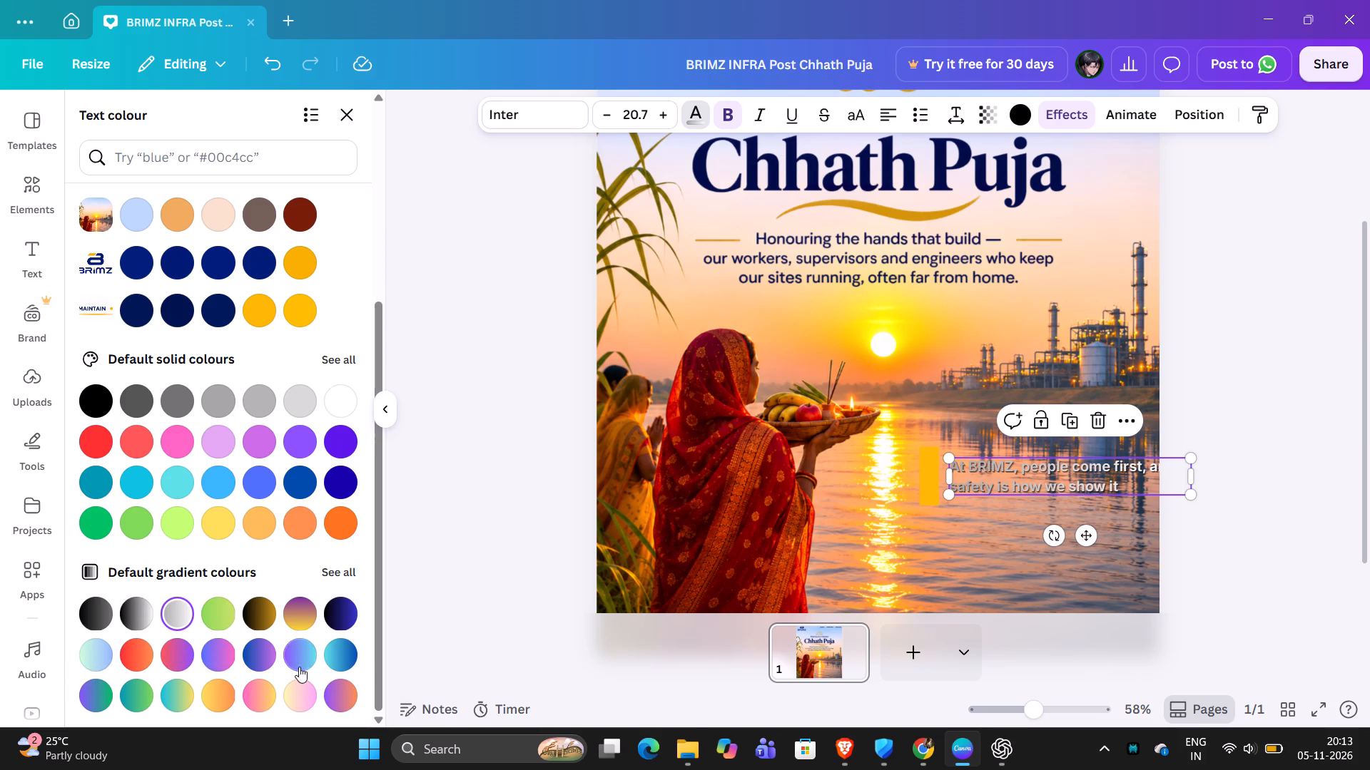
{"action": "left_click", "coordinate": [302, 692]}
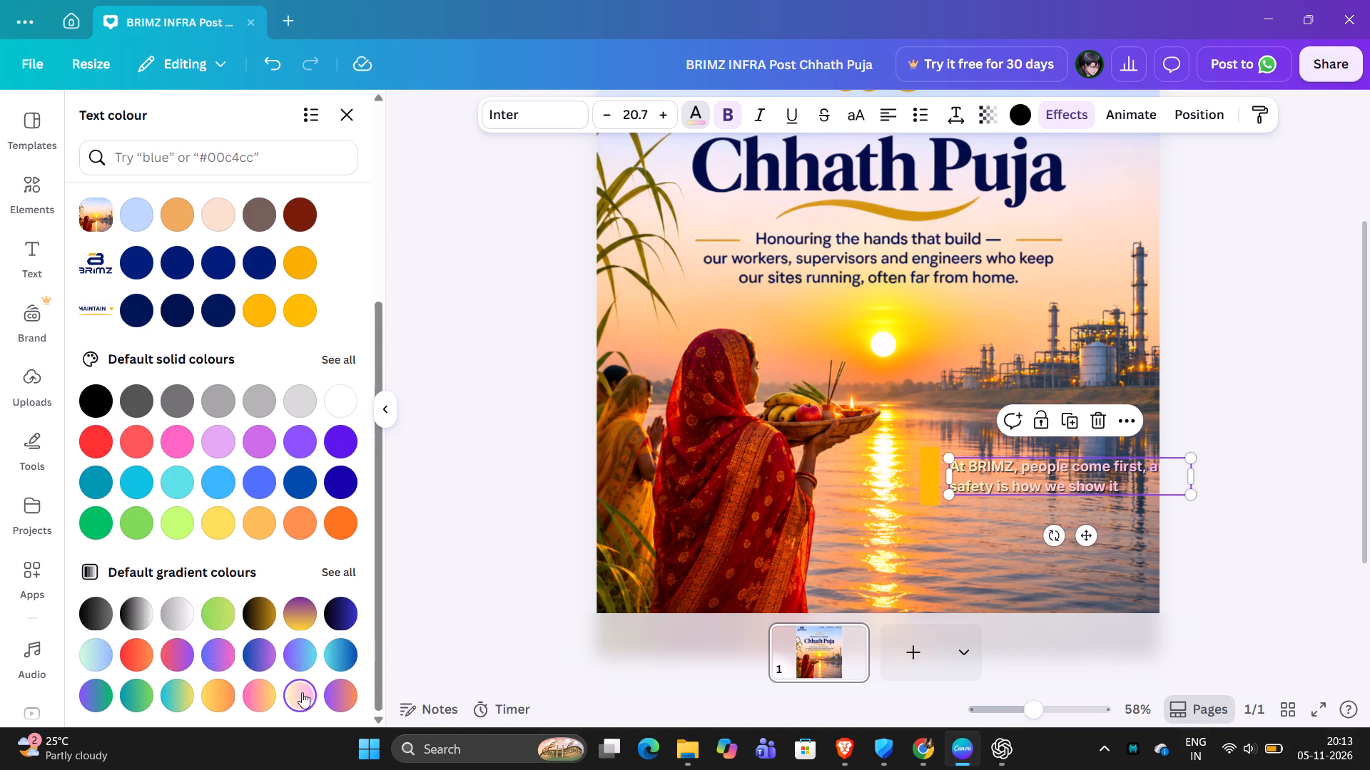
Replace the safety message's Echo effect with Neon at intensity 50.
{"action": "left_click", "coordinate": [1058, 116]}
{"action": "scroll", "coordinate": [232, 349], "scroll_direction": "up", "scroll_amount": 1}
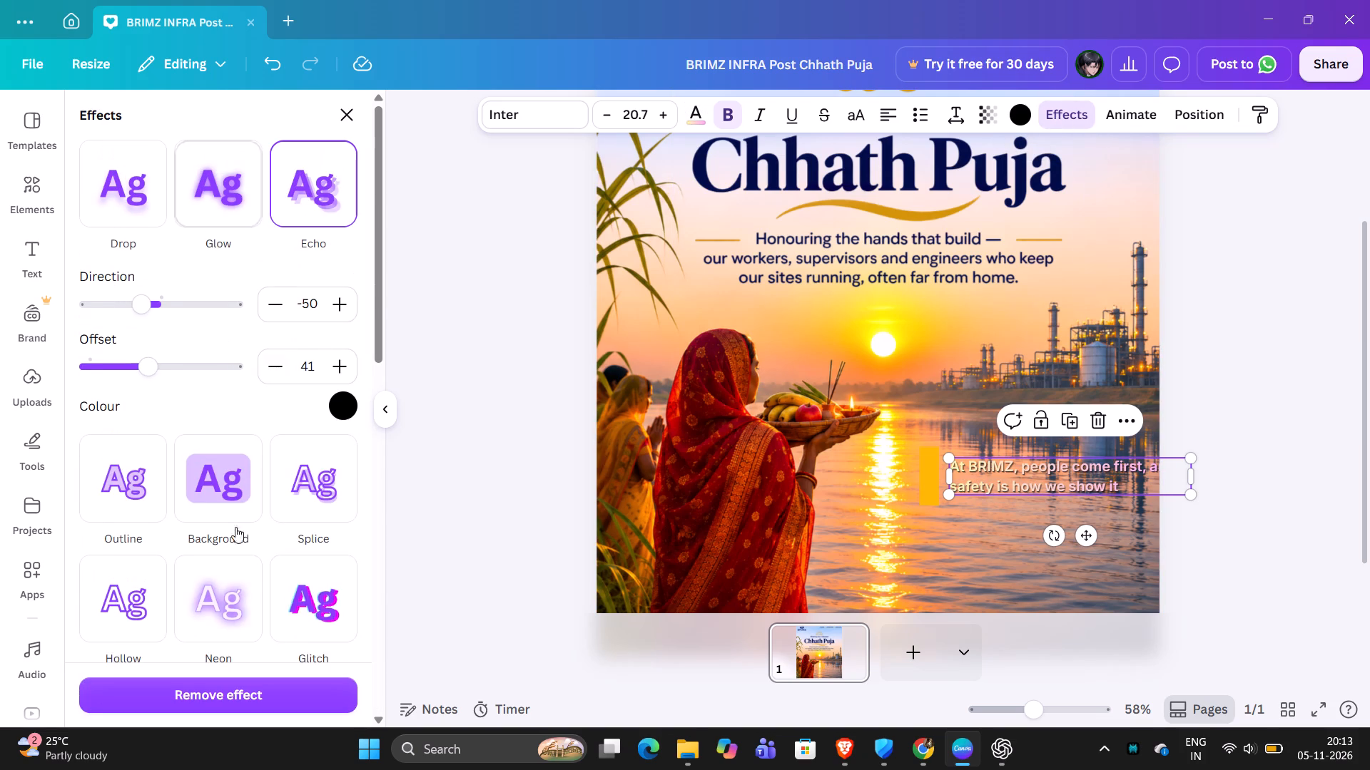
{"action": "left_click", "coordinate": [240, 597]}
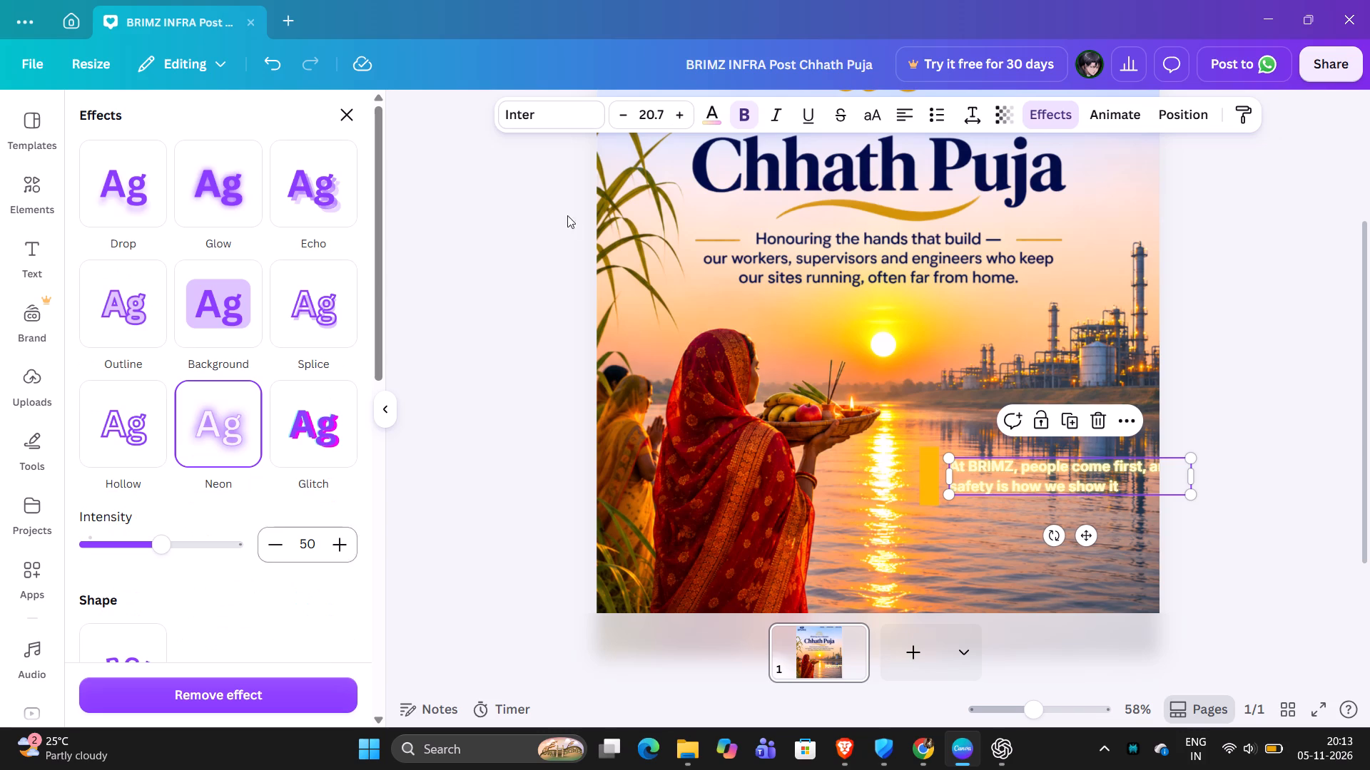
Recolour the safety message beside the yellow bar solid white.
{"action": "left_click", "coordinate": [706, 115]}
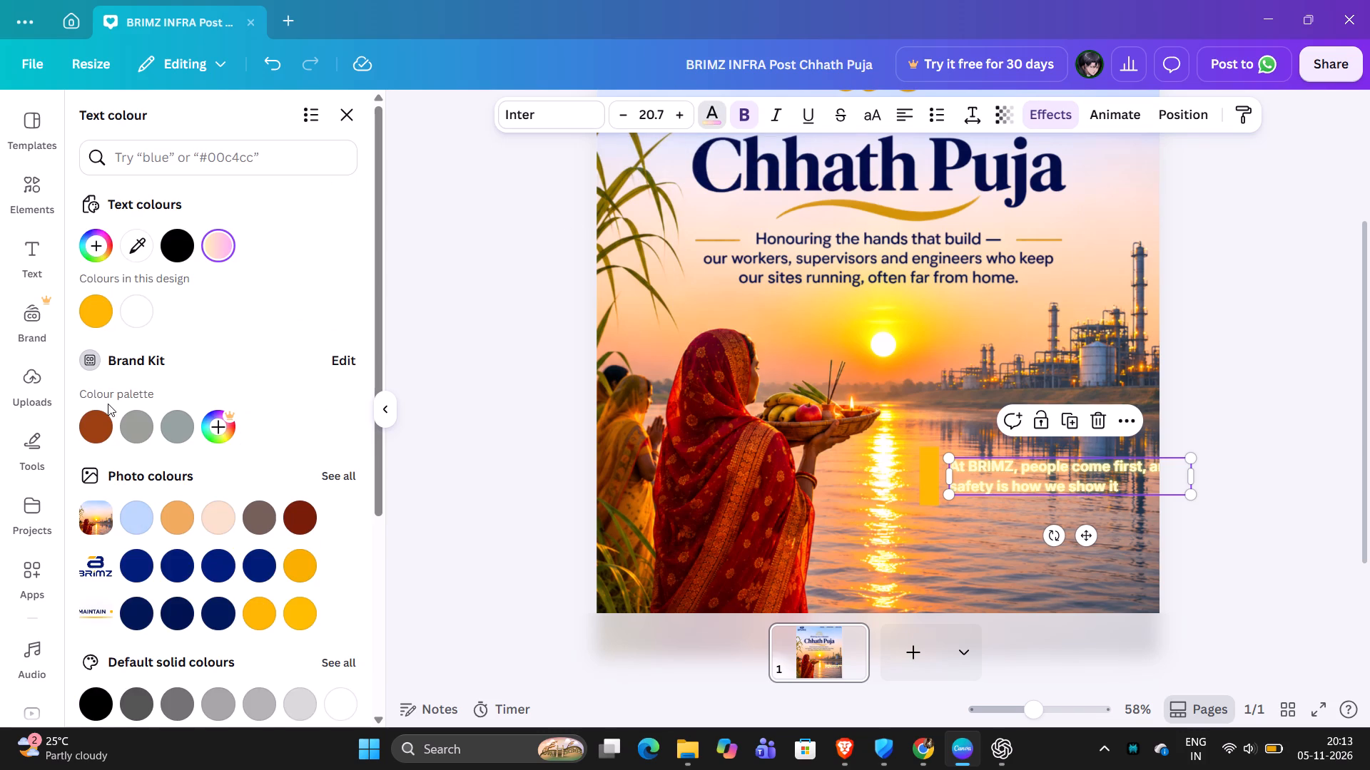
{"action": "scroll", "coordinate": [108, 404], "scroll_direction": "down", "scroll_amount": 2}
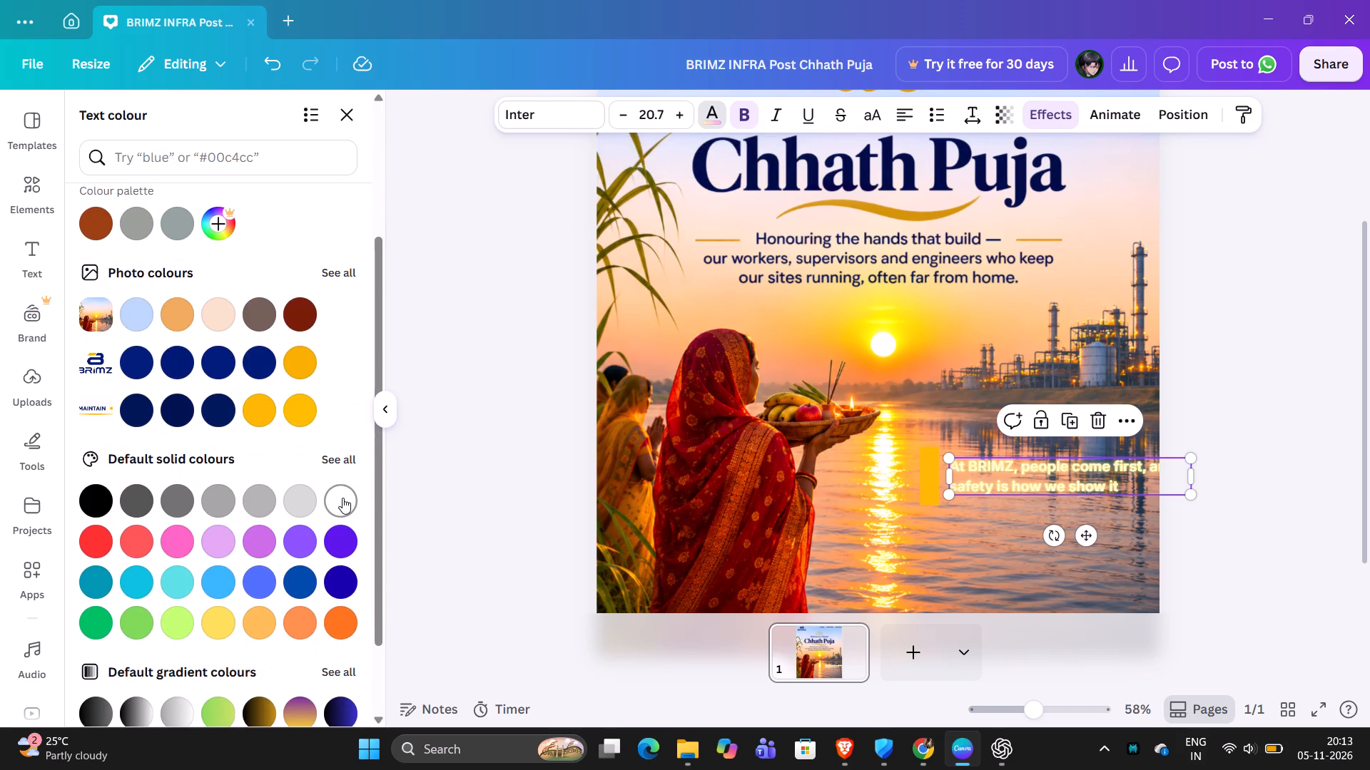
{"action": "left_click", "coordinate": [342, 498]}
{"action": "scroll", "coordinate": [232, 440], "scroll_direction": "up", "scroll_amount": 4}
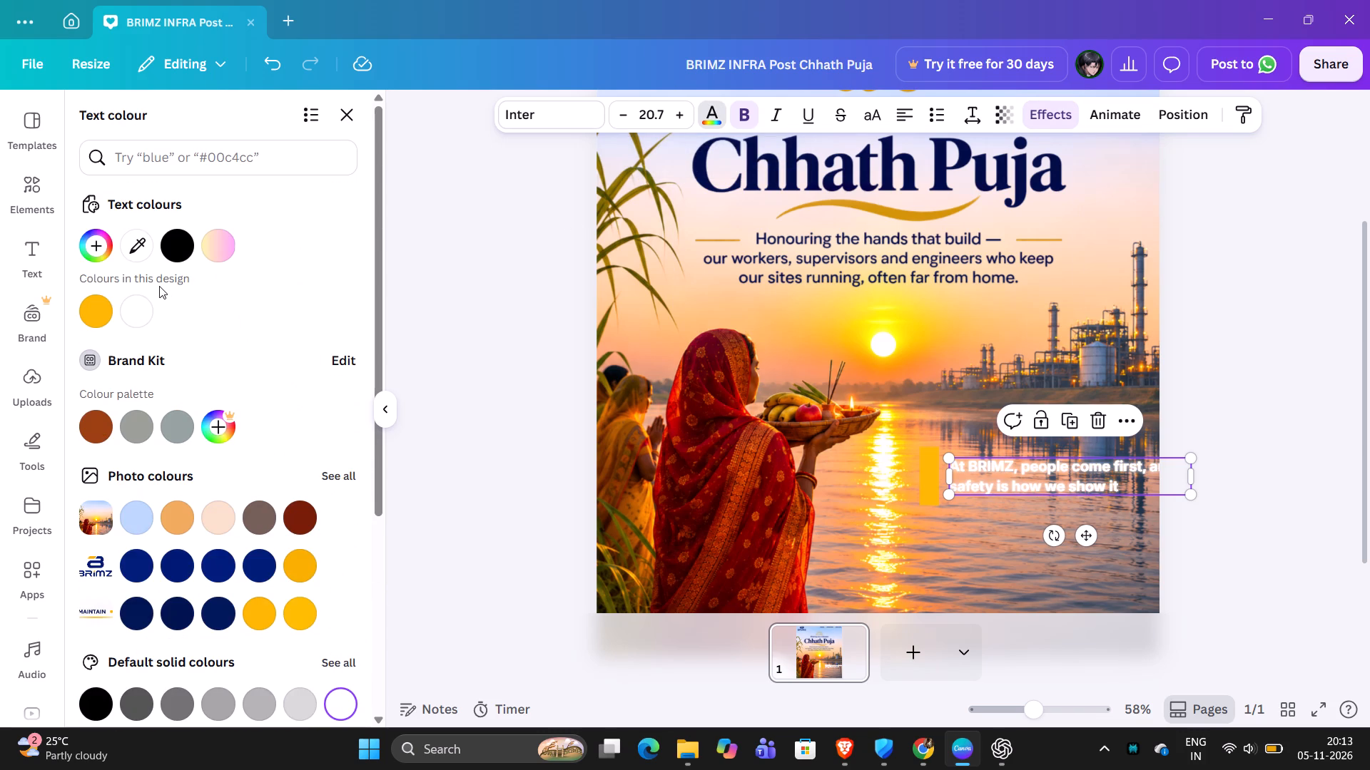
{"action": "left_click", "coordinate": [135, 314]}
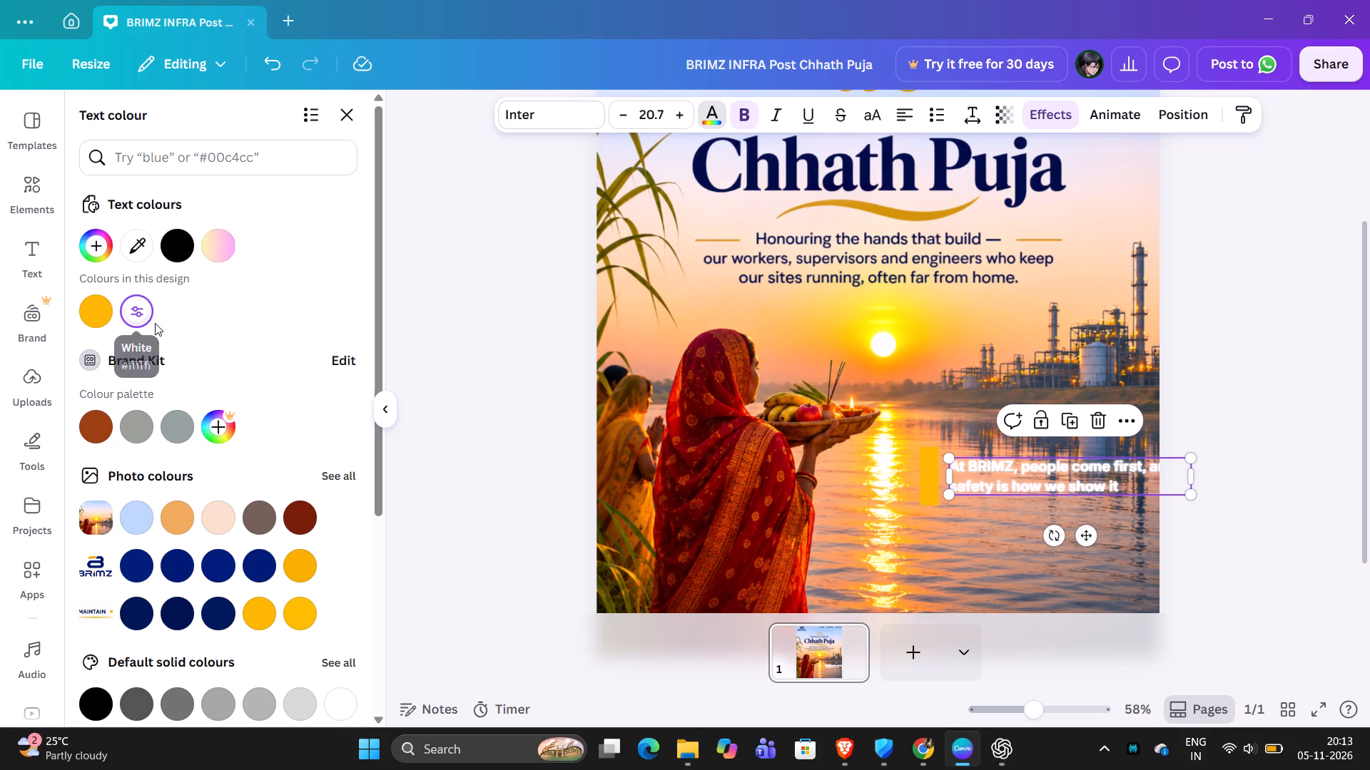
Adjust the safety message's white to a custom light mauve-grey solid colour.
{"action": "left_click", "coordinate": [141, 316]}
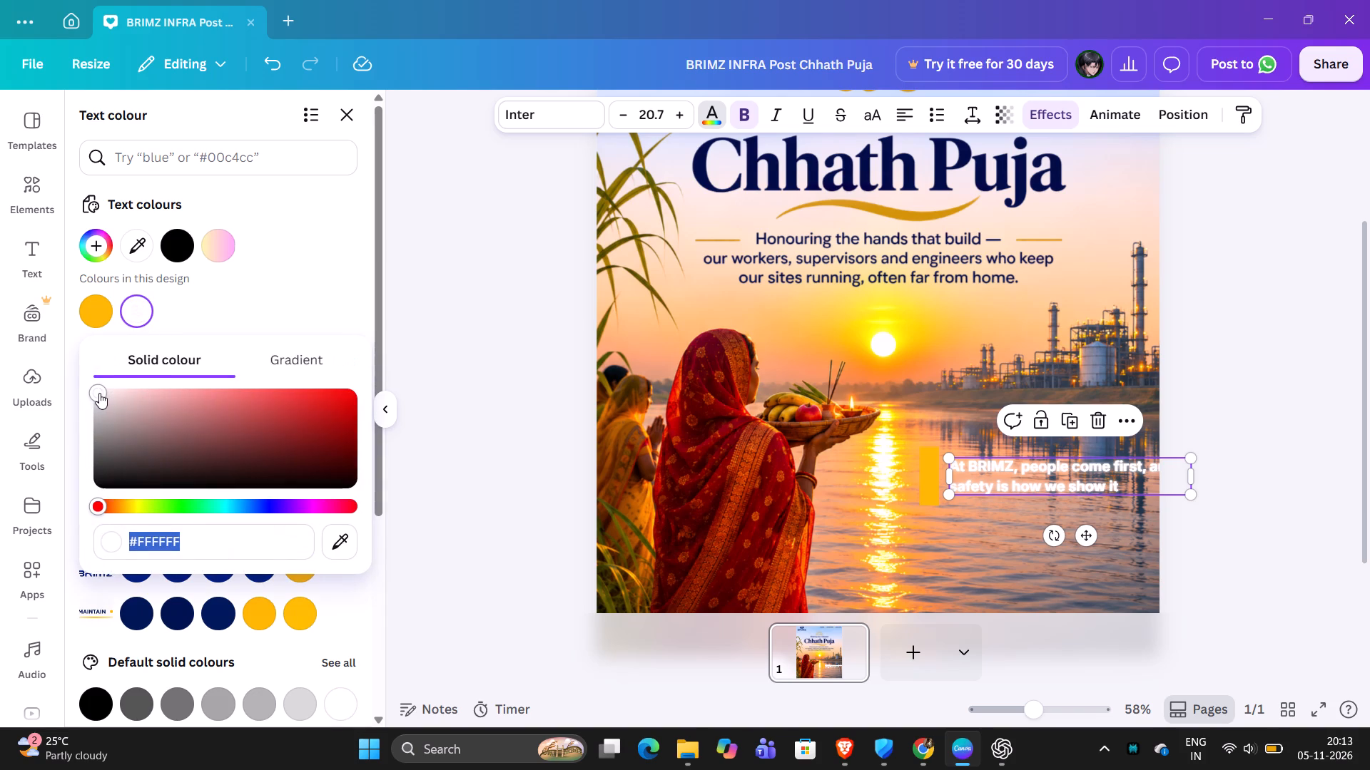
{"action": "left_click_drag", "start_coordinate": [99, 393], "coordinate": [161, 435]}
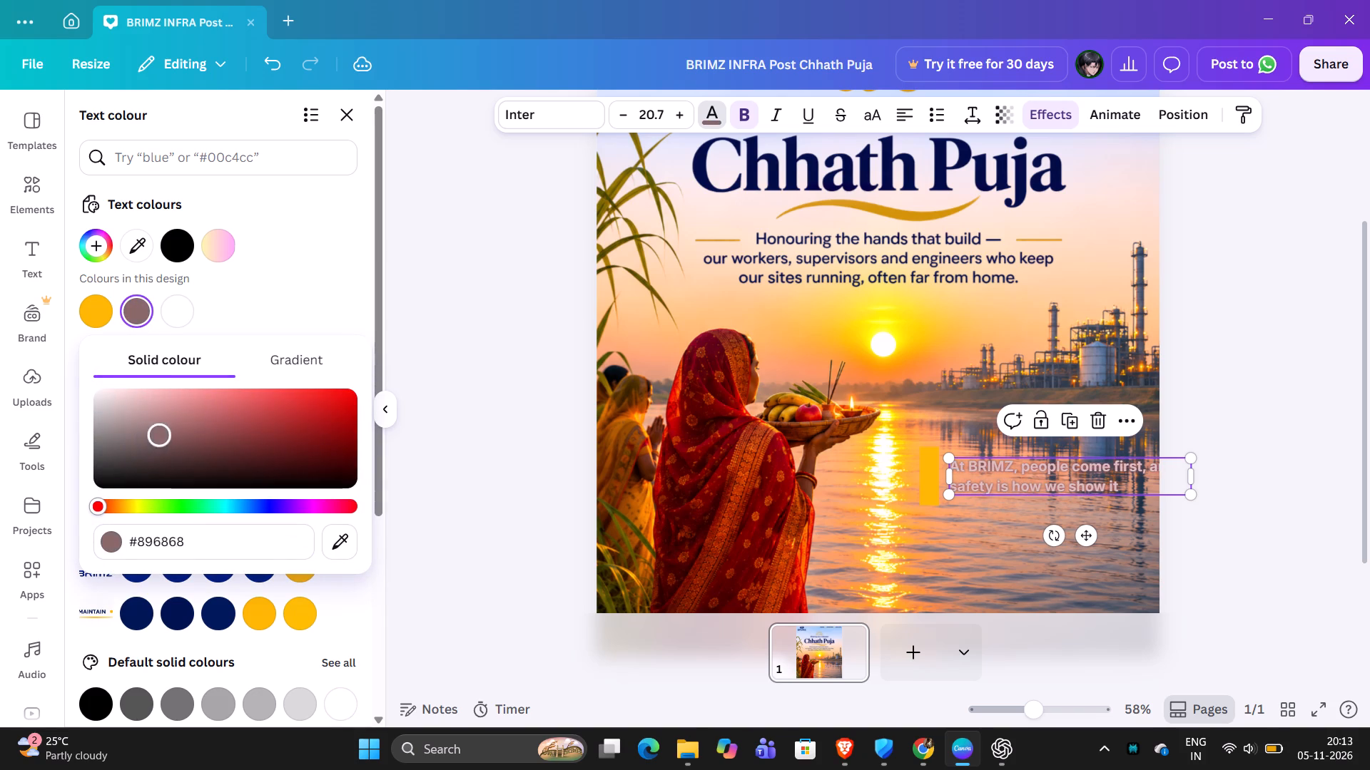
{"action": "left_click_drag", "start_coordinate": [161, 435], "coordinate": [116, 421]}
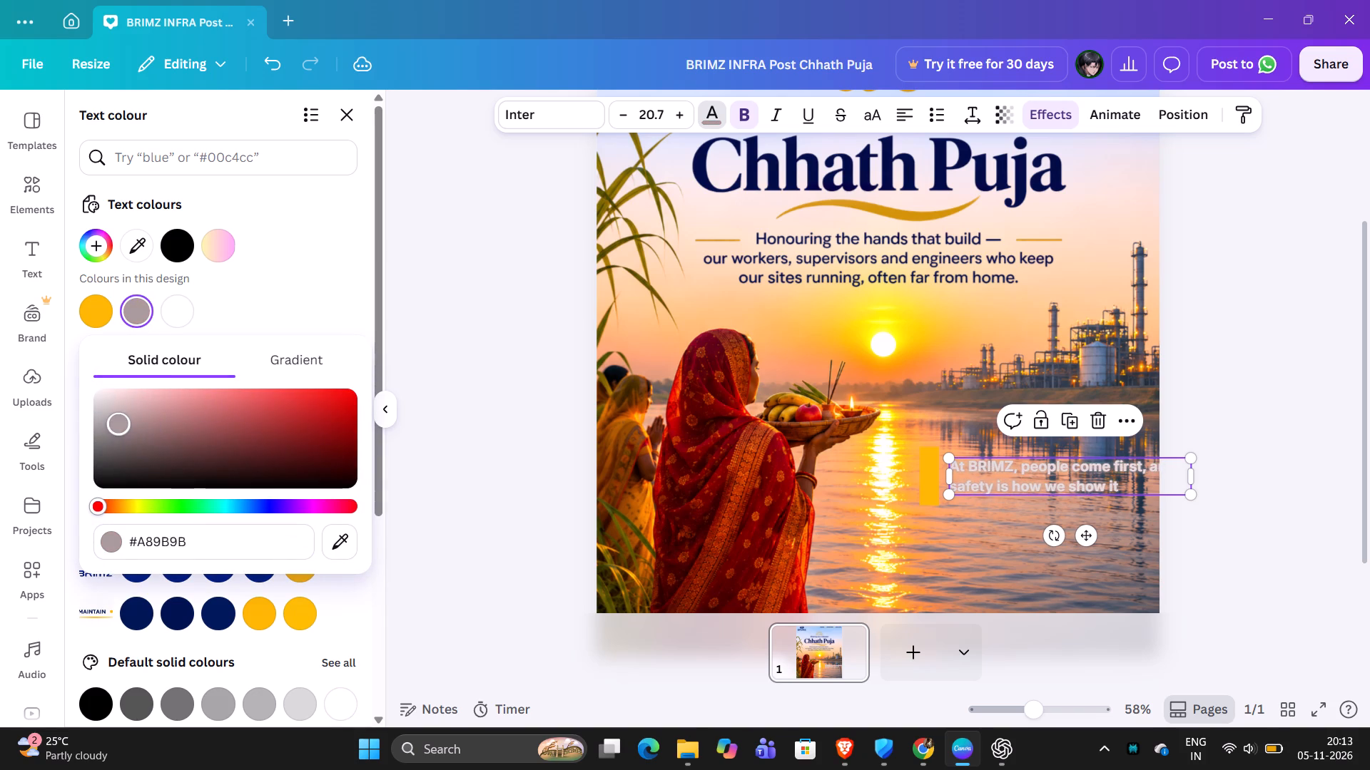
{"action": "left_click_drag", "start_coordinate": [116, 421], "coordinate": [116, 420]}
Turn the safety message's colour into a radial gradient from light mauve-grey to #51474D, then deselect the text.
{"action": "left_click", "coordinate": [295, 352]}
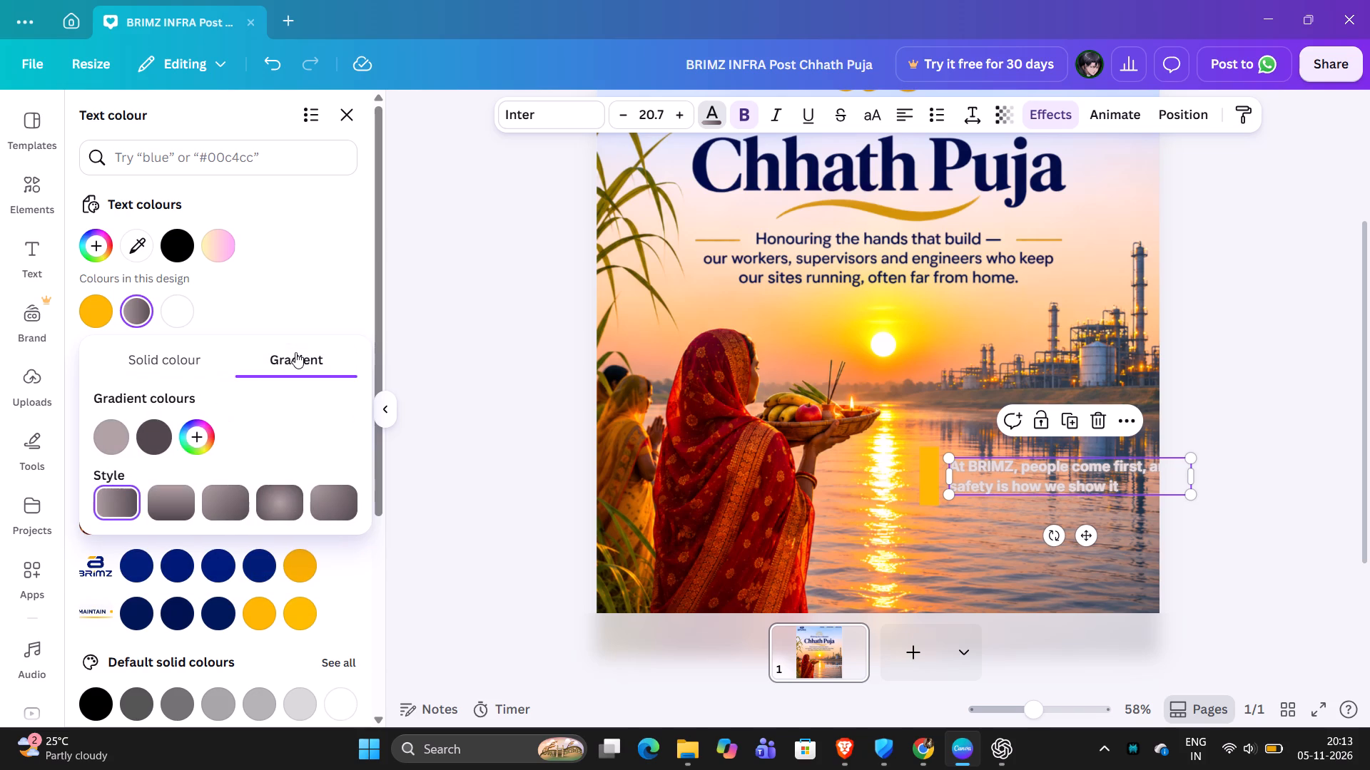
{"action": "left_click", "coordinate": [267, 496]}
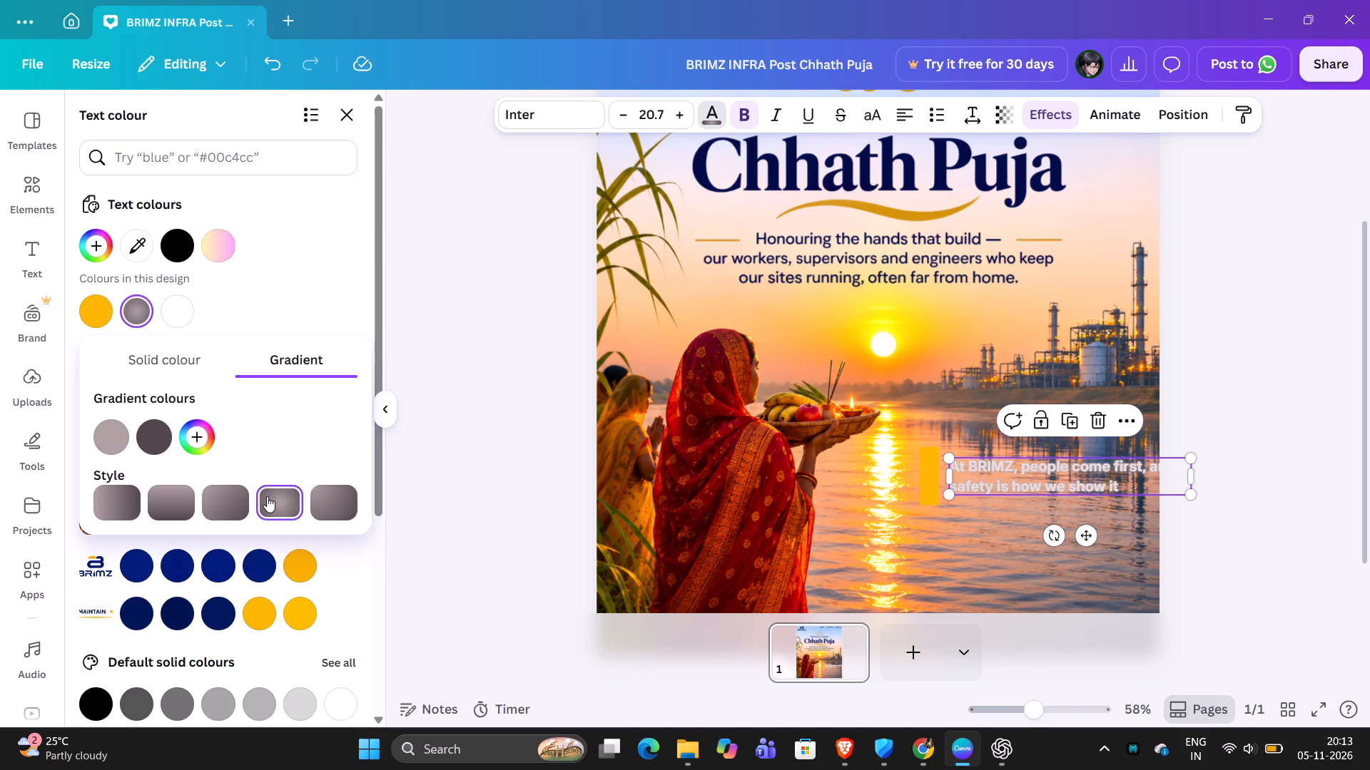
{"action": "left_click", "coordinate": [156, 441]}
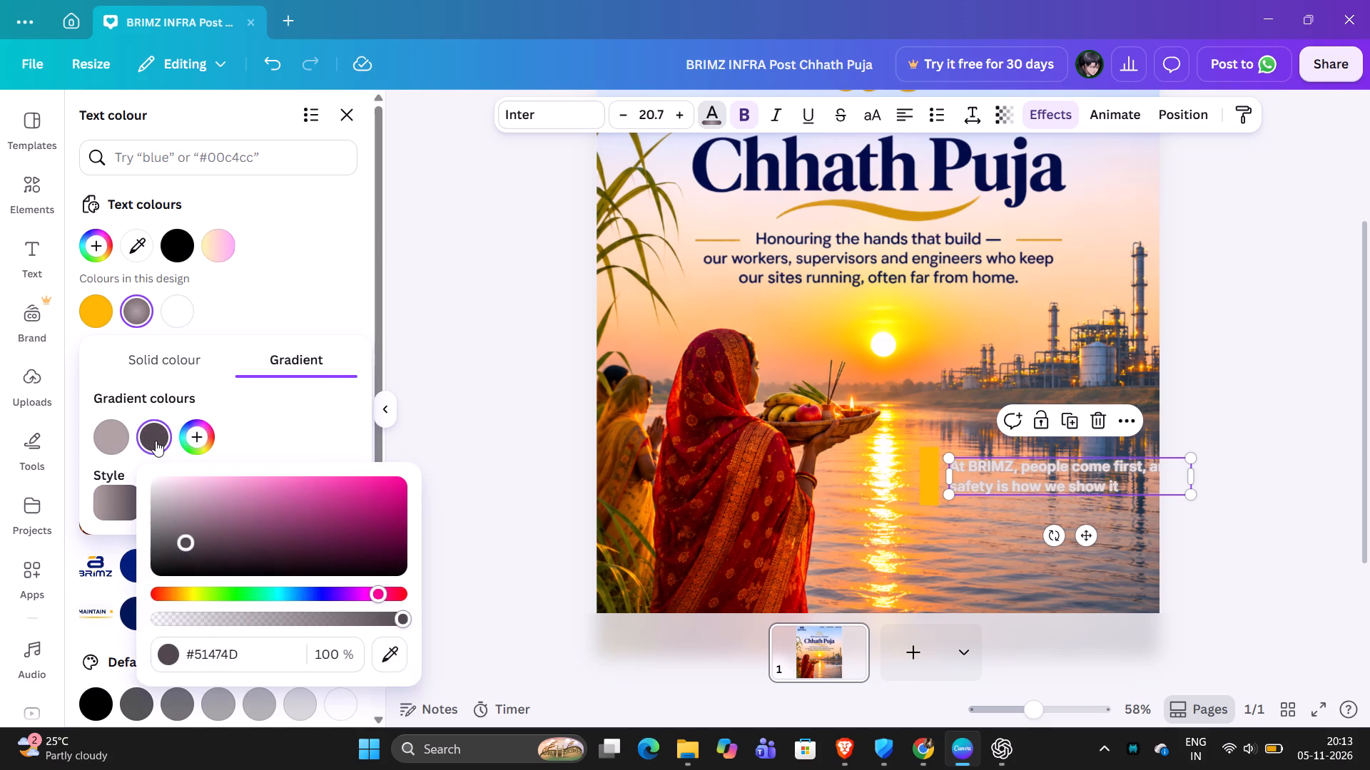
{"action": "left_click", "coordinate": [509, 399]}
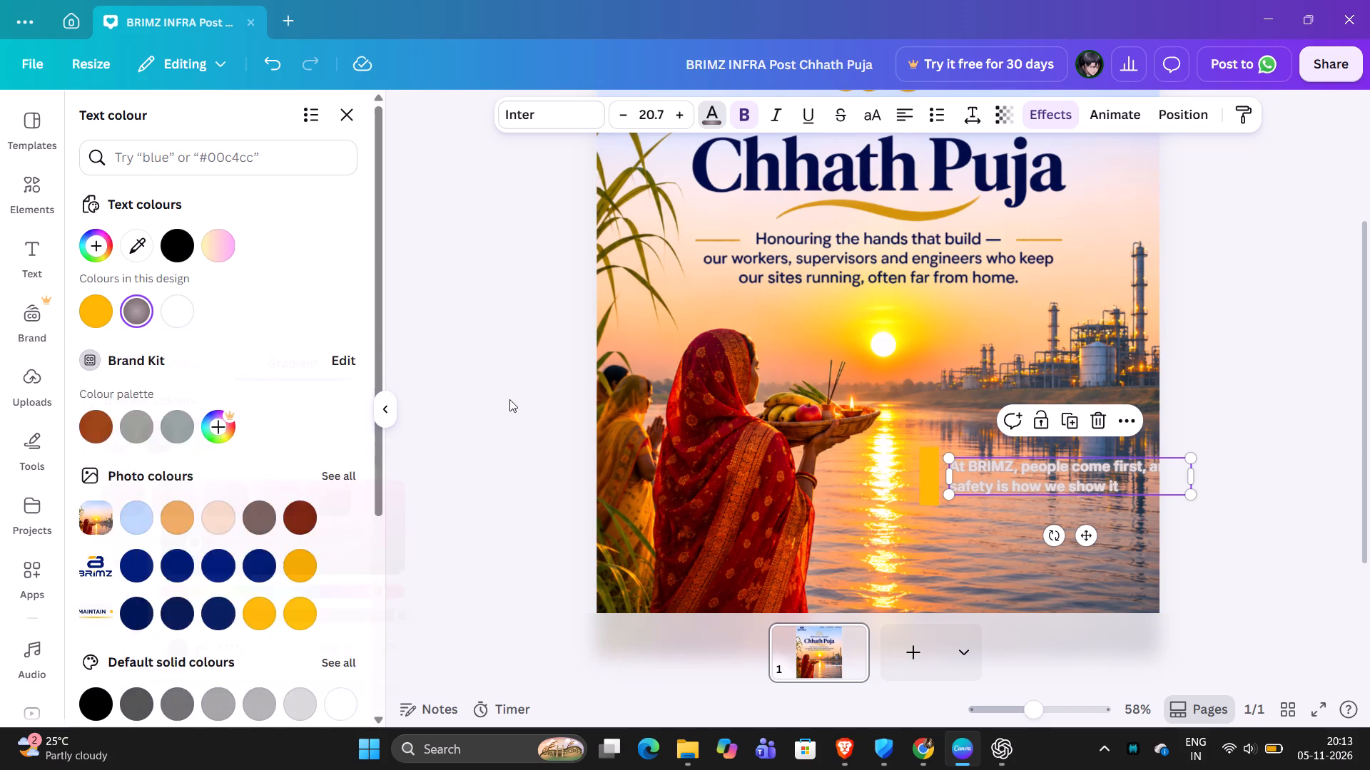
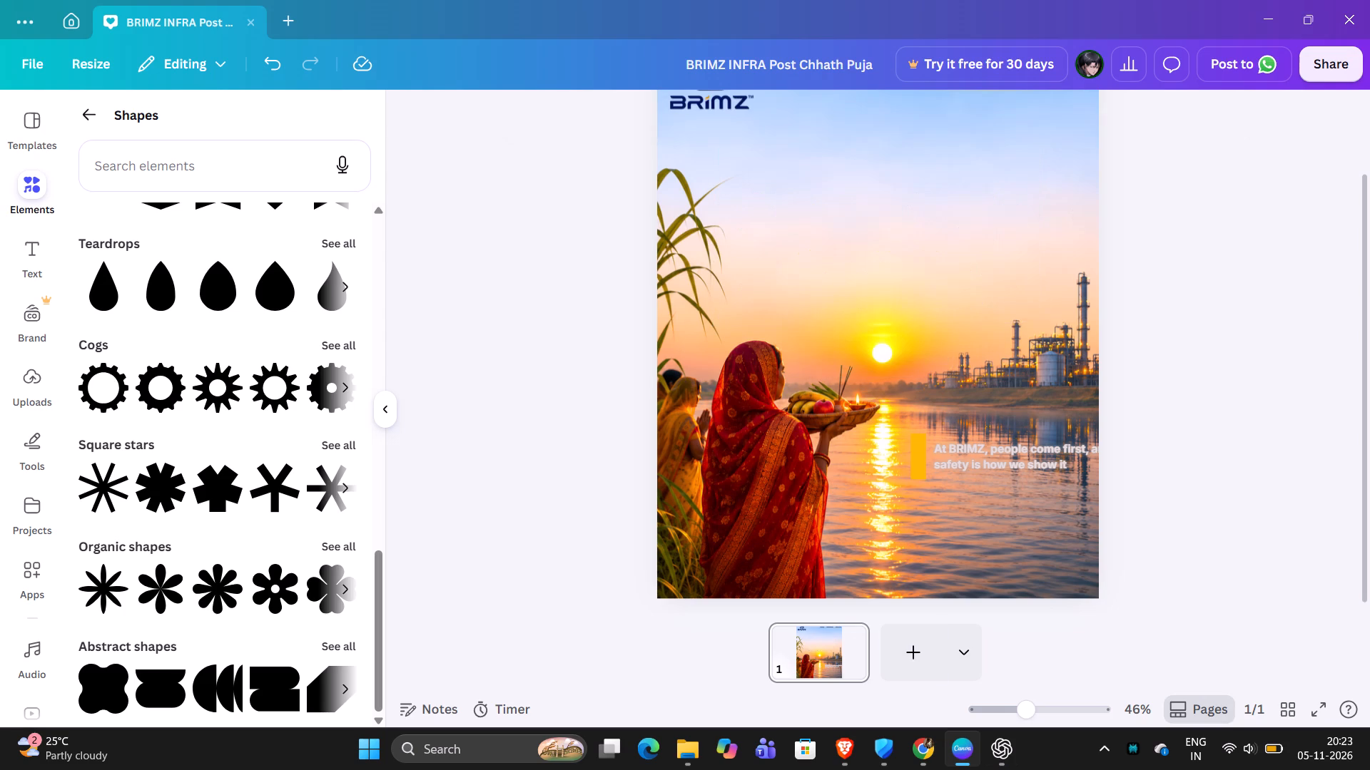
Paste the regenerated Chhath Puja title artwork and centre it in the sky area below the BRIMZ logo and header.
{"action": "scroll", "coordinate": [1077, 236], "scroll_direction": "up", "scroll_amount": 1}
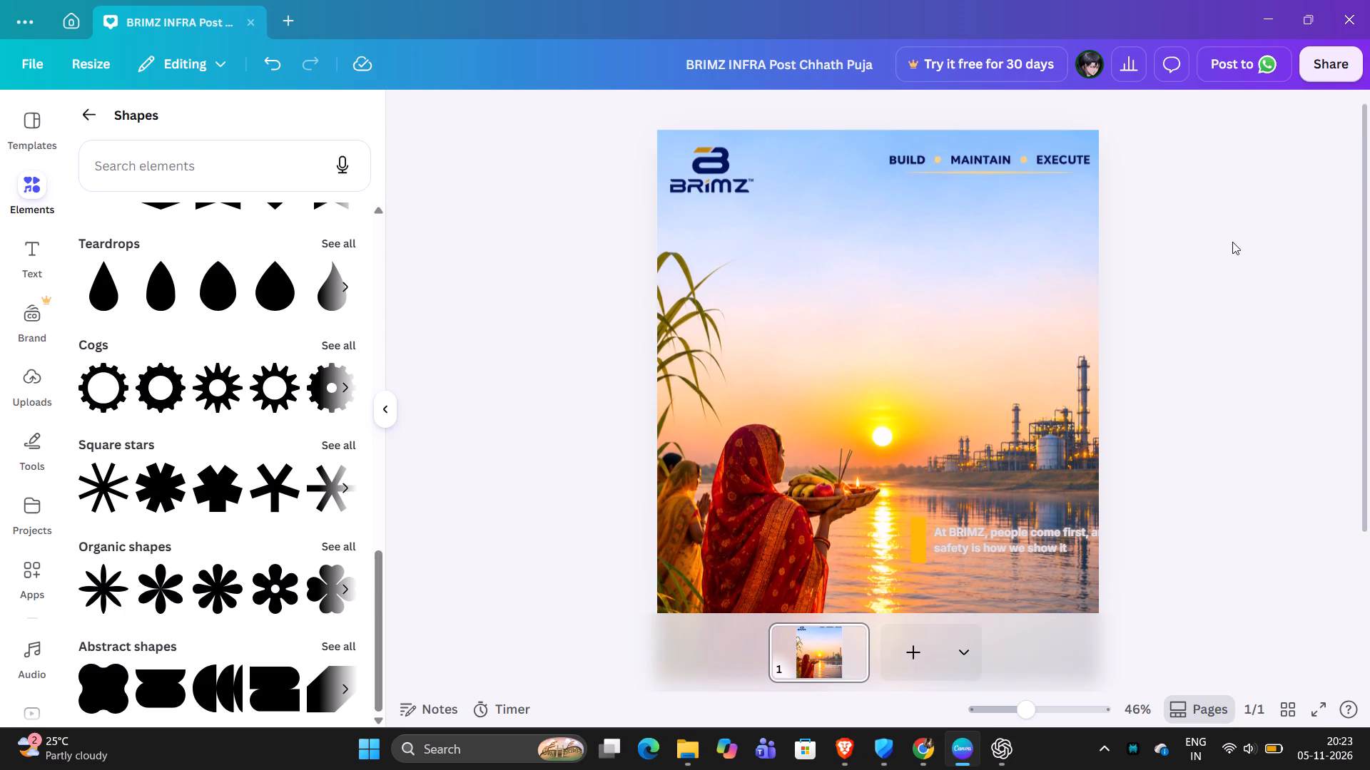
{"action": "key", "text": "ctrl+v"}
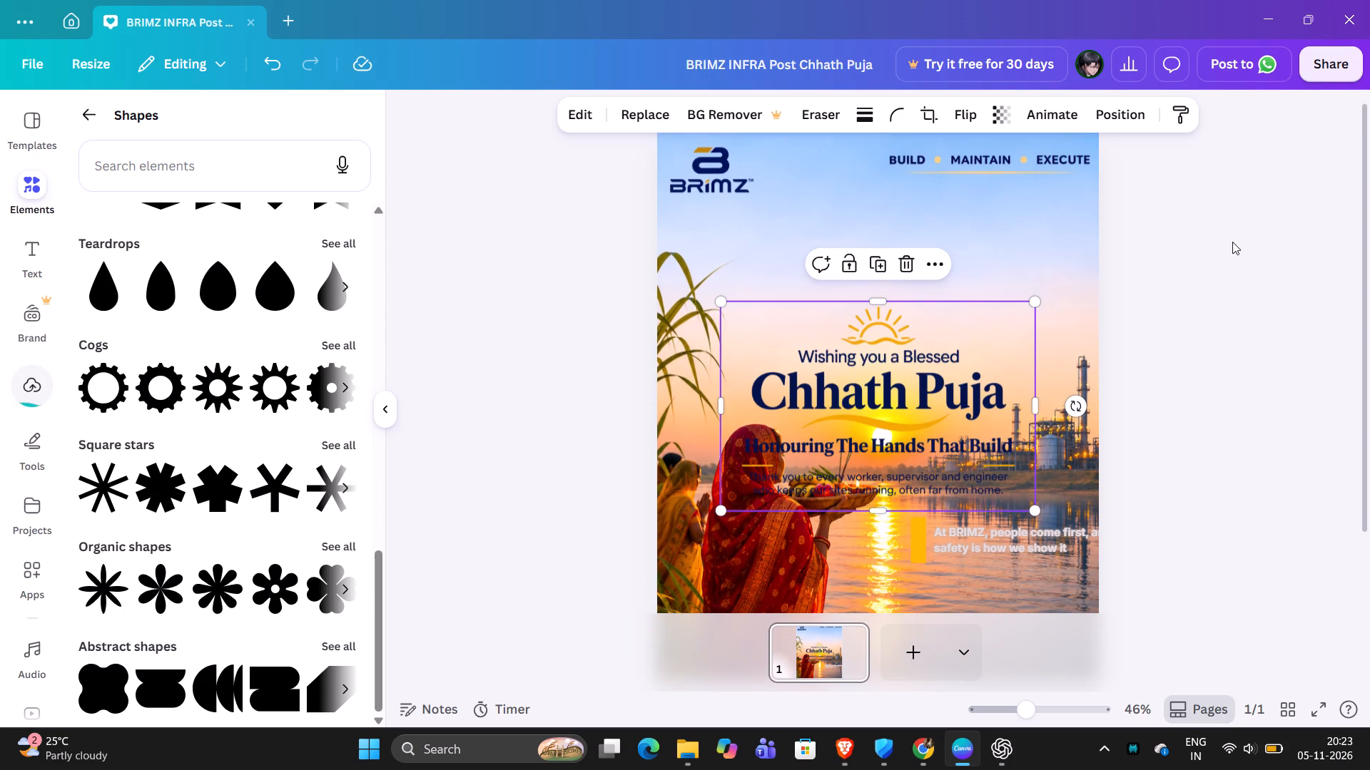
{"action": "left_click_drag", "start_coordinate": [947, 408], "coordinate": [944, 326]}
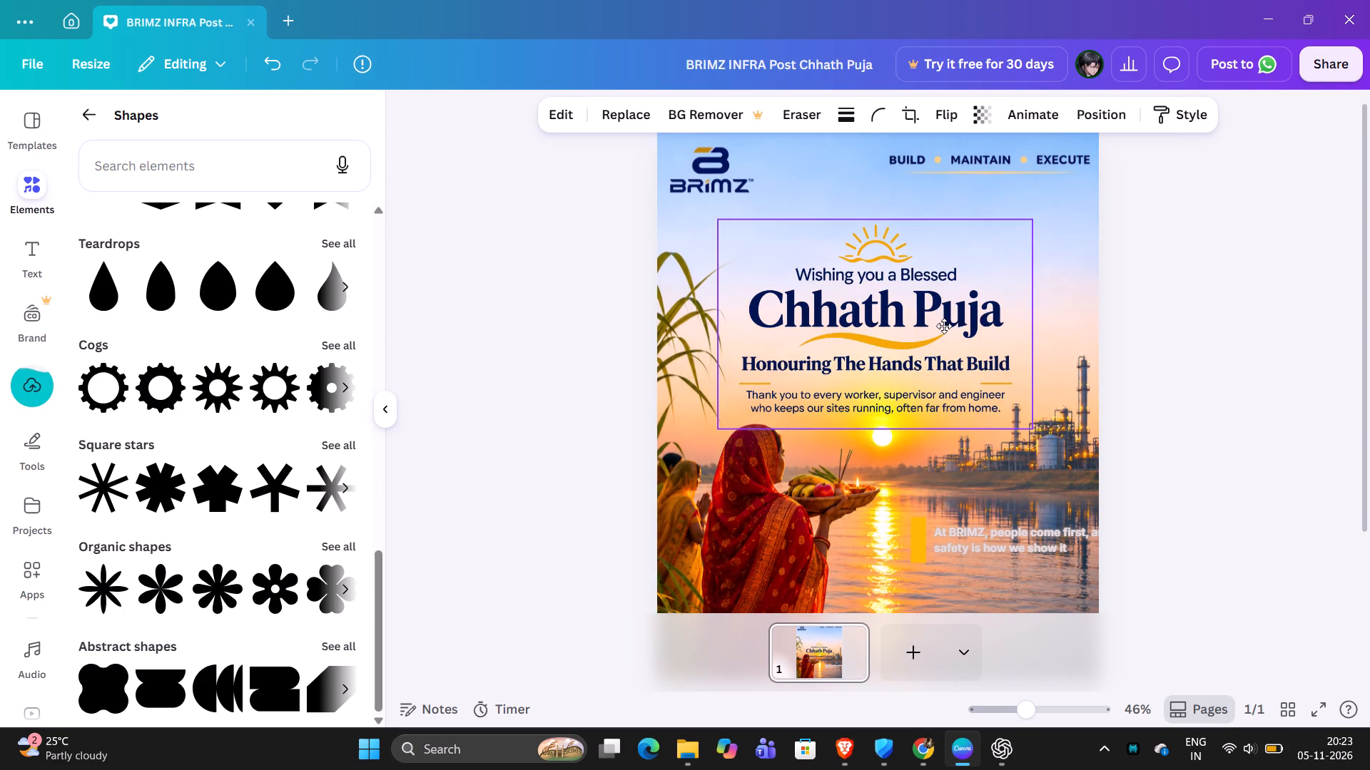
{"action": "left_click_drag", "start_coordinate": [944, 326], "coordinate": [946, 312]}
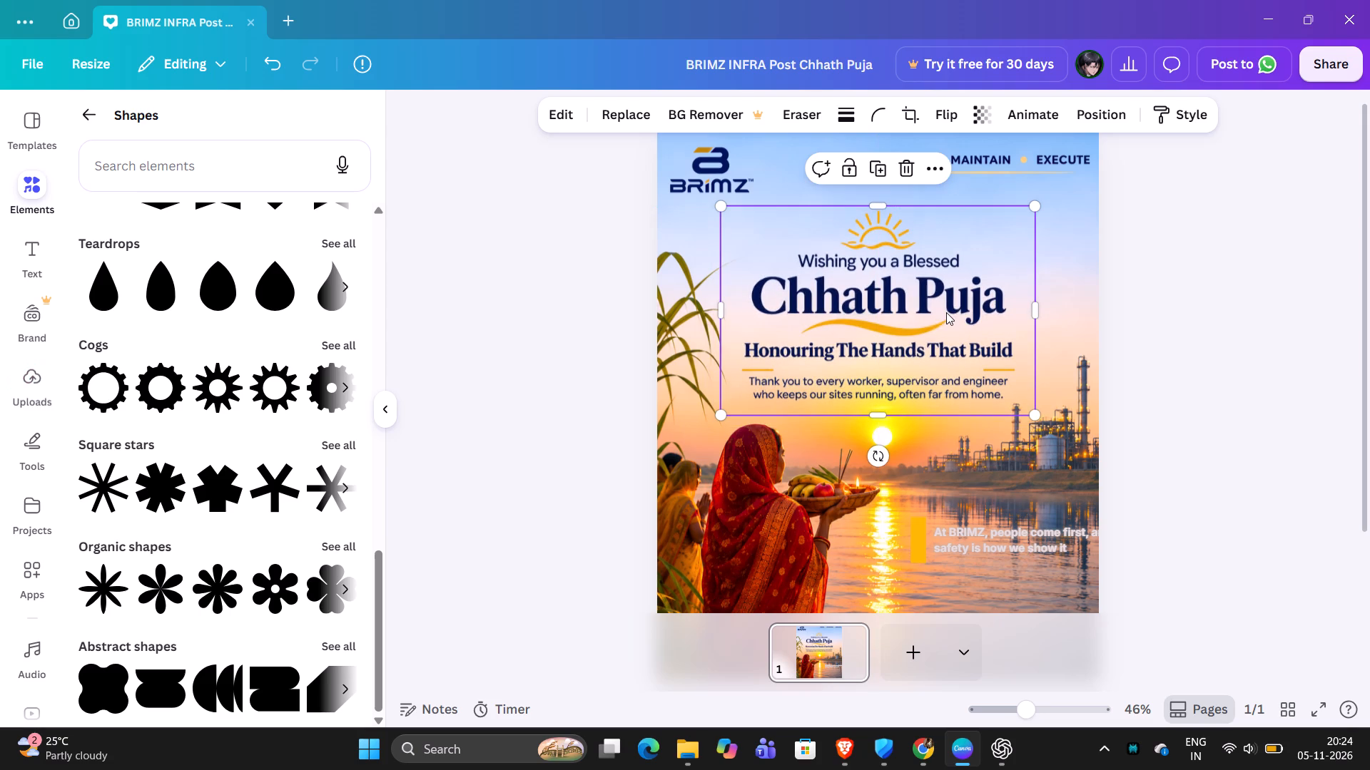
Auto-adjust the title artwork's colours and lower its brightness to -47.
{"action": "left_click", "coordinate": [577, 114]}
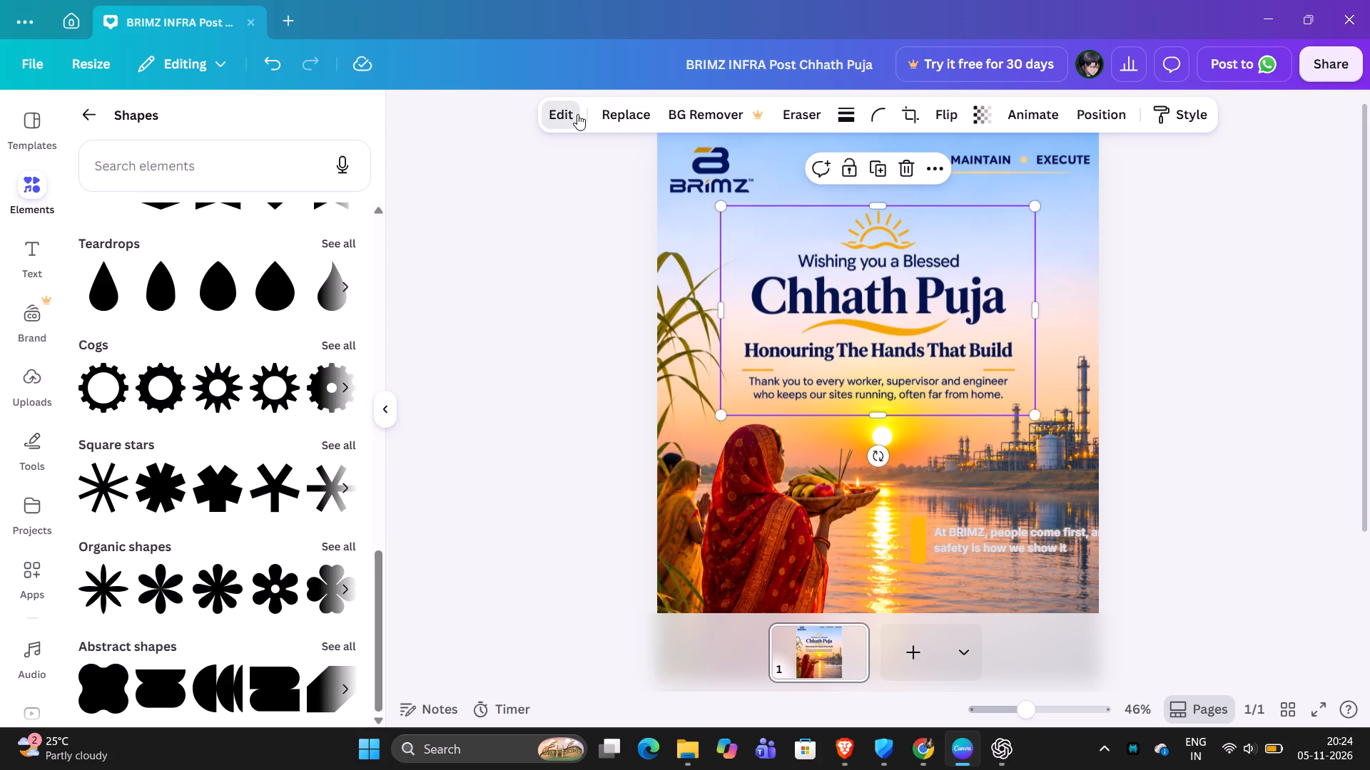
{"action": "left_click", "coordinate": [114, 293]}
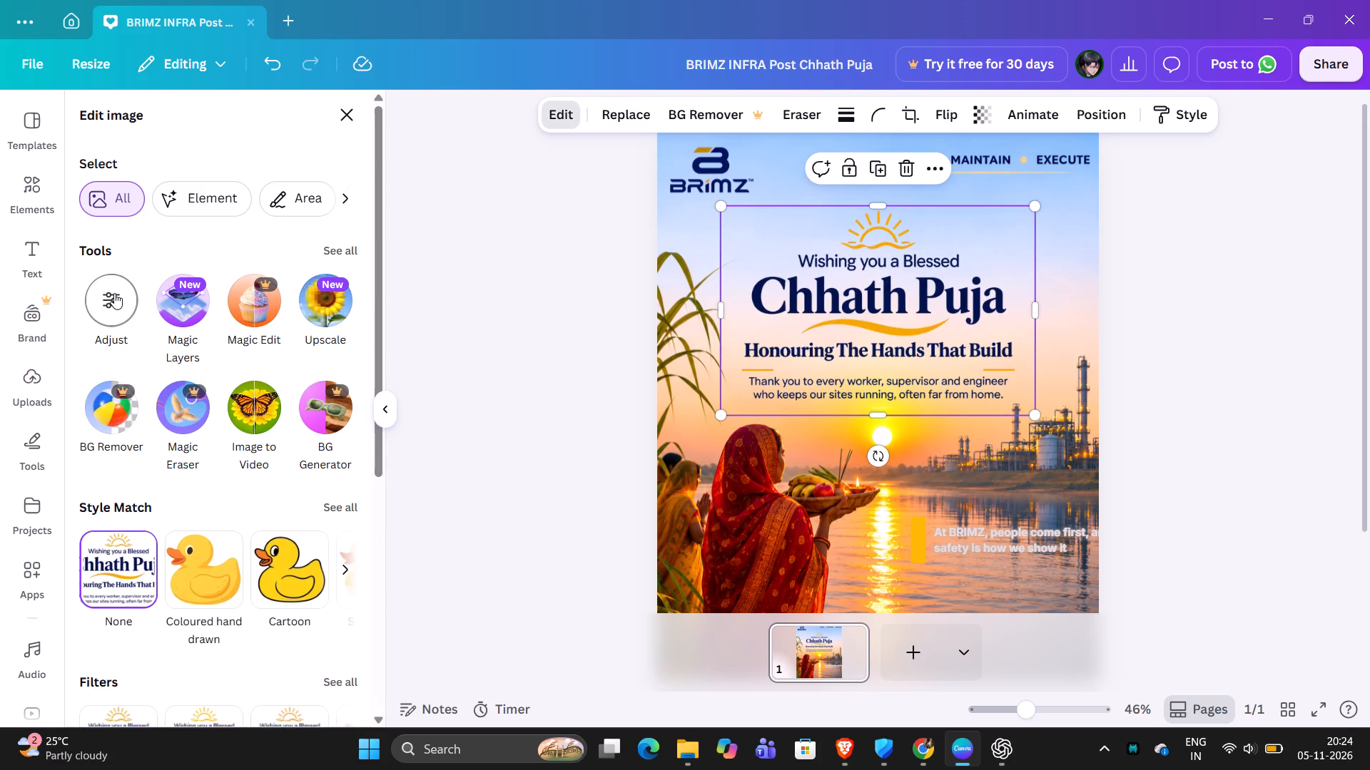
{"action": "left_click", "coordinate": [247, 237]}
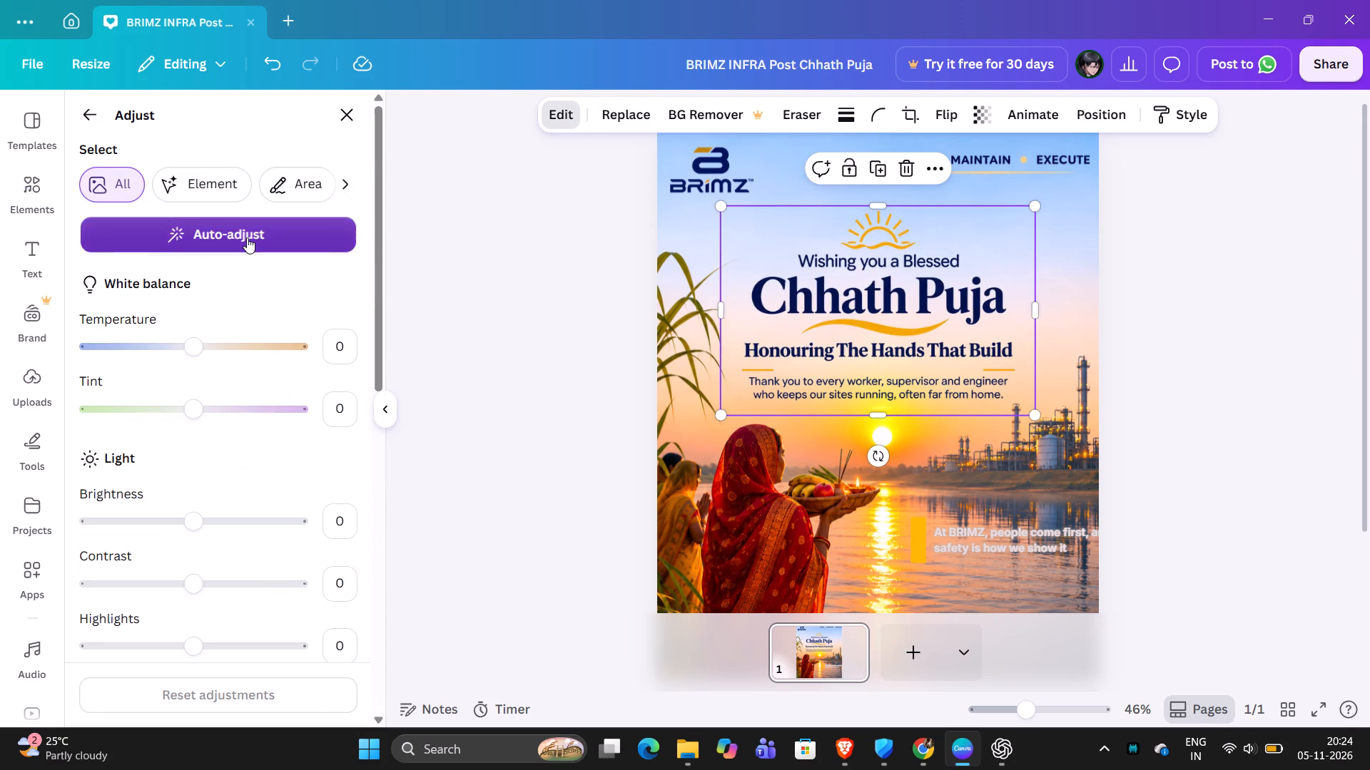
{"action": "scroll", "coordinate": [225, 396], "scroll_direction": "down", "scroll_amount": 1}
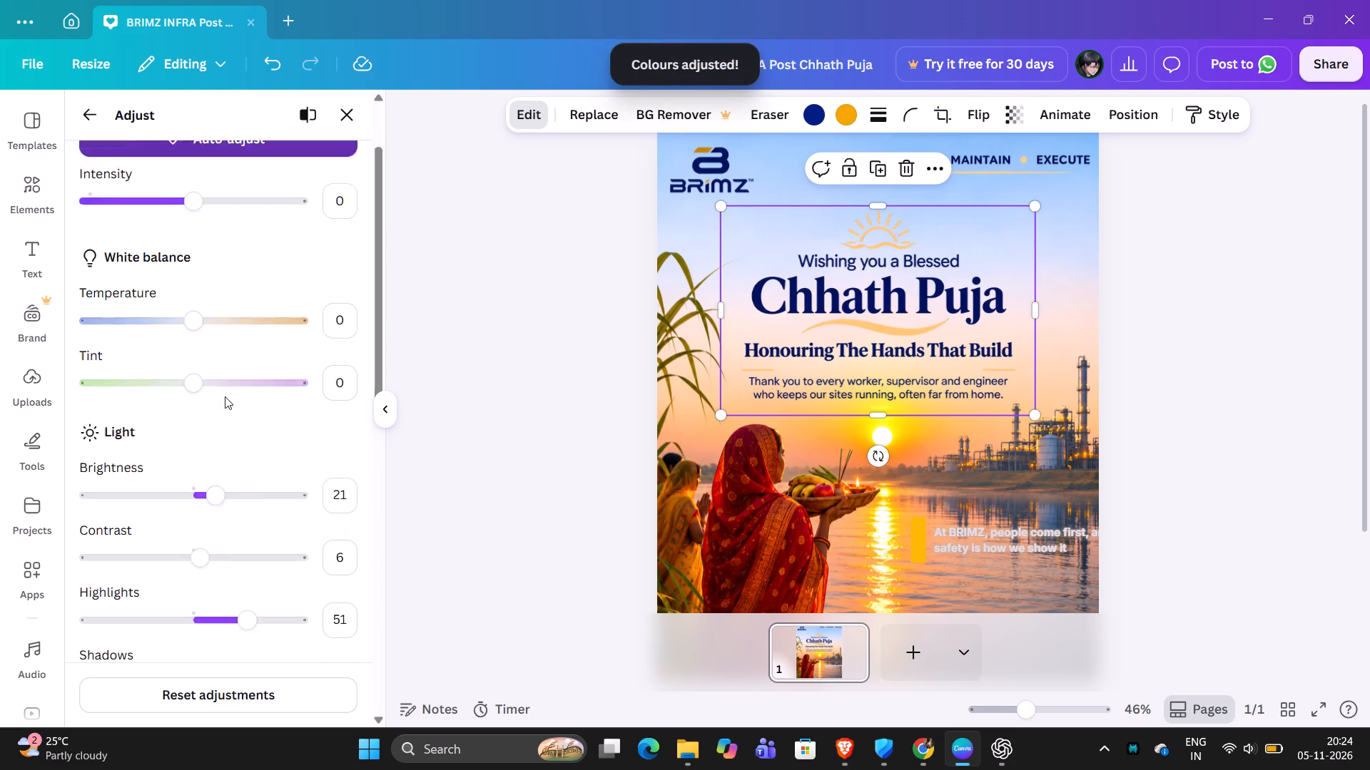
{"action": "scroll", "coordinate": [225, 396], "scroll_direction": "down", "scroll_amount": 1}
{"action": "left_click_drag", "start_coordinate": [215, 460], "coordinate": [198, 461]}
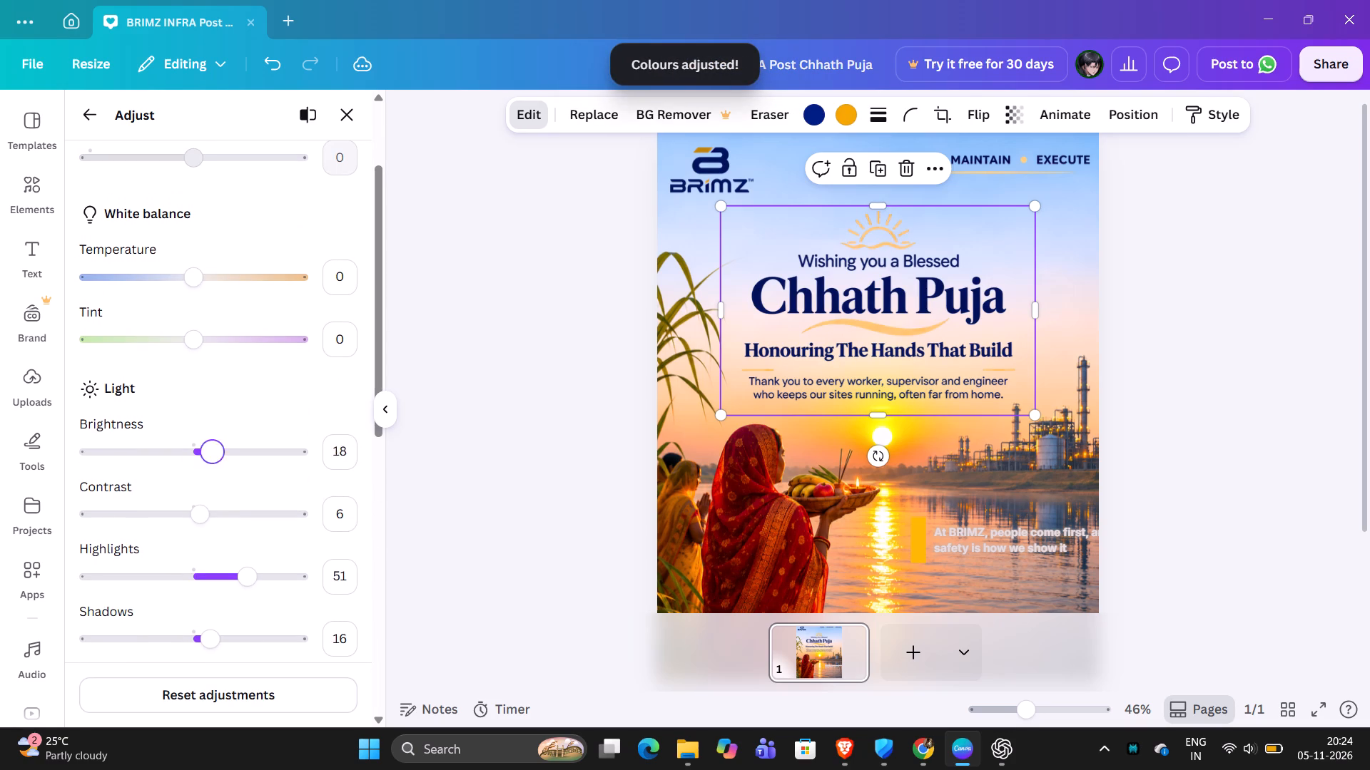
{"action": "left_click_drag", "start_coordinate": [198, 461], "coordinate": [143, 466]}
Set the title artwork's sharpness to 46 and its saturation to 25.
{"action": "scroll", "coordinate": [143, 466], "scroll_direction": "down", "scroll_amount": 6}
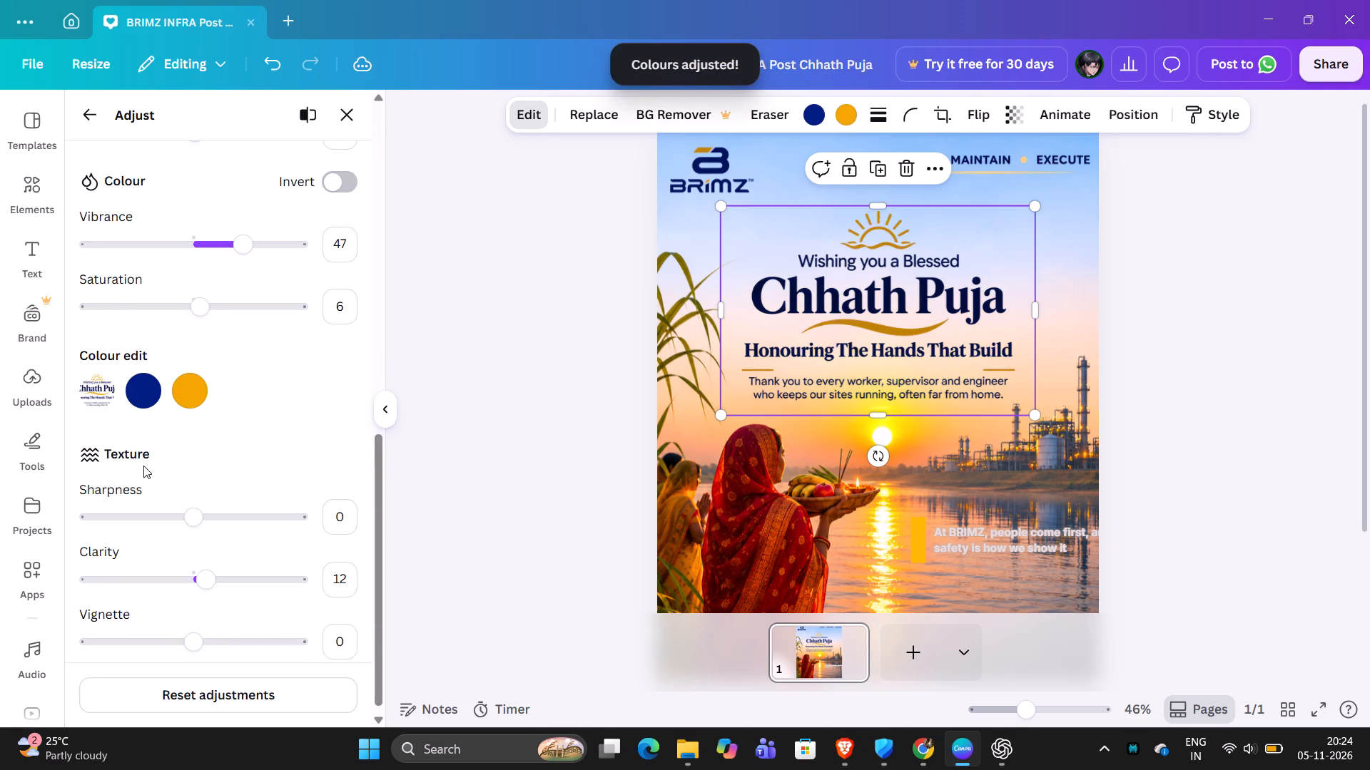
{"action": "left_click_drag", "start_coordinate": [194, 508], "coordinate": [243, 504]}
{"action": "scroll", "coordinate": [243, 504], "scroll_direction": "down", "scroll_amount": 2}
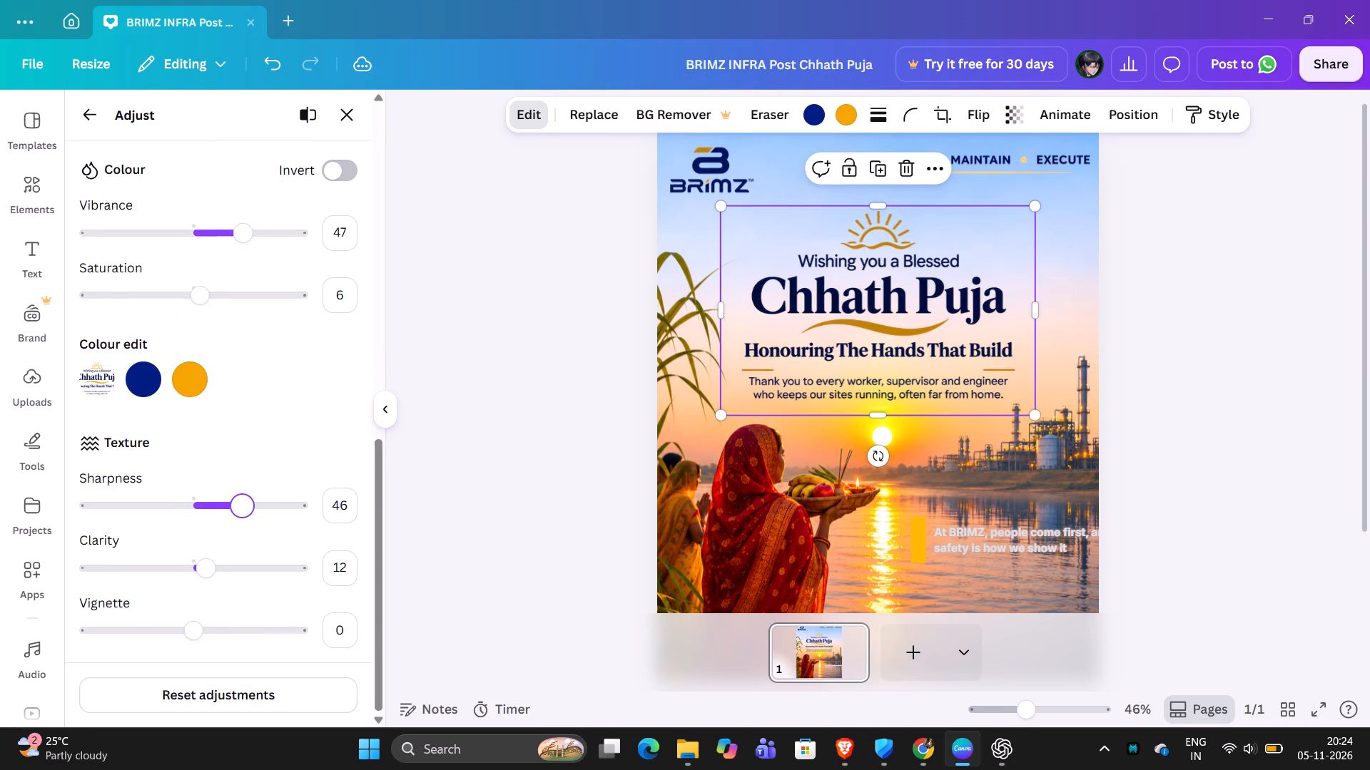
{"action": "scroll", "coordinate": [243, 504], "scroll_direction": "up", "scroll_amount": 2}
{"action": "left_click_drag", "start_coordinate": [204, 471], "coordinate": [232, 468]}
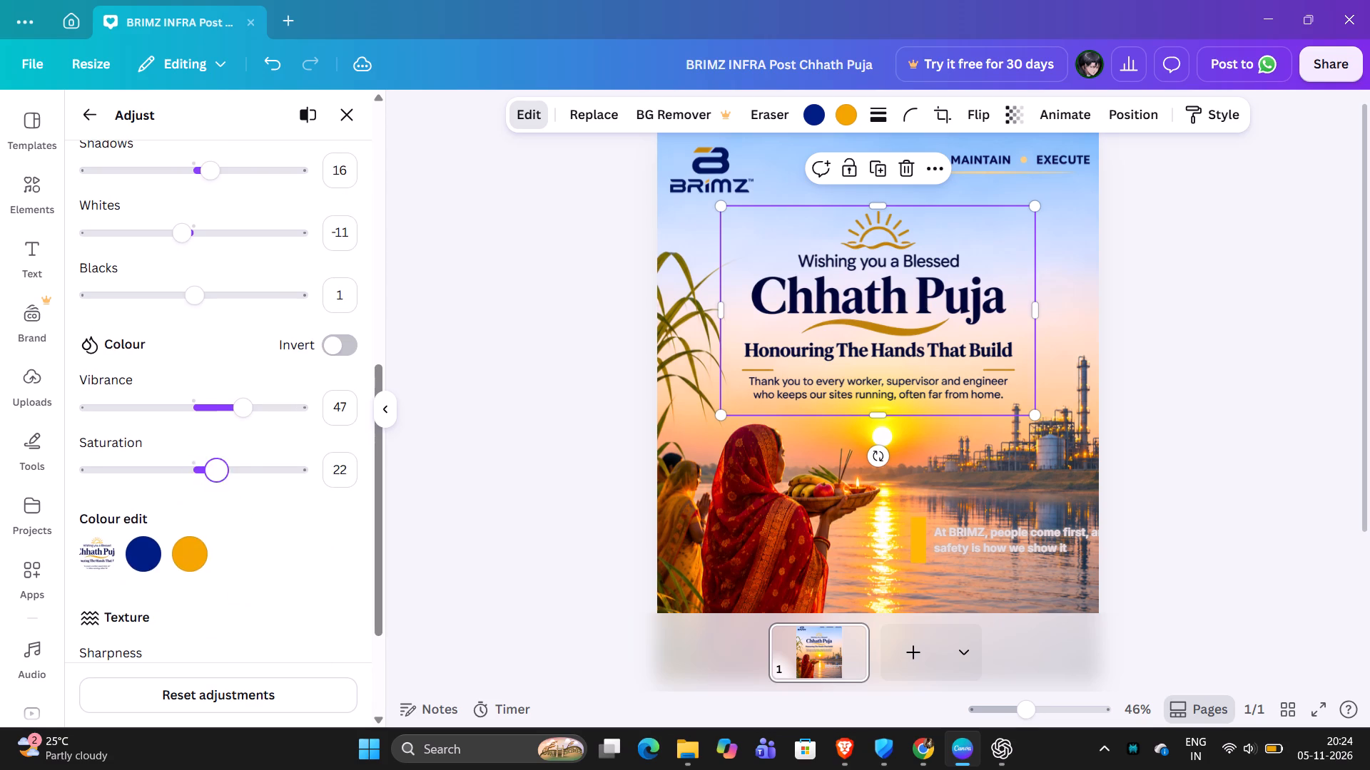
{"action": "left_click_drag", "start_coordinate": [232, 468], "coordinate": [220, 461]}
Set the title artwork's contrast to 18 and bring its brightness up to slightly below -11.
{"action": "scroll", "coordinate": [220, 461], "scroll_direction": "up", "scroll_amount": 2}
{"action": "scroll", "coordinate": [196, 348], "scroll_direction": "up", "scroll_amount": 1}
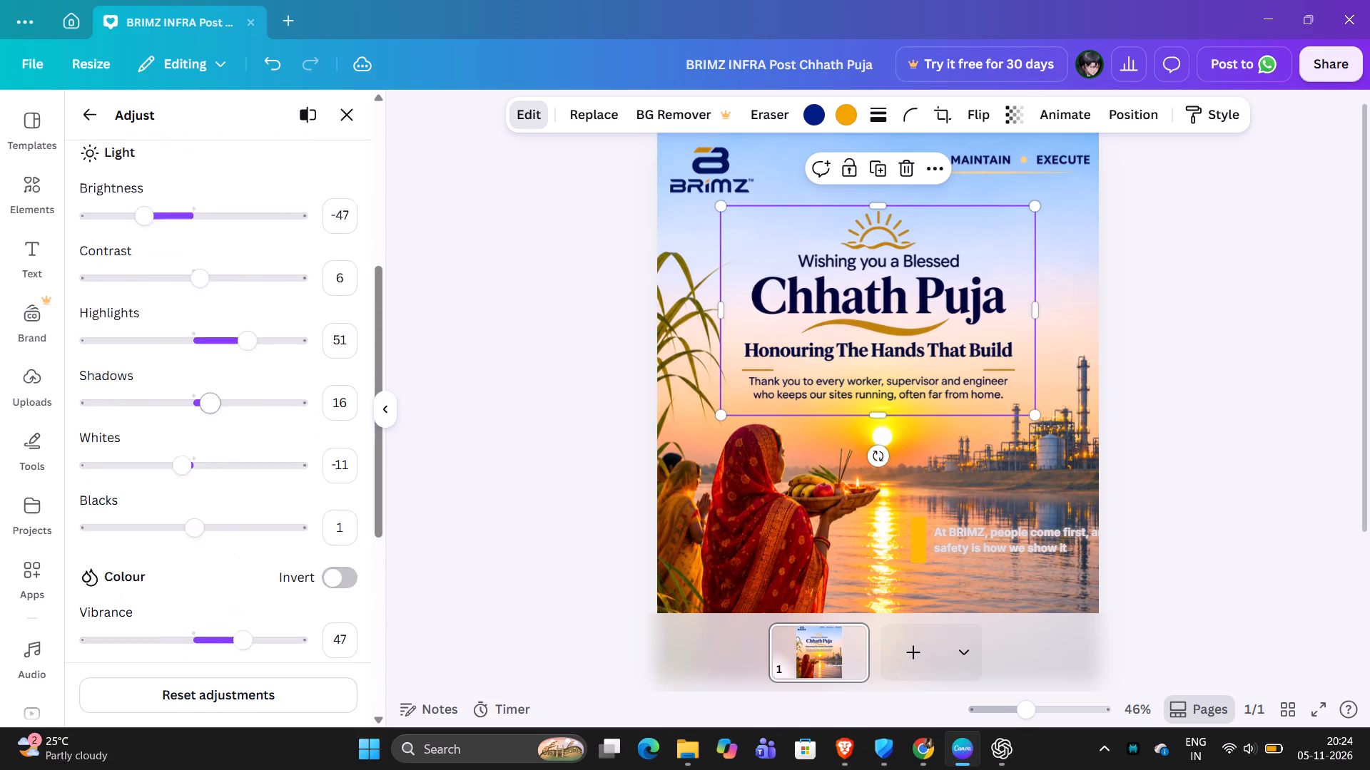
{"action": "scroll", "coordinate": [196, 348], "scroll_direction": "up", "scroll_amount": 1}
{"action": "left_click_drag", "start_coordinate": [201, 327], "coordinate": [204, 324]}
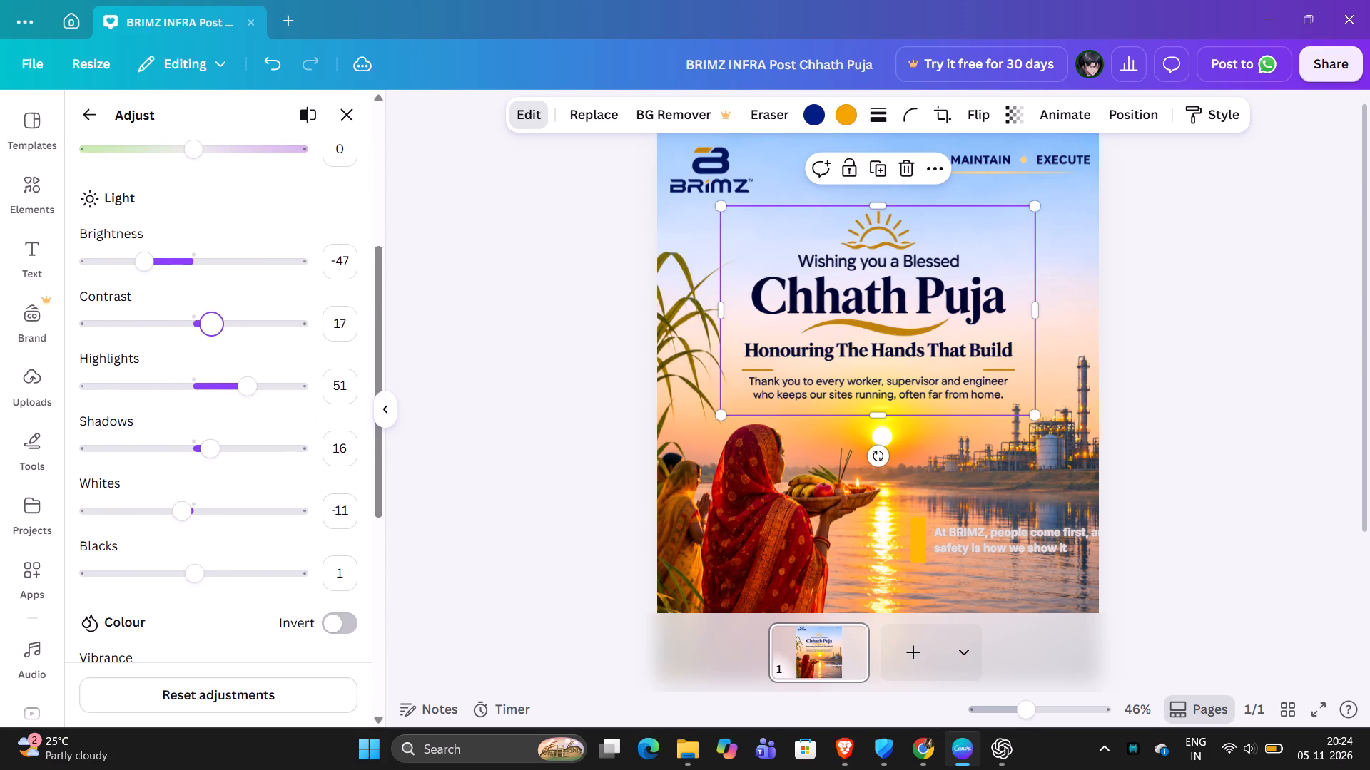
{"action": "left_click_drag", "start_coordinate": [204, 324], "coordinate": [213, 325]}
{"action": "left_click_drag", "start_coordinate": [153, 263], "coordinate": [176, 260]}
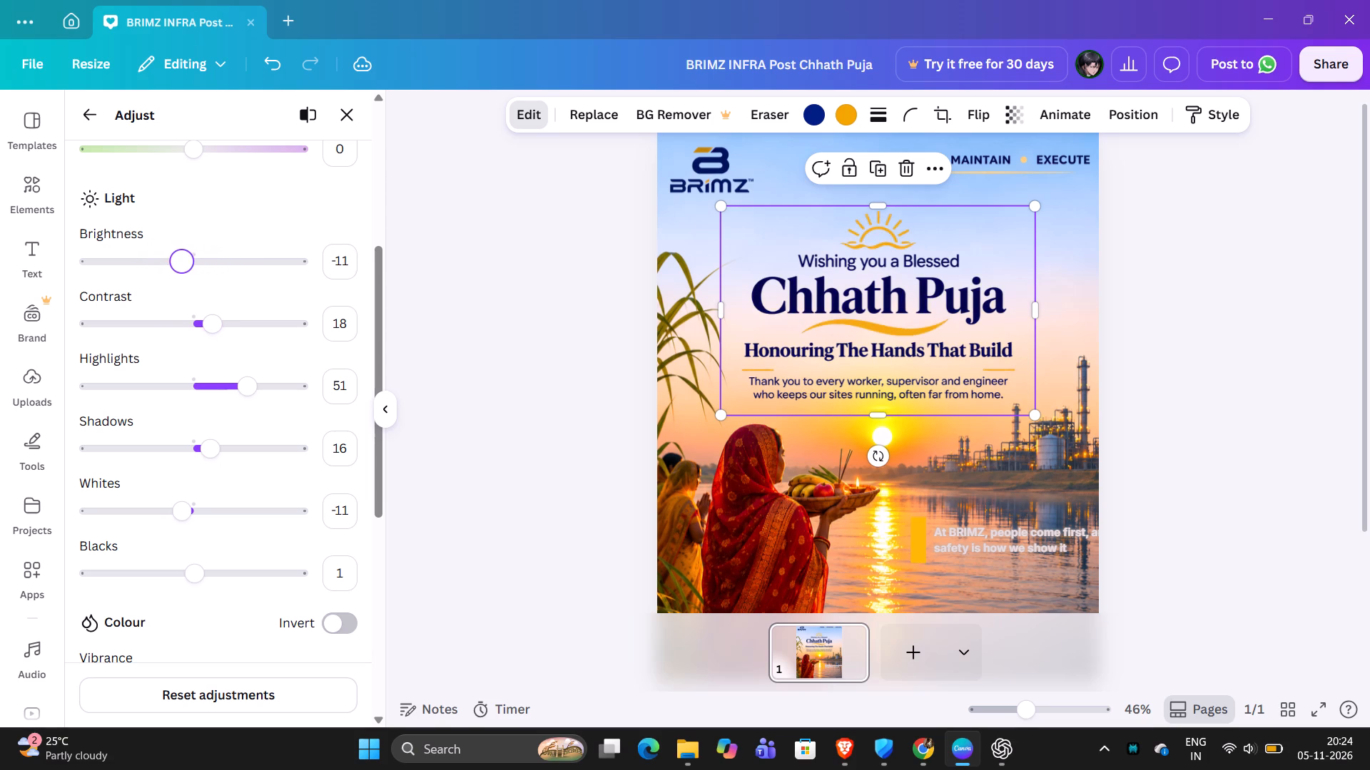
{"action": "left_click_drag", "start_coordinate": [176, 260], "coordinate": [176, 260]}
Set the title artwork's clarity to 10.
{"action": "scroll", "coordinate": [176, 260], "scroll_direction": "down", "scroll_amount": 5}
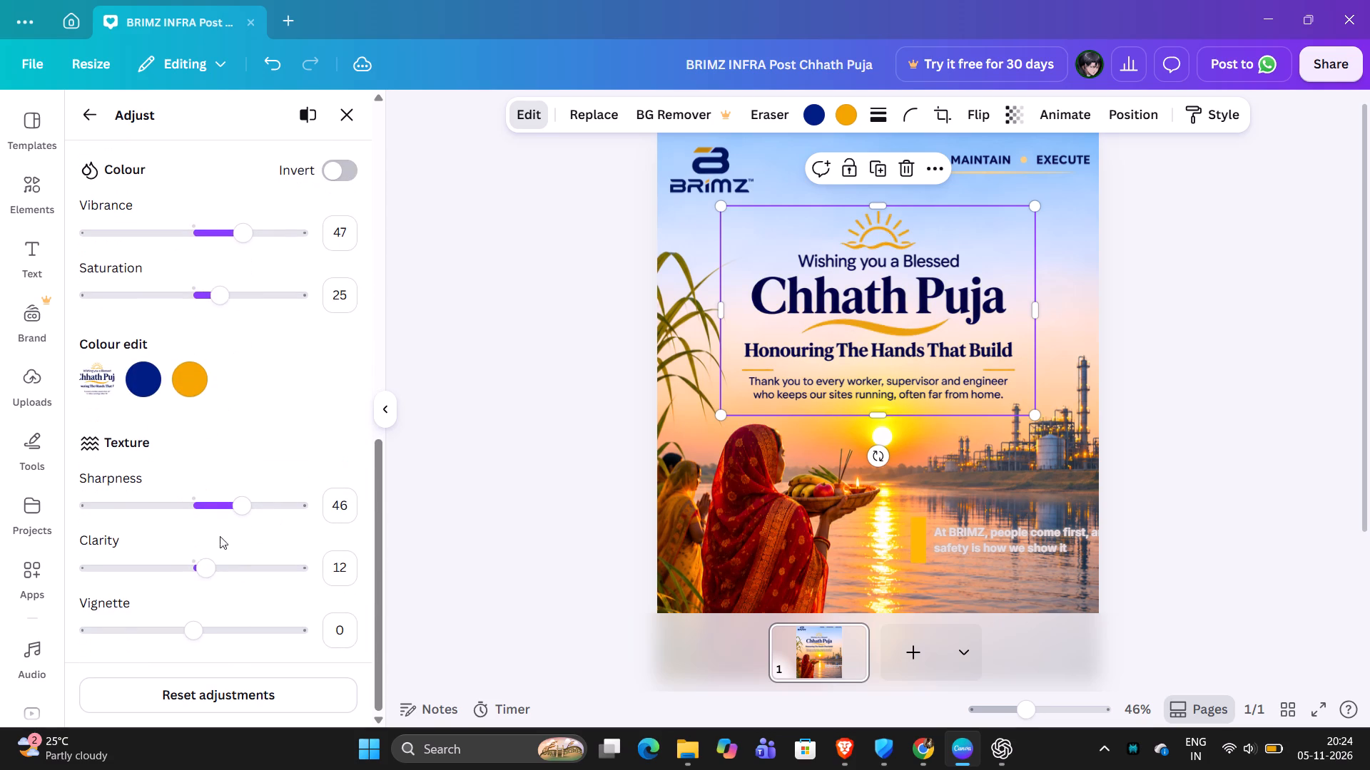
{"action": "left_click", "coordinate": [201, 574]}
Nudge the "At BRIMZ, people come first" text slightly down beside the yellow bar and deselect it.
{"action": "left_click", "coordinate": [1013, 538]}
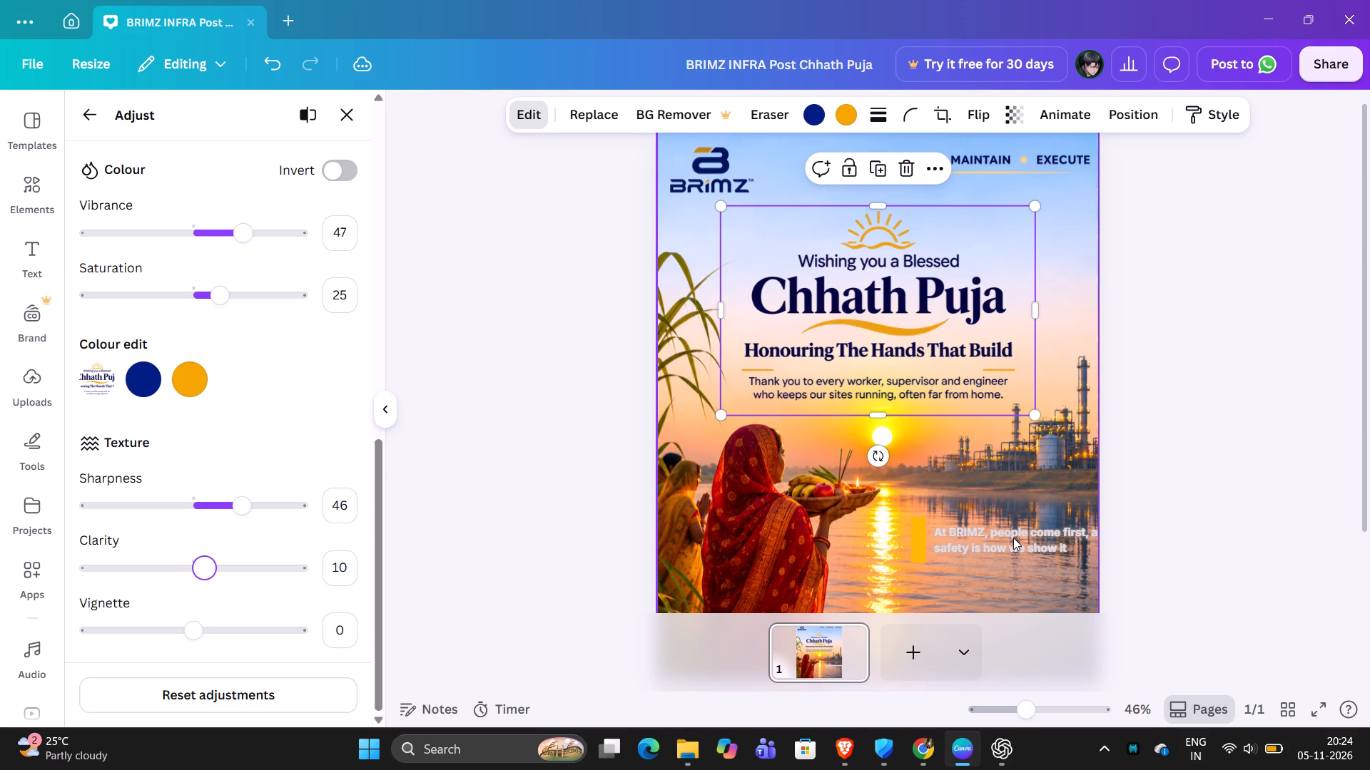
{"action": "key", "text": "Down"}
{"action": "key", "text": "Down"}
{"action": "key", "text": "Down"}
{"action": "key", "text": "Down"}
{"action": "key", "text": "Down"}
{"action": "key", "text": "Down"}
{"action": "key", "text": "Down"}
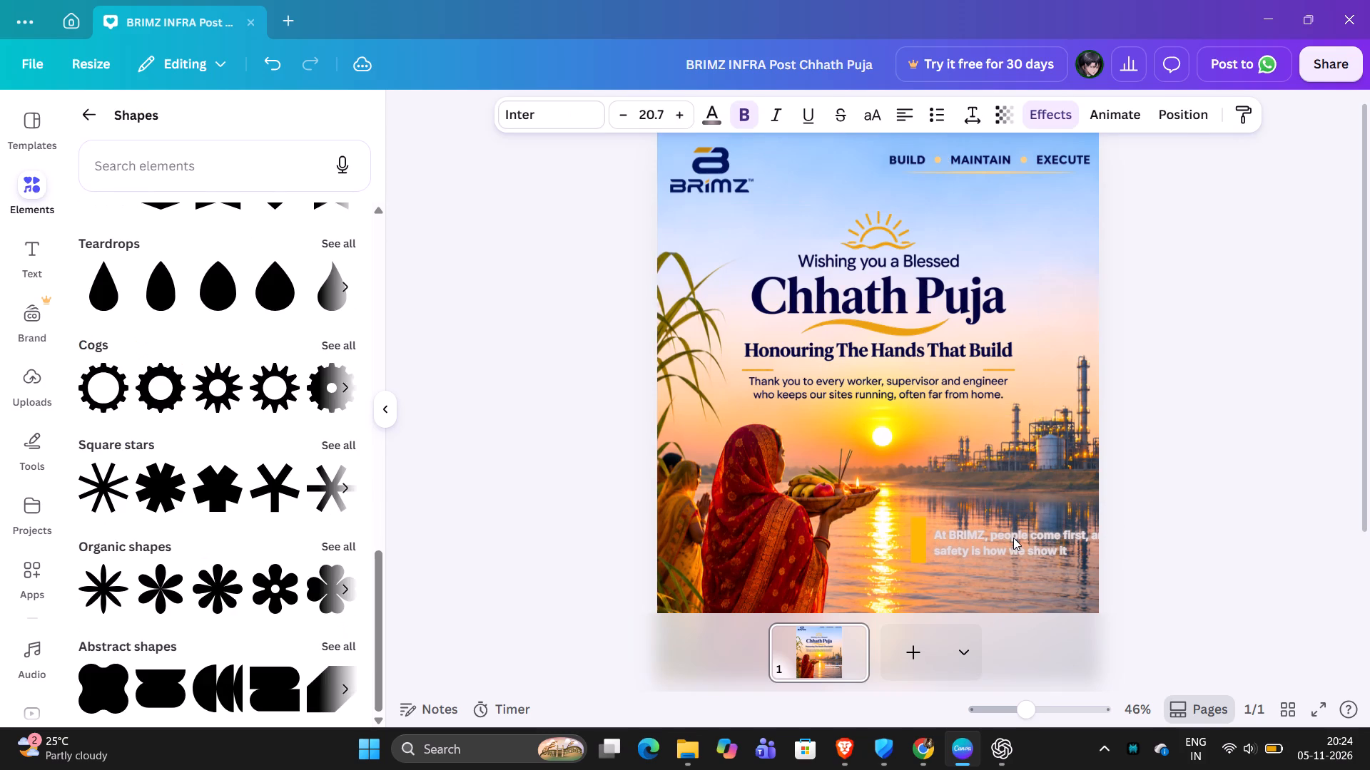
{"action": "left_click", "coordinate": [1039, 542]}
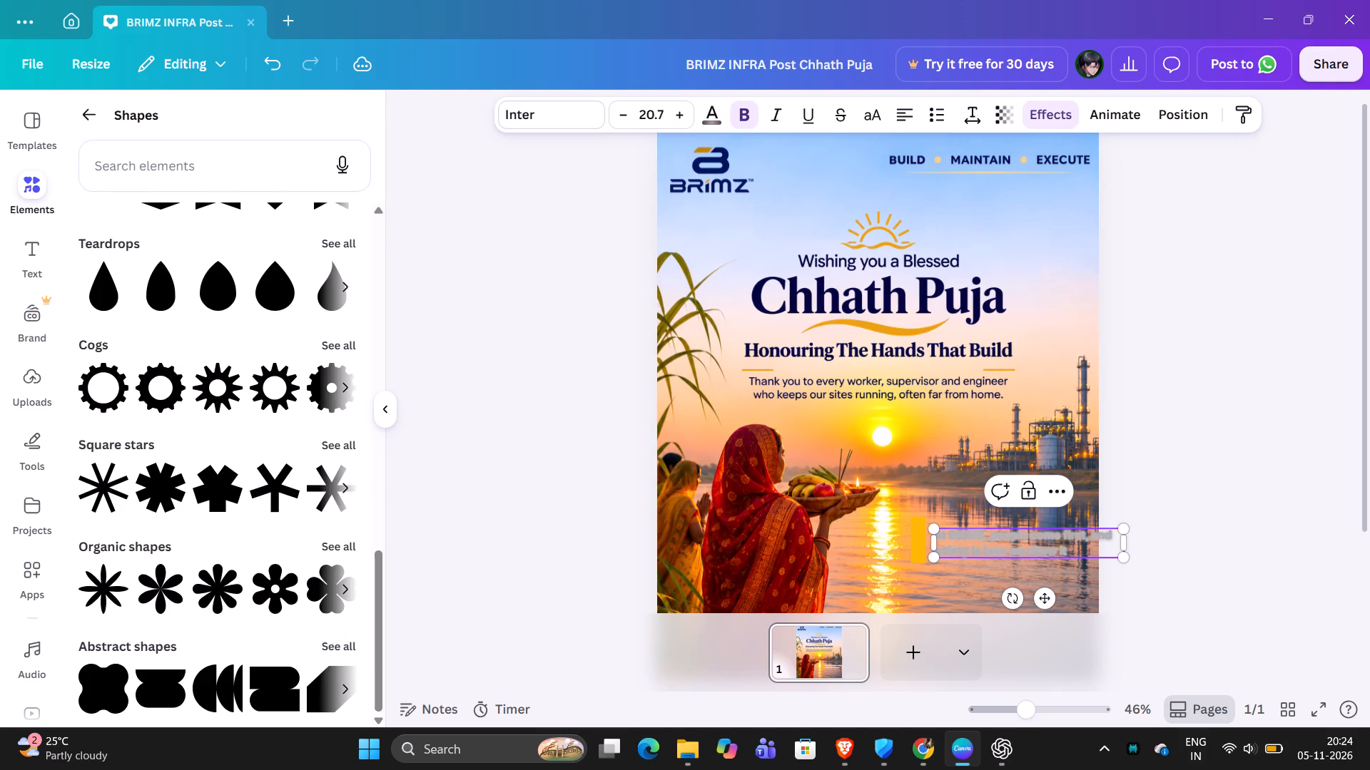
{"action": "left_click", "coordinate": [1039, 542]}
{"action": "left_click", "coordinate": [1225, 432]}
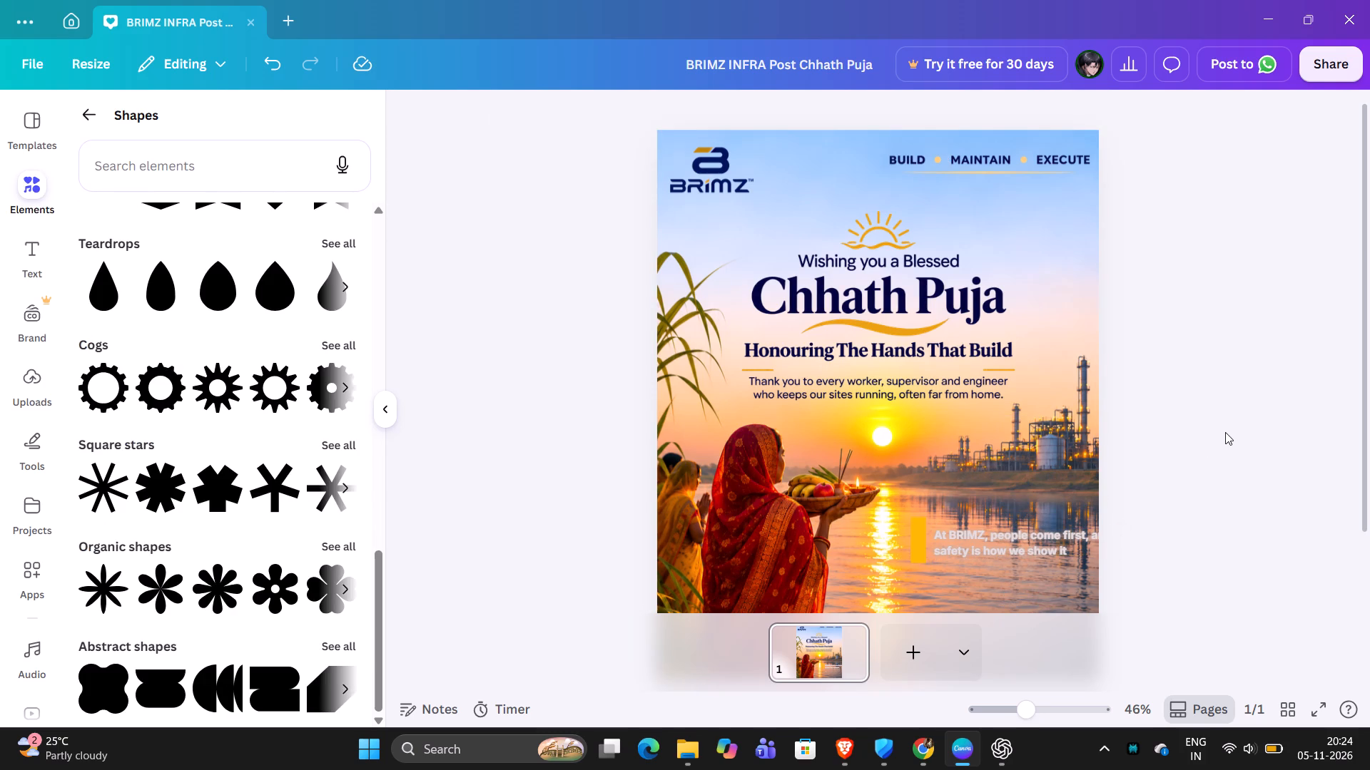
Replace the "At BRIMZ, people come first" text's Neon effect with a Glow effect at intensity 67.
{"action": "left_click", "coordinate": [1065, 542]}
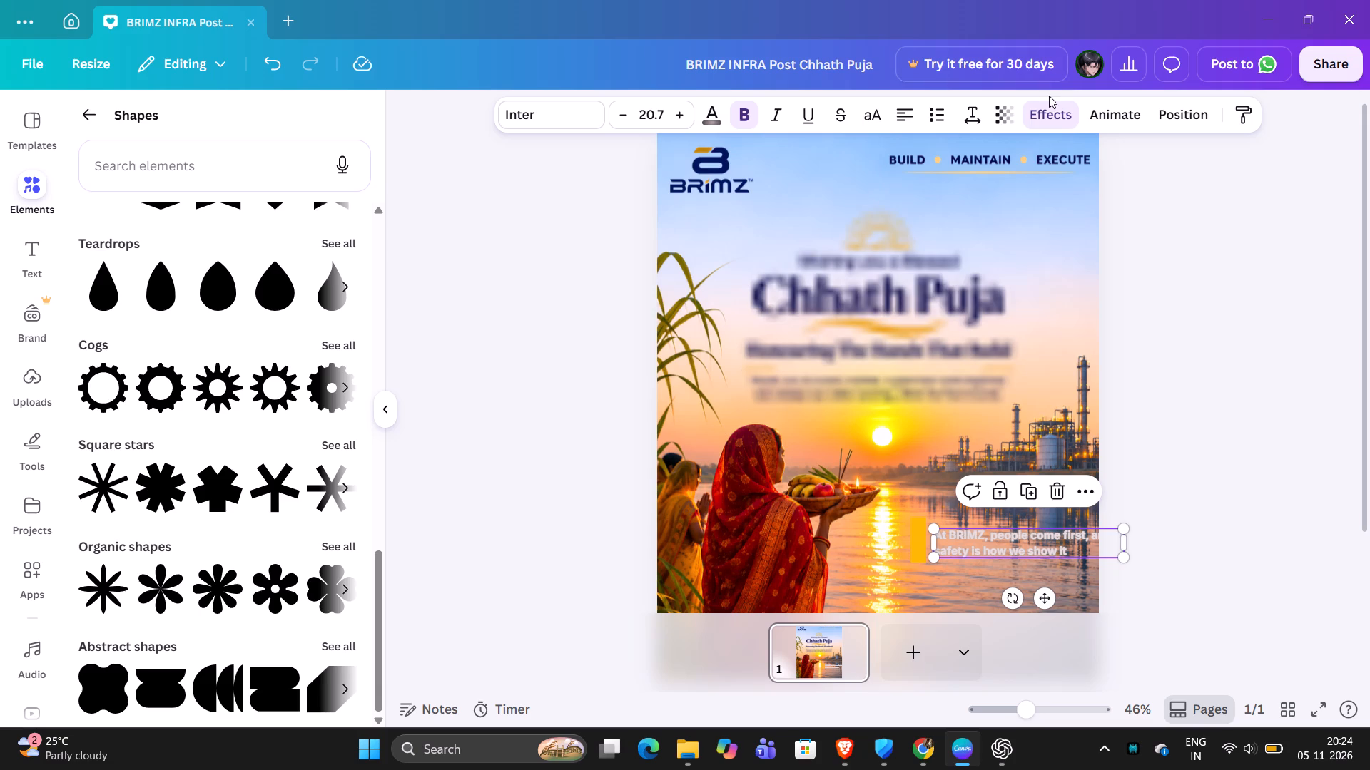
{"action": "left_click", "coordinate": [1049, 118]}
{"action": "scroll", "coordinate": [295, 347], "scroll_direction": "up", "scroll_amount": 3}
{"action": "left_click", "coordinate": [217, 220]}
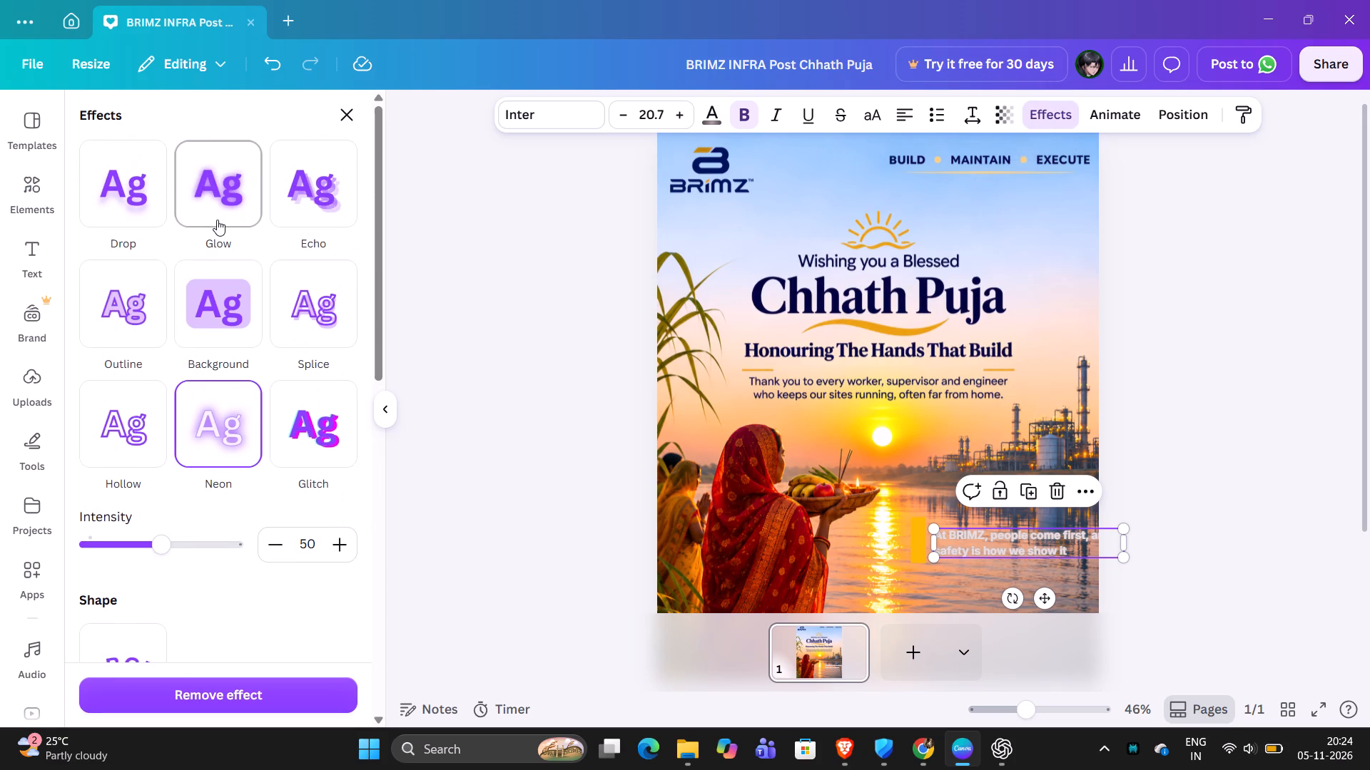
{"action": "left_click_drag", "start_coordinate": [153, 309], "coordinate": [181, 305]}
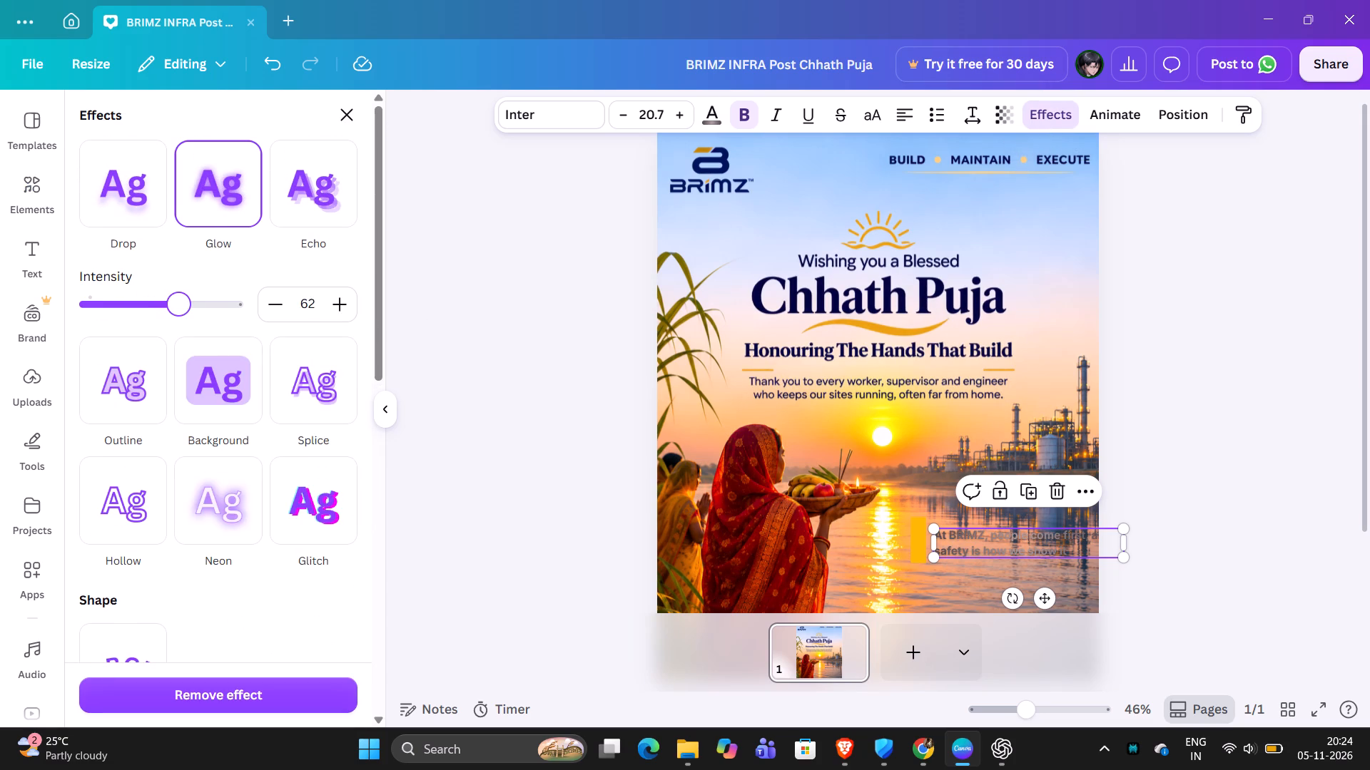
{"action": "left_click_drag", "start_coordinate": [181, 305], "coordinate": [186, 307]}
Change the "At BRIMZ, people come first" text colour to white.
{"action": "left_click", "coordinate": [715, 116]}
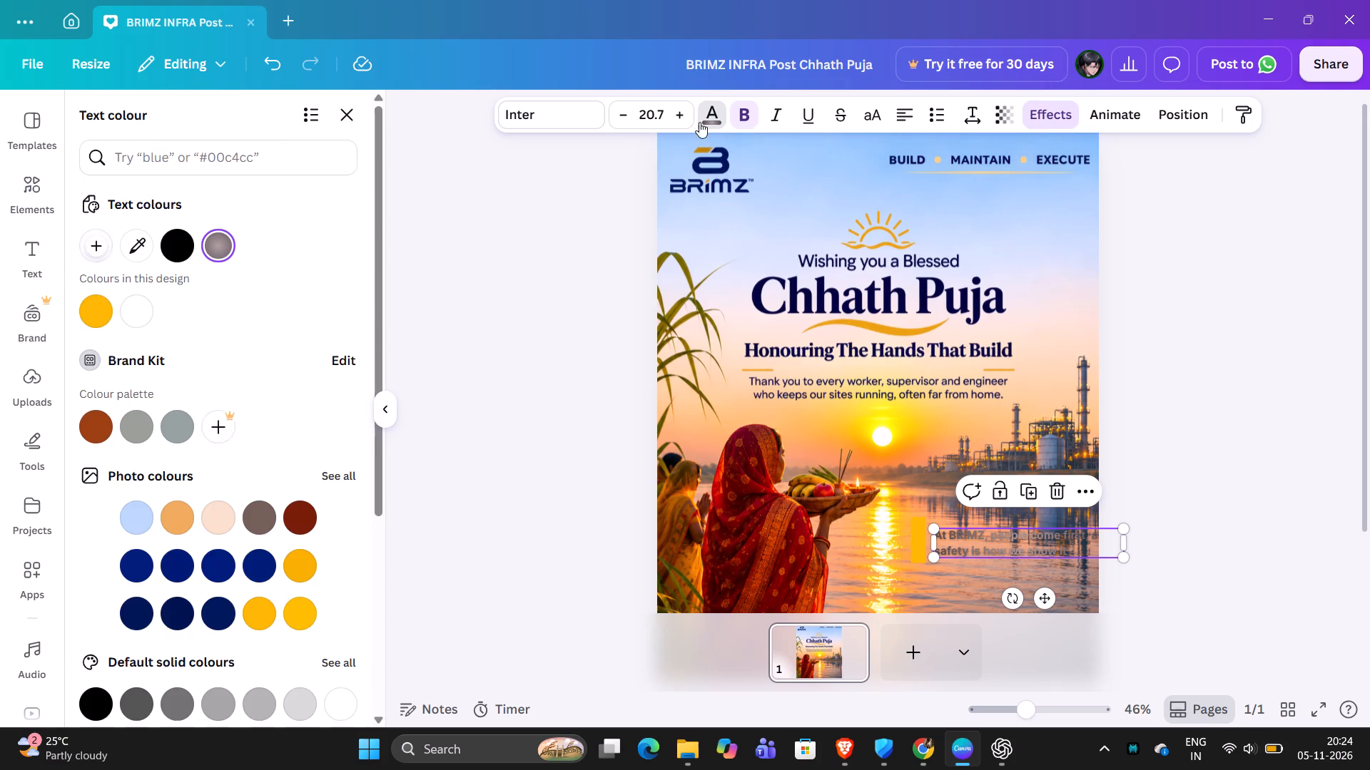
{"action": "left_click", "coordinate": [133, 312]}
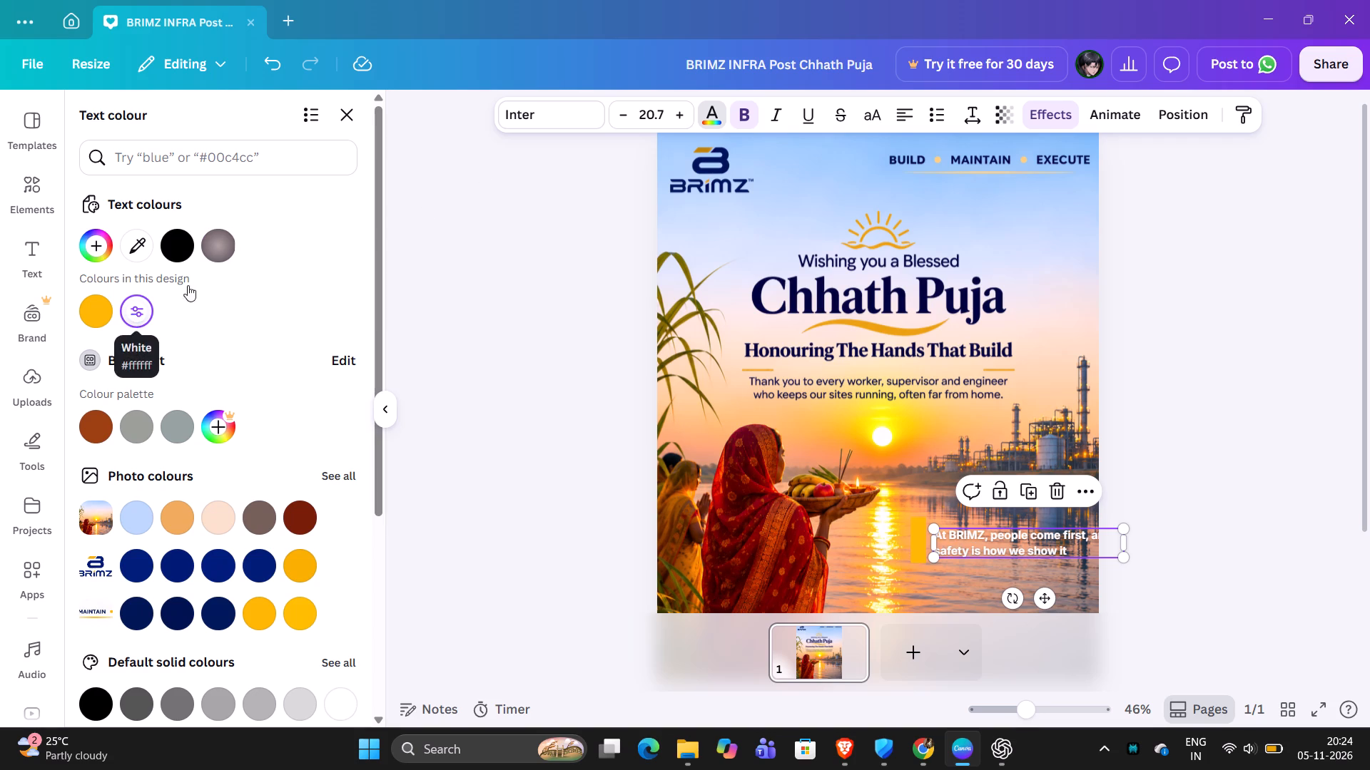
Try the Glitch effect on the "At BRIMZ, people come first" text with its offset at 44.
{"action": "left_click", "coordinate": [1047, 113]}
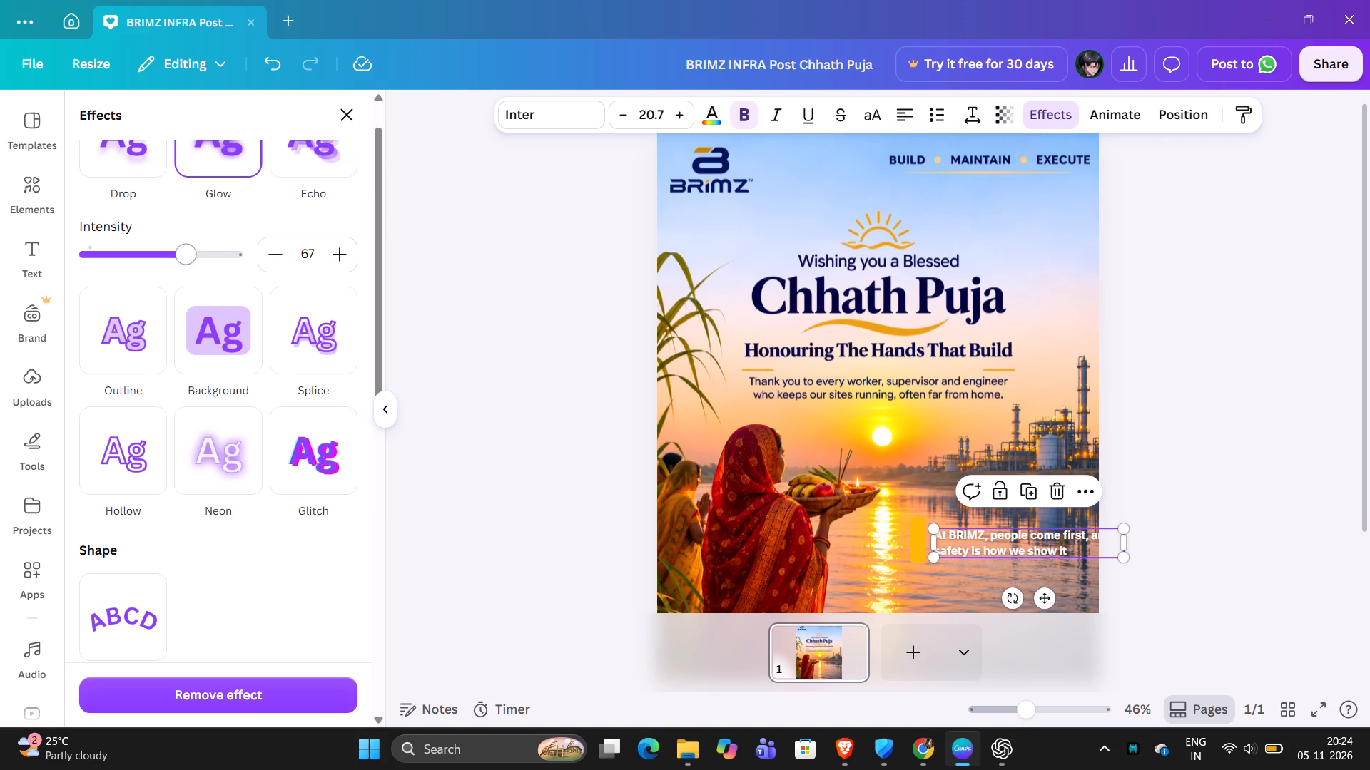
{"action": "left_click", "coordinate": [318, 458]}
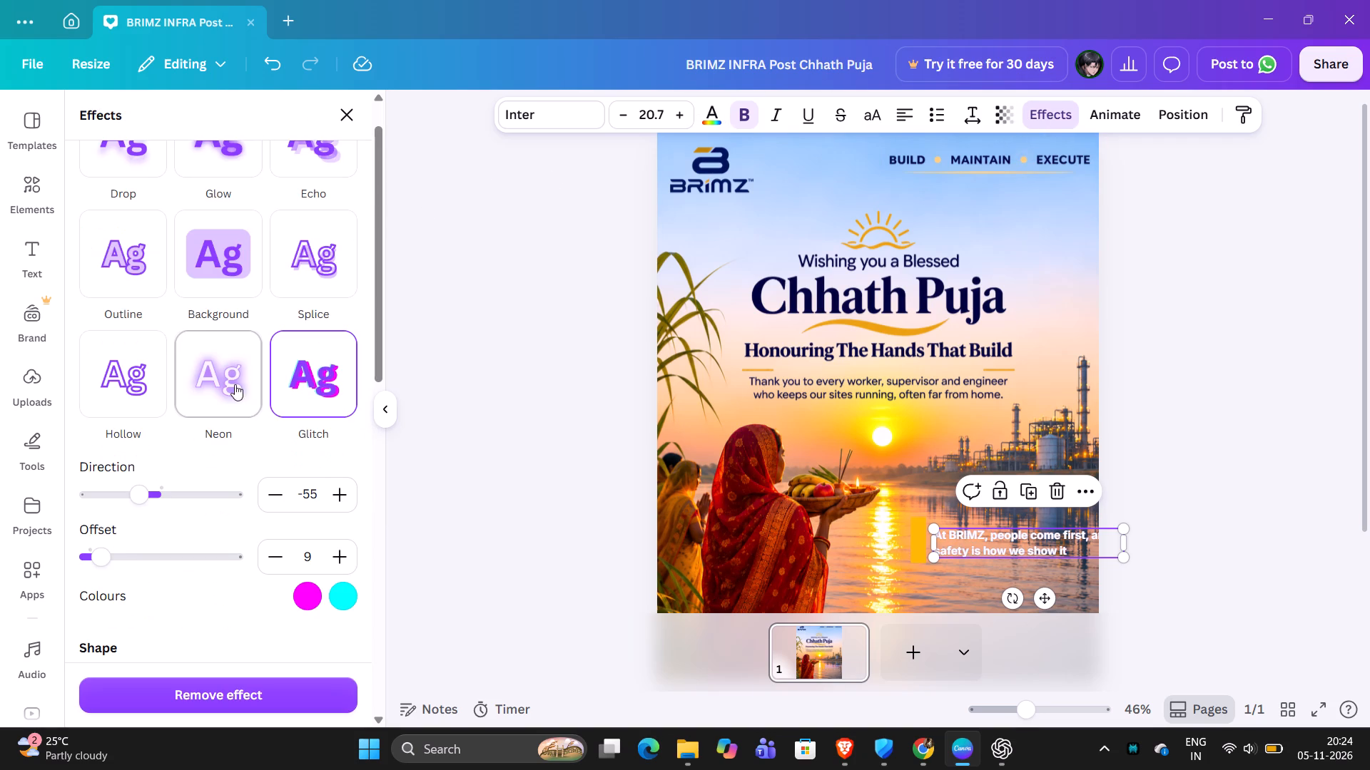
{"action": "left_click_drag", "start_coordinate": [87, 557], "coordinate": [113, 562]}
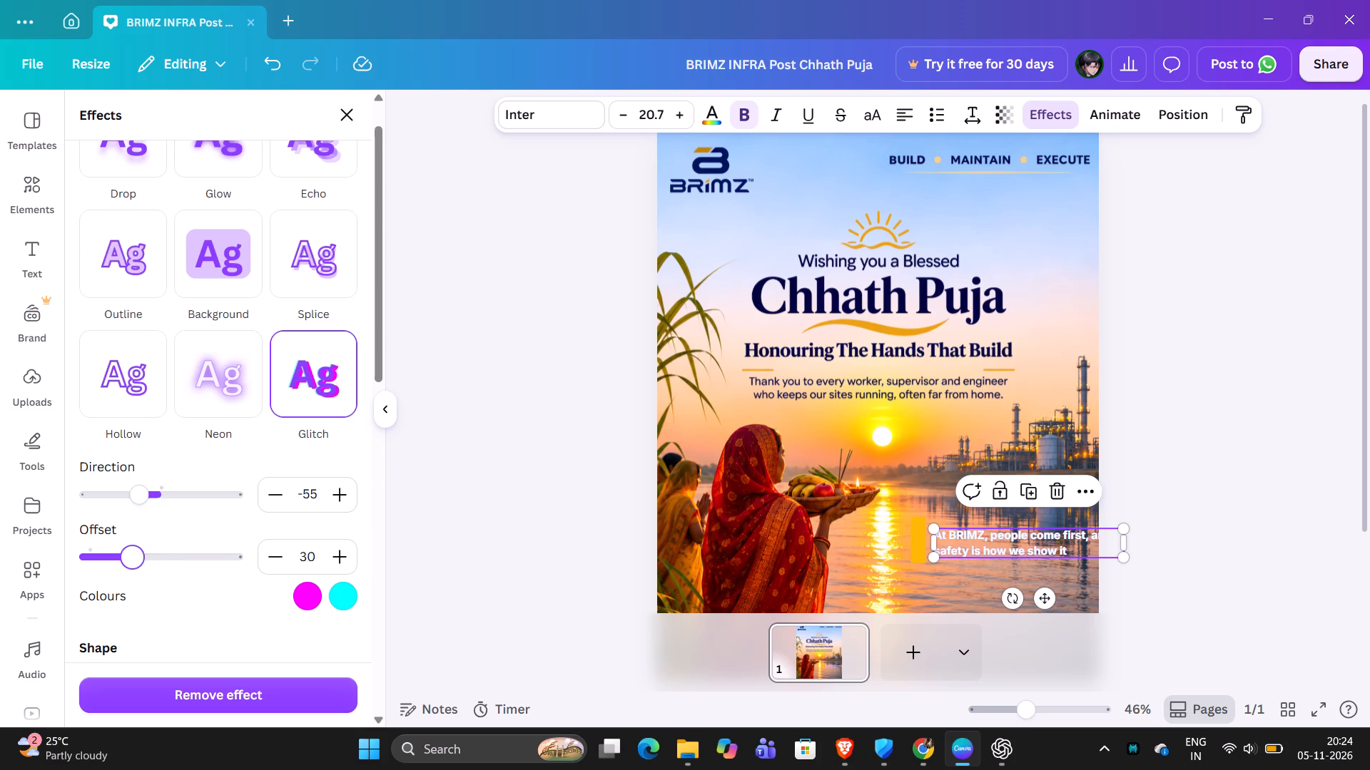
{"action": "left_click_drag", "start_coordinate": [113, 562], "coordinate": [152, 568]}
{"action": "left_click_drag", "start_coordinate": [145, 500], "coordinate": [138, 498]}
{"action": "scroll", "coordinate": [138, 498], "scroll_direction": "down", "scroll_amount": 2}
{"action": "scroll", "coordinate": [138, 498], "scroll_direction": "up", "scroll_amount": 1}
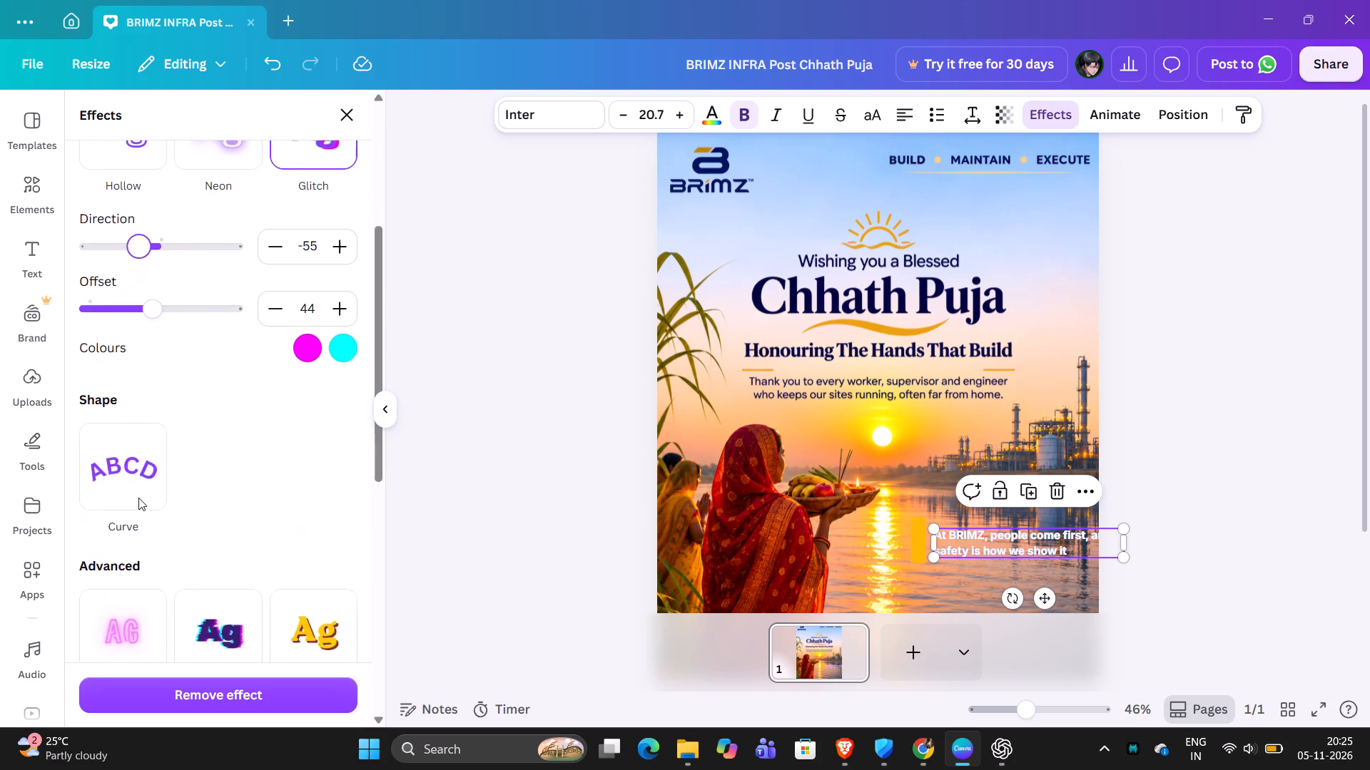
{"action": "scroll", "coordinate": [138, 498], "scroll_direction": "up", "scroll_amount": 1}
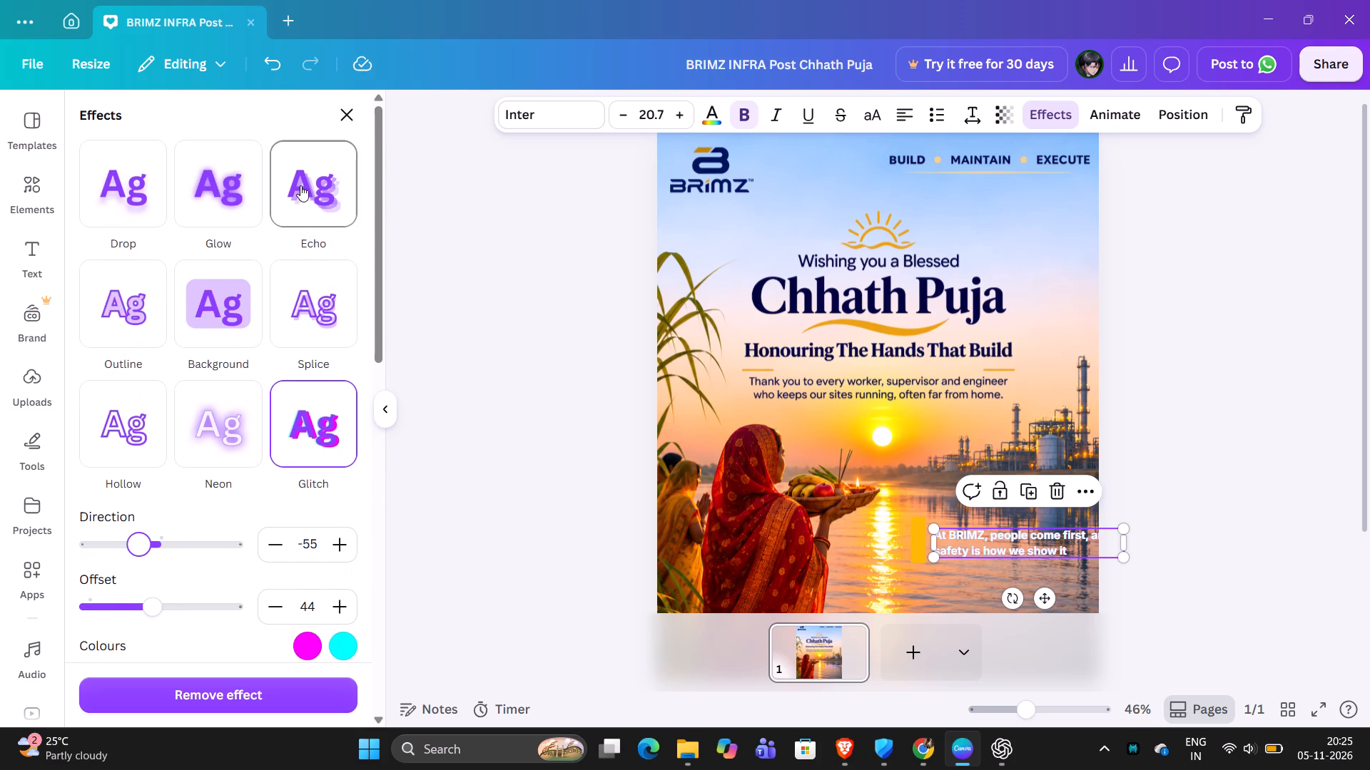
Apply a Drop shadow effect to the "At BRIMZ, people come first" text with direction 34, offset 65, blur 39 and transparency 78.
{"action": "left_click", "coordinate": [133, 195]}
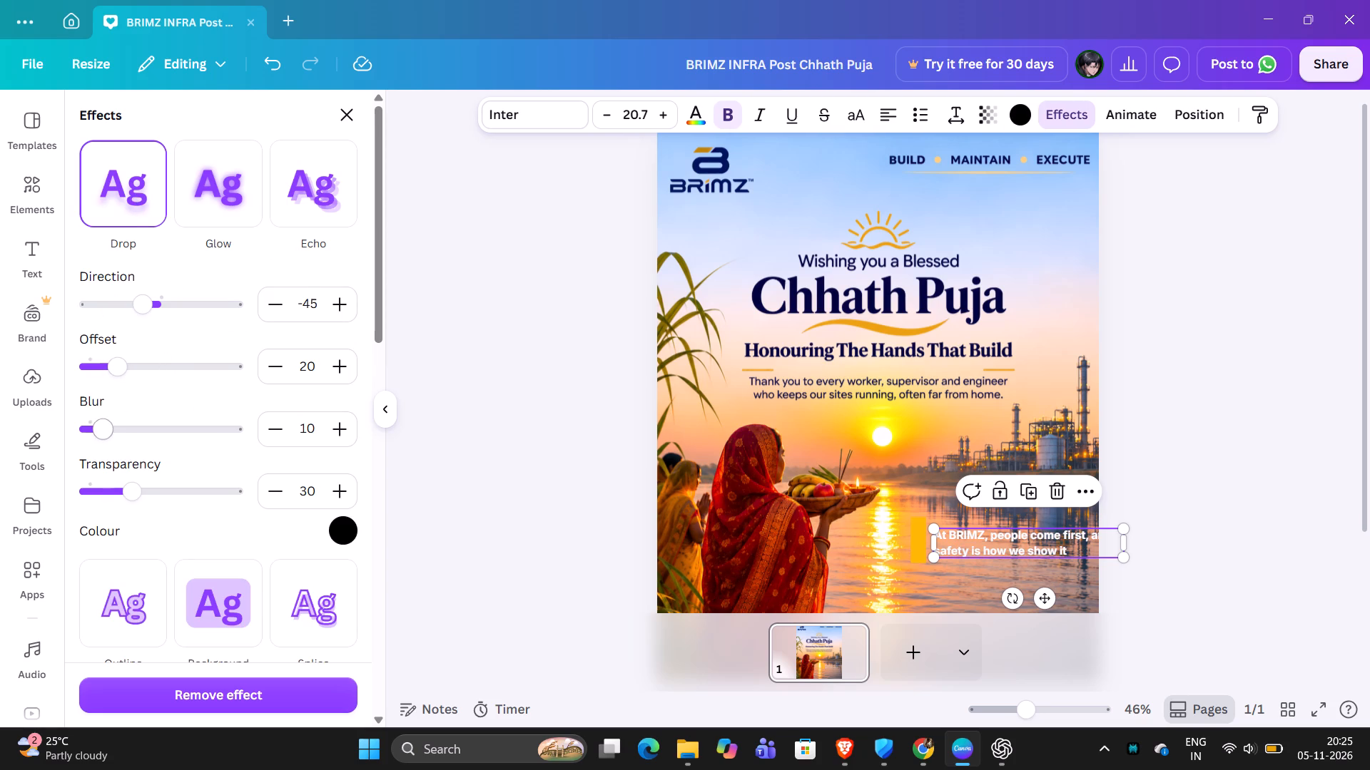
{"action": "left_click_drag", "start_coordinate": [133, 498], "coordinate": [203, 494]}
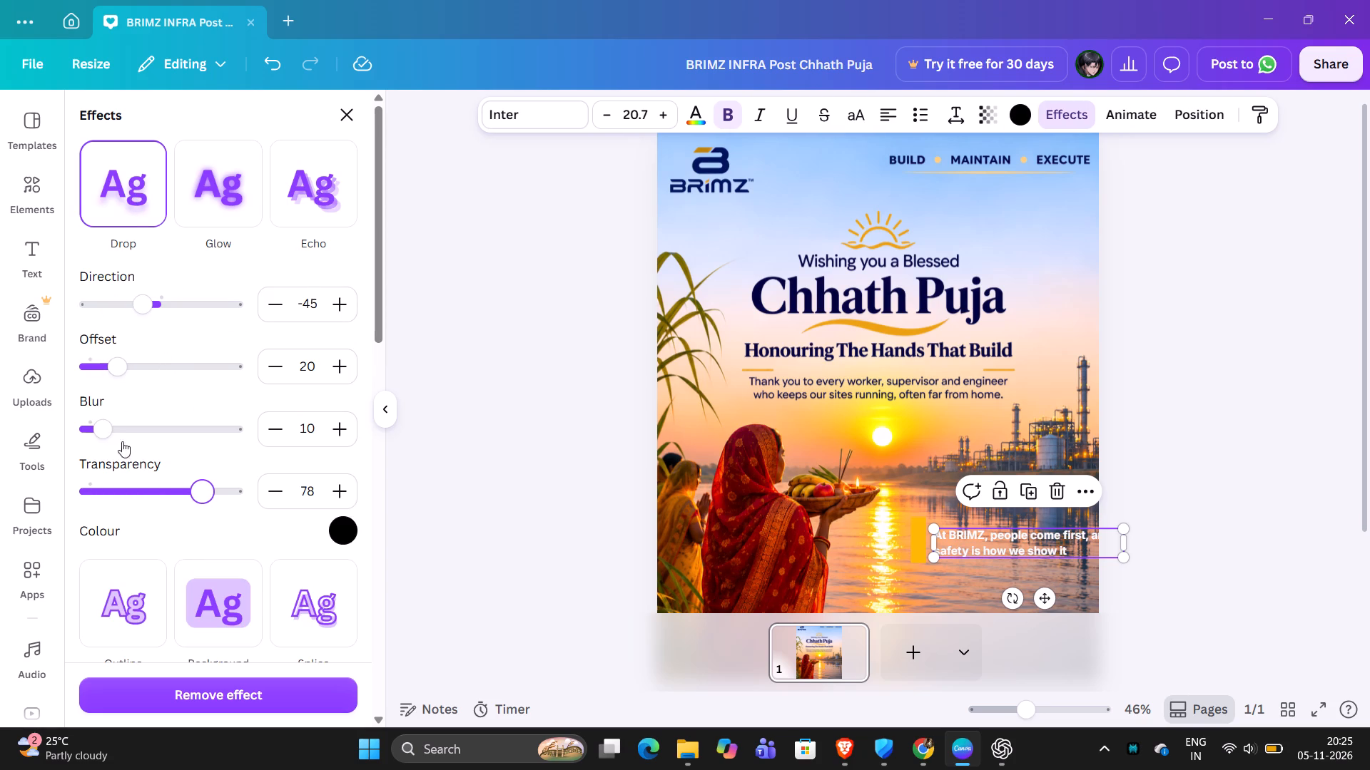
{"action": "left_click_drag", "start_coordinate": [104, 430], "coordinate": [144, 427]}
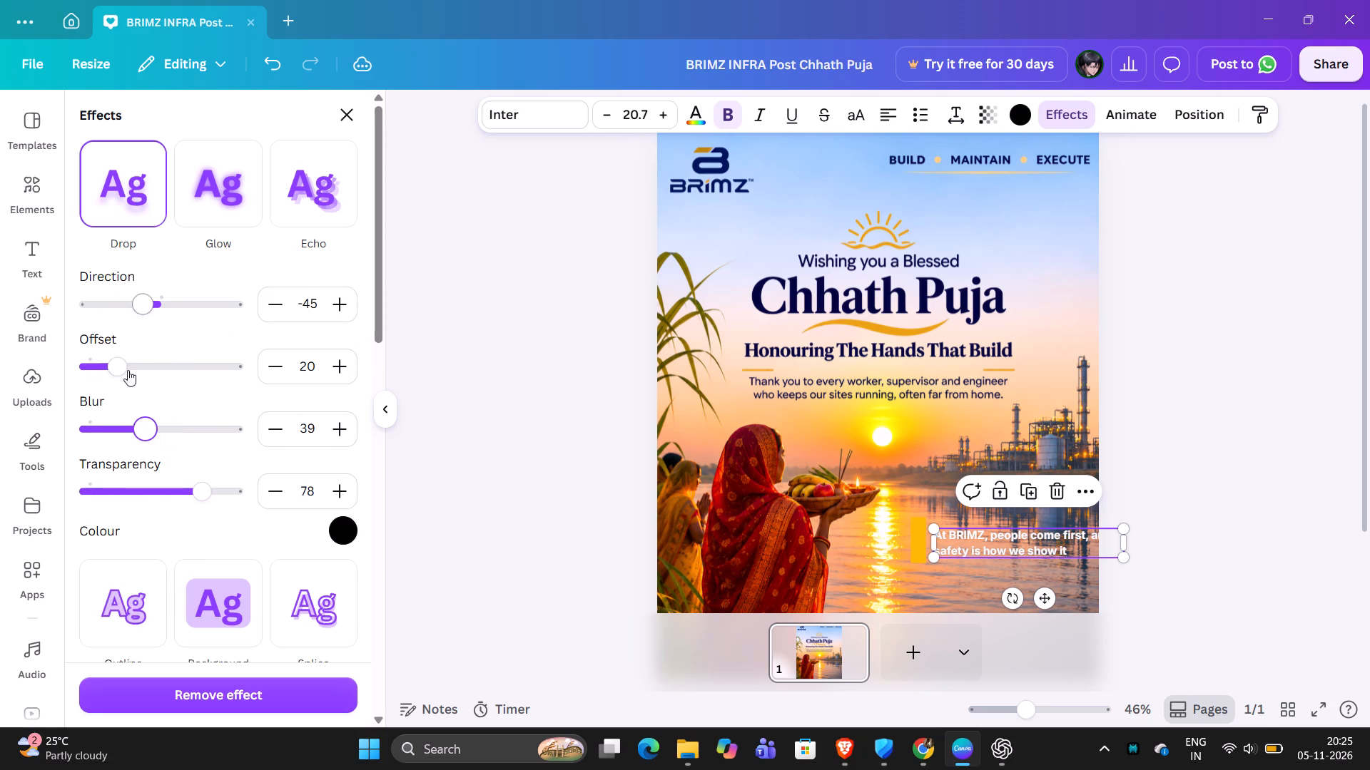
{"action": "left_click_drag", "start_coordinate": [118, 376], "coordinate": [171, 369]}
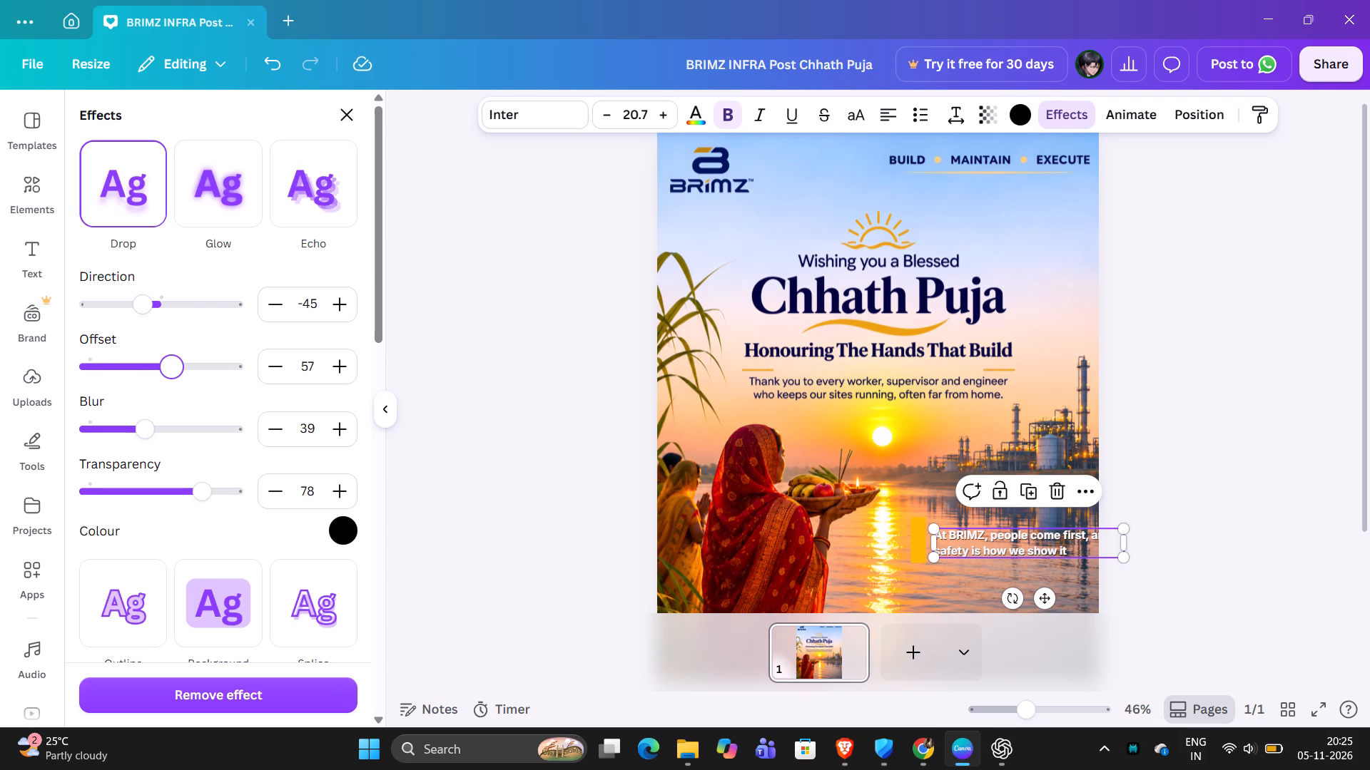
{"action": "left_click_drag", "start_coordinate": [171, 369], "coordinate": [183, 369]}
{"action": "left_click_drag", "start_coordinate": [151, 307], "coordinate": [171, 299]}
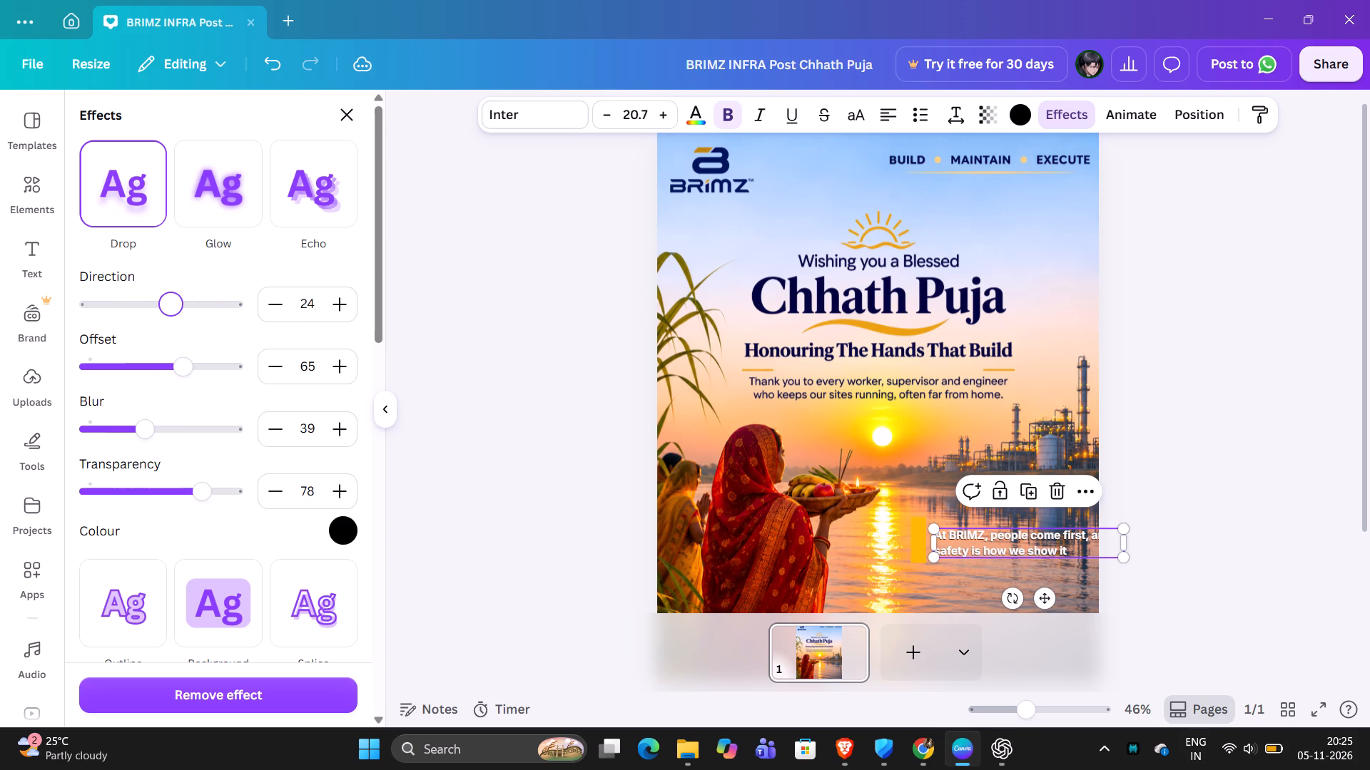
{"action": "left_click_drag", "start_coordinate": [171, 299], "coordinate": [176, 299]}
{"action": "scroll", "coordinate": [192, 496], "scroll_direction": "down", "scroll_amount": 1}
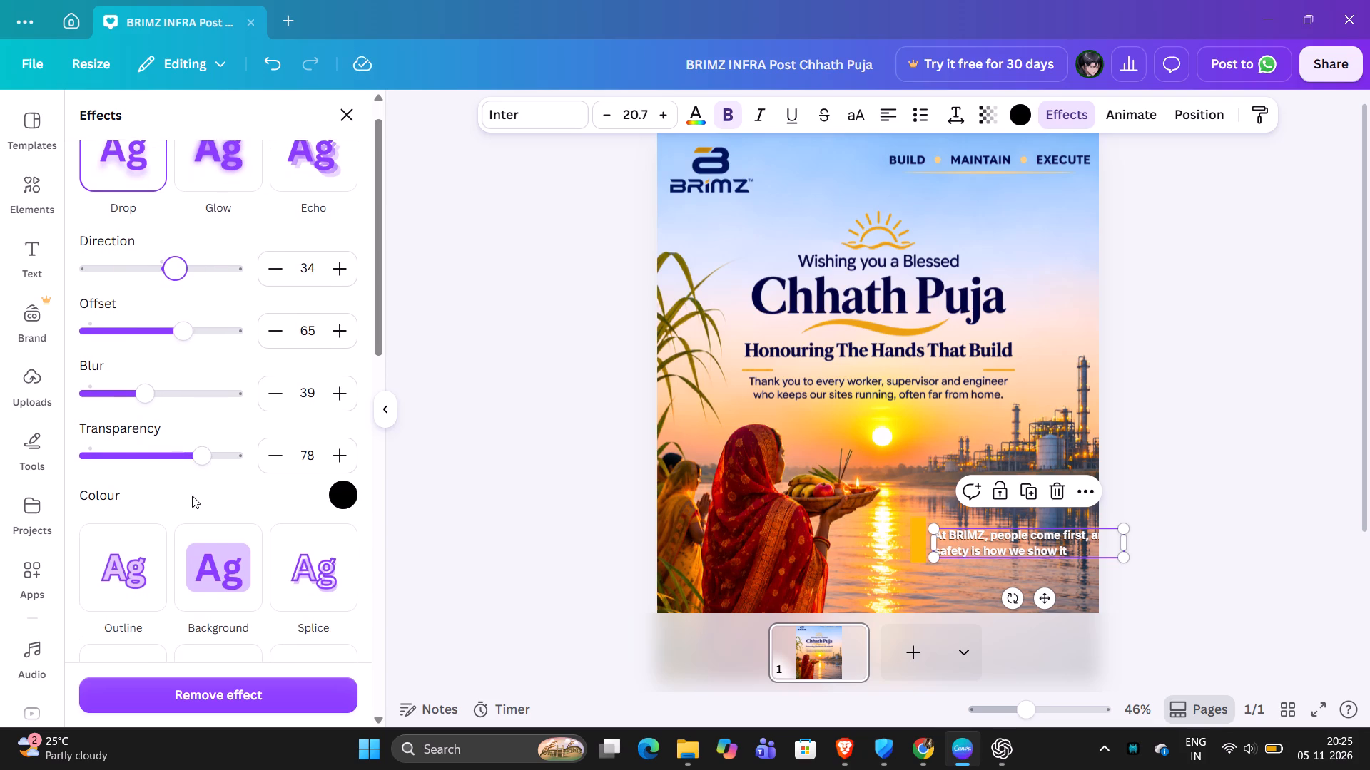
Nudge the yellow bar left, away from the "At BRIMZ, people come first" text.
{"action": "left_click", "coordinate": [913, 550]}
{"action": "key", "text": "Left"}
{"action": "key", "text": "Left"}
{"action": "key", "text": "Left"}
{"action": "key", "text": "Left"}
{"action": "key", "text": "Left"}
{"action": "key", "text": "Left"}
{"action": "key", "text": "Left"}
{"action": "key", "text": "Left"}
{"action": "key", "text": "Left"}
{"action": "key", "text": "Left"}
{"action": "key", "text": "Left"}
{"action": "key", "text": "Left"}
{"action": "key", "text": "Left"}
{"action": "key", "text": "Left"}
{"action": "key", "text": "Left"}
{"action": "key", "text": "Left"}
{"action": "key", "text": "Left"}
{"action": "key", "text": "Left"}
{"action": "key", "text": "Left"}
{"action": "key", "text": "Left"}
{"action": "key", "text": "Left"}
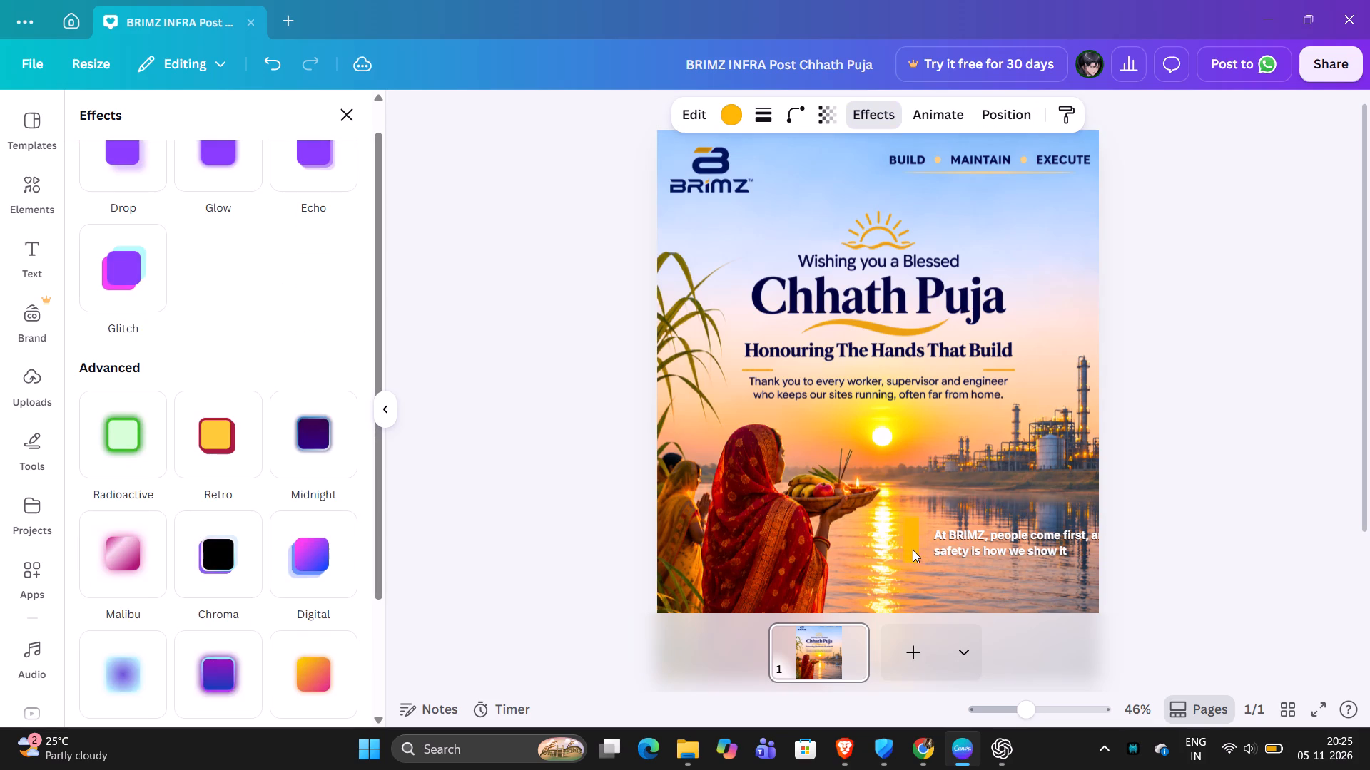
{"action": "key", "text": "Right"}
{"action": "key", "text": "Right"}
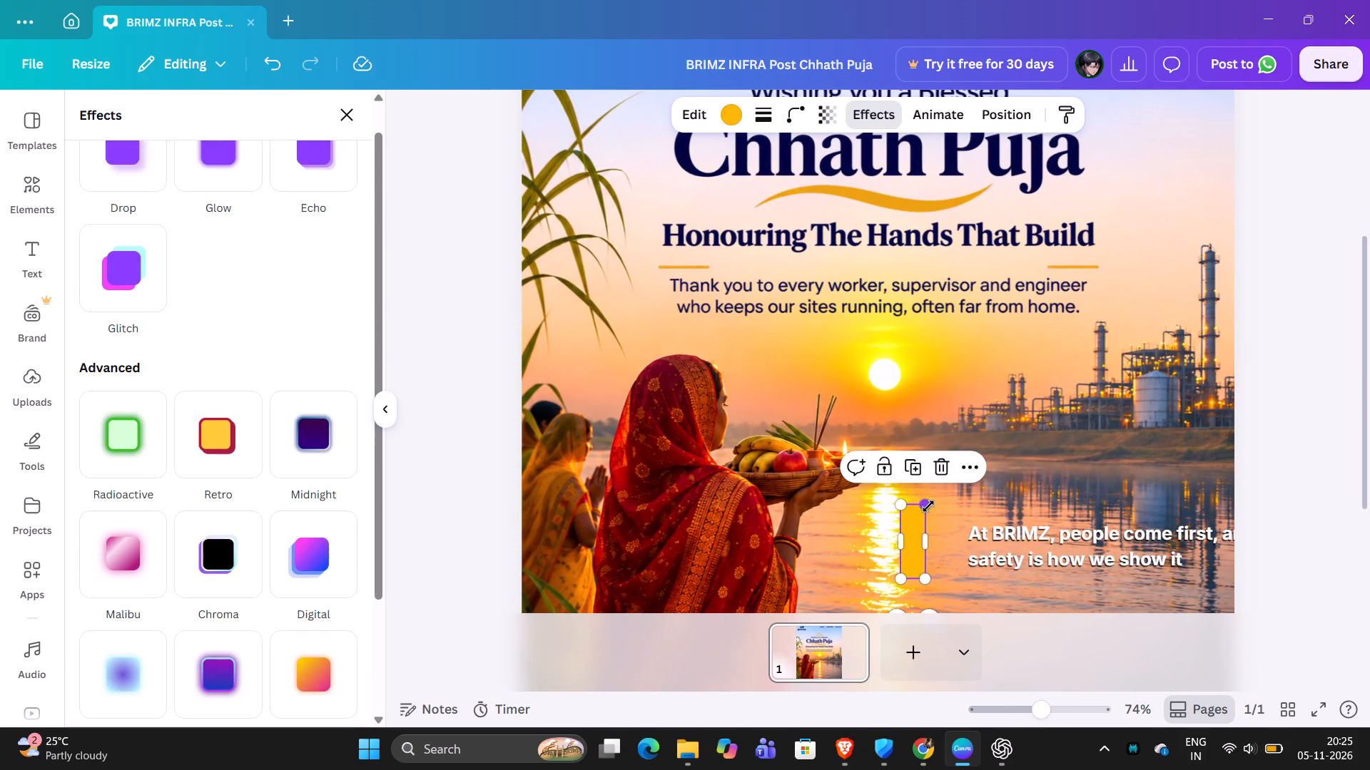
Shrink the yellow bar slightly and place it just left of the "At BRIMZ, people come first" text.
{"action": "left_click_drag", "start_coordinate": [928, 506], "coordinate": [919, 519]}
{"action": "scroll", "coordinate": [989, 560], "scroll_direction": "down", "scroll_amount": 1}
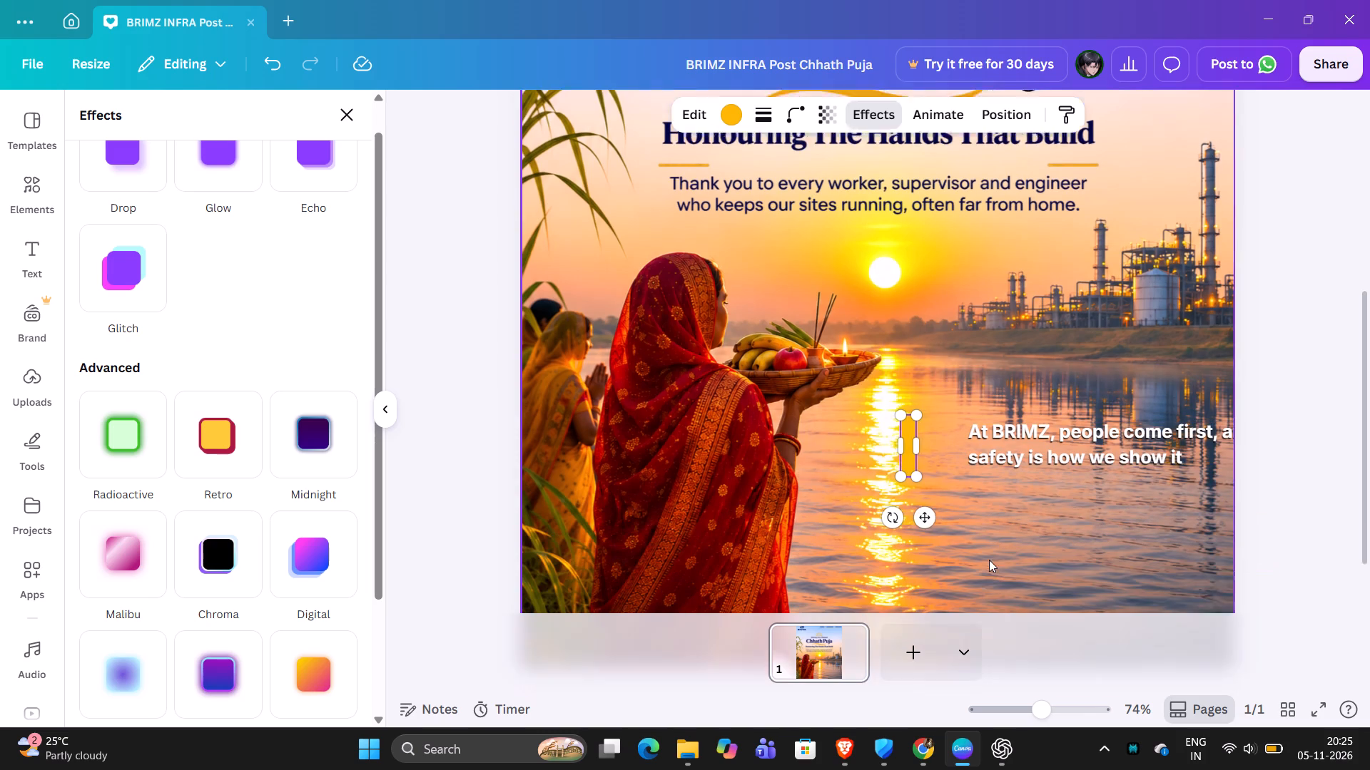
{"action": "scroll", "coordinate": [989, 560], "scroll_direction": "down", "scroll_amount": 1}
{"action": "left_click_drag", "start_coordinate": [921, 495], "coordinate": [959, 489]}
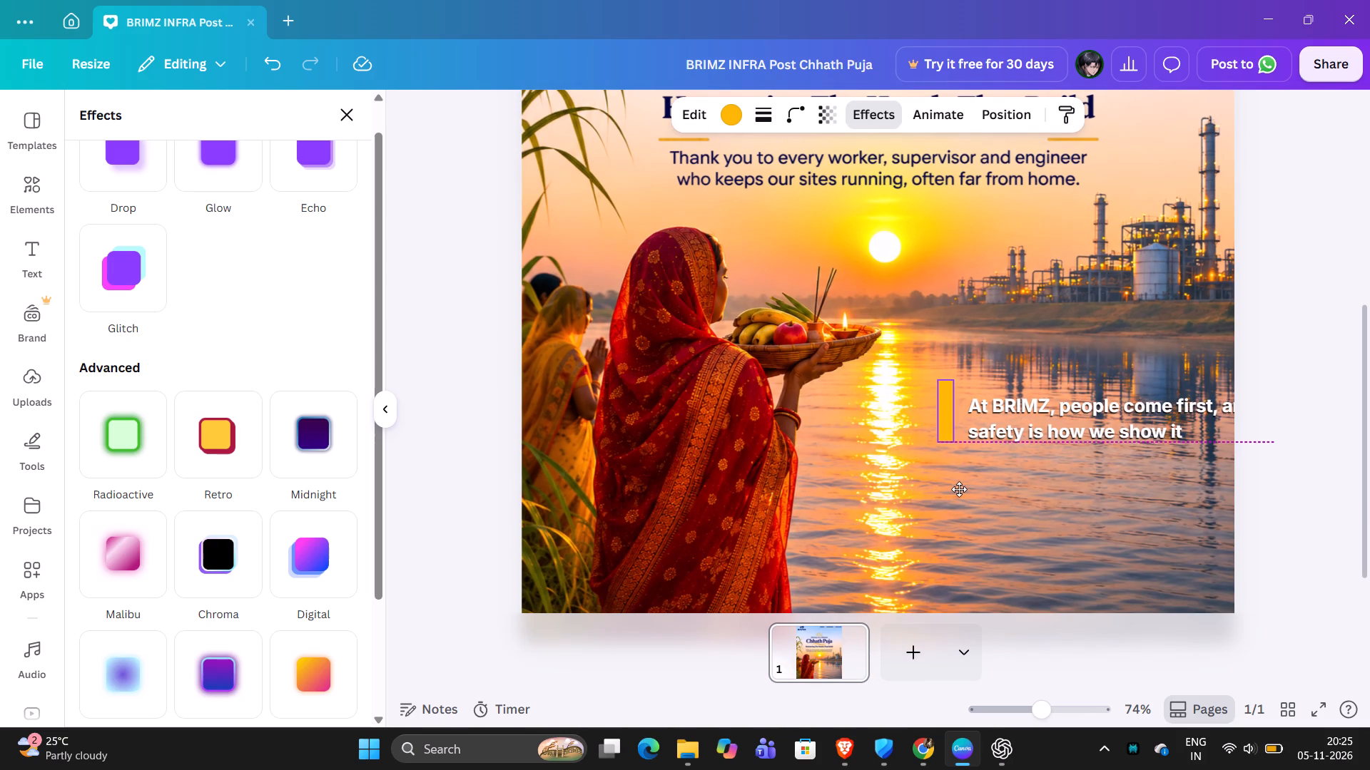
{"action": "left_click_drag", "start_coordinate": [959, 489], "coordinate": [959, 495]}
Set the tagline's font size to 18.7 and narrow its text box so its second line reads "and safety is how we show it".
{"action": "left_click", "coordinate": [1090, 429]}
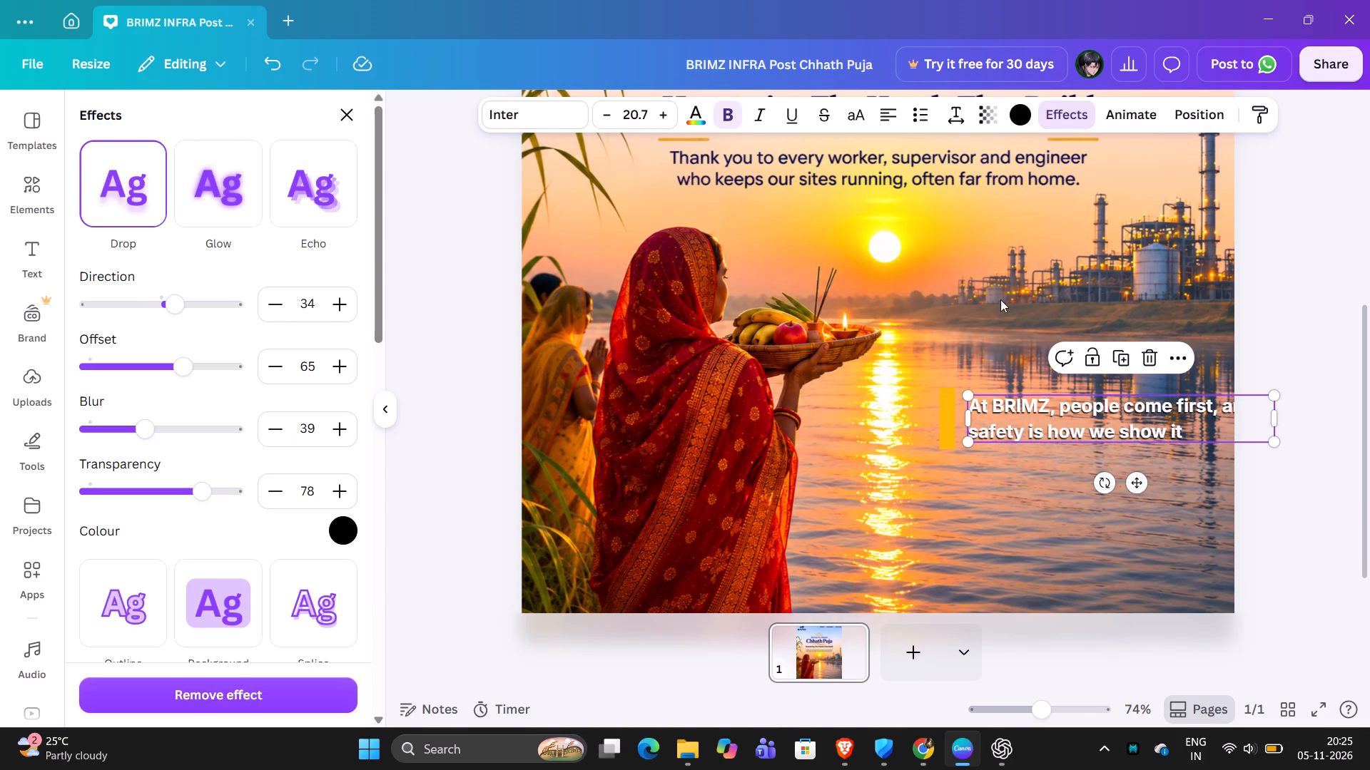
{"action": "double_click", "coordinate": [603, 113]}
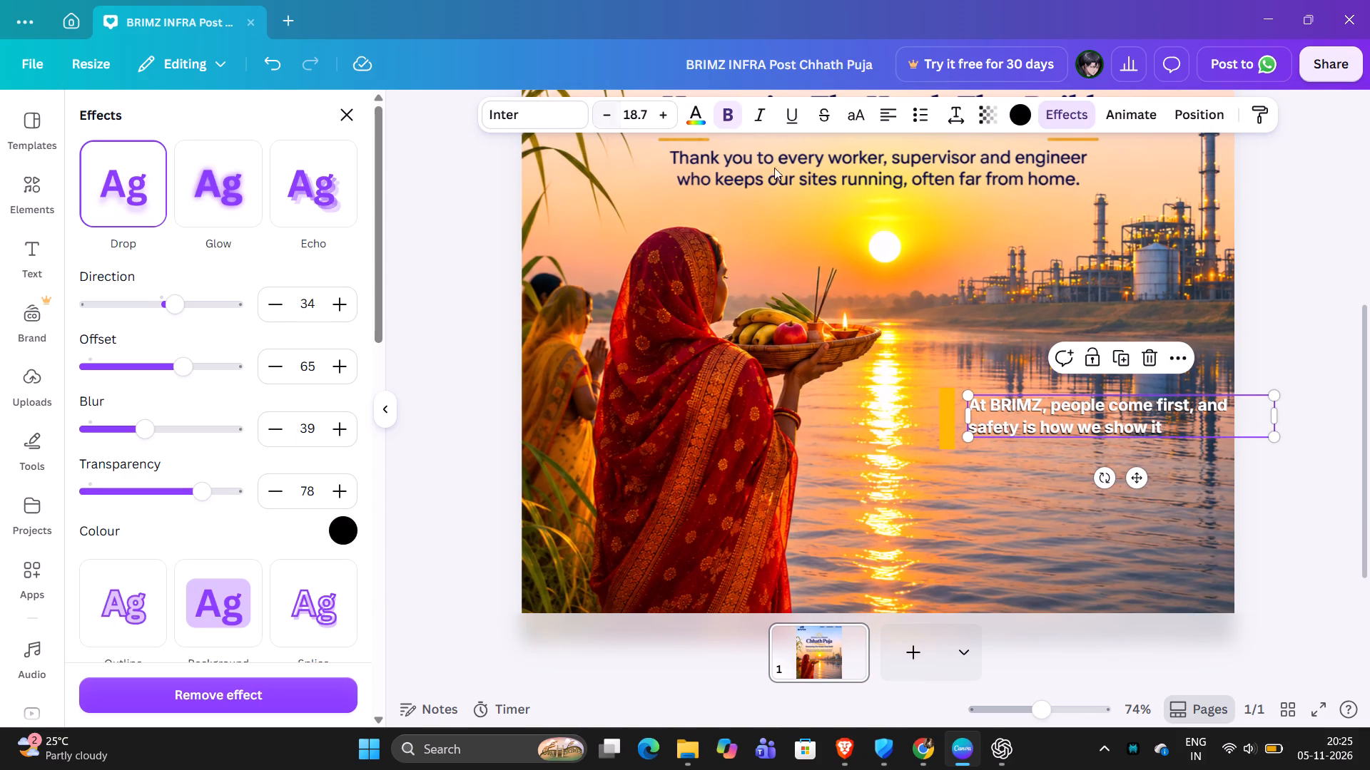
{"action": "left_click_drag", "start_coordinate": [1277, 416], "coordinate": [1257, 419]}
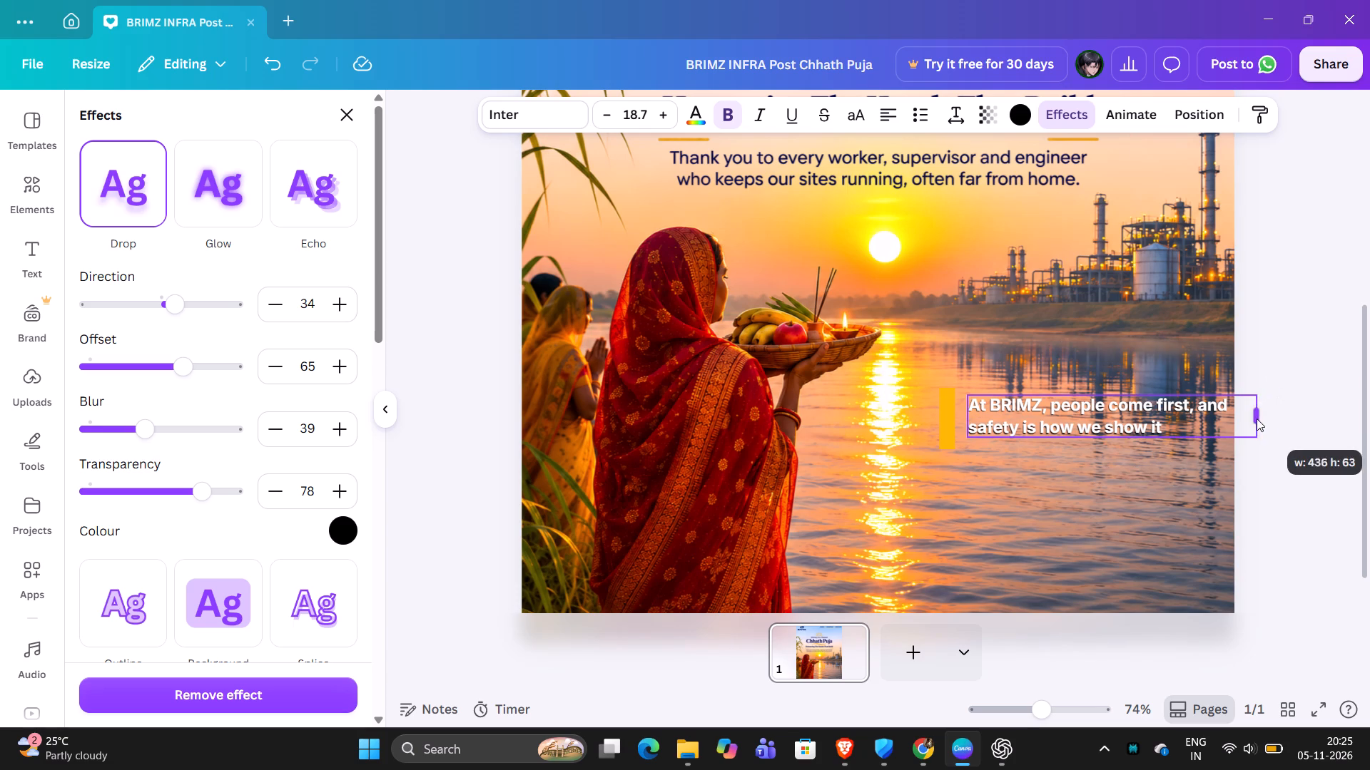
{"action": "left_click_drag", "start_coordinate": [1257, 419], "coordinate": [1221, 428]}
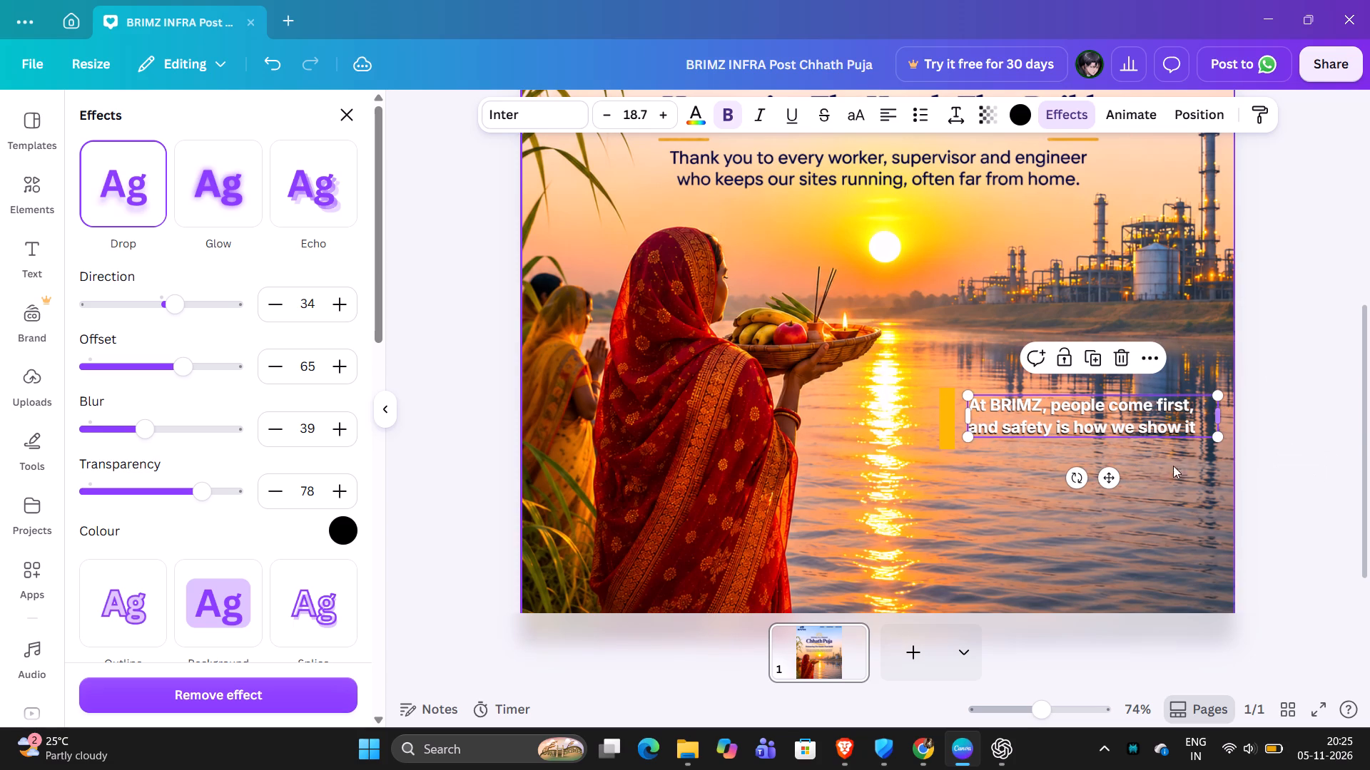
Move the tagline closer to the yellow bar and nudge it slightly down to centre it vertically against the bar.
{"action": "left_click", "coordinate": [1110, 473]}
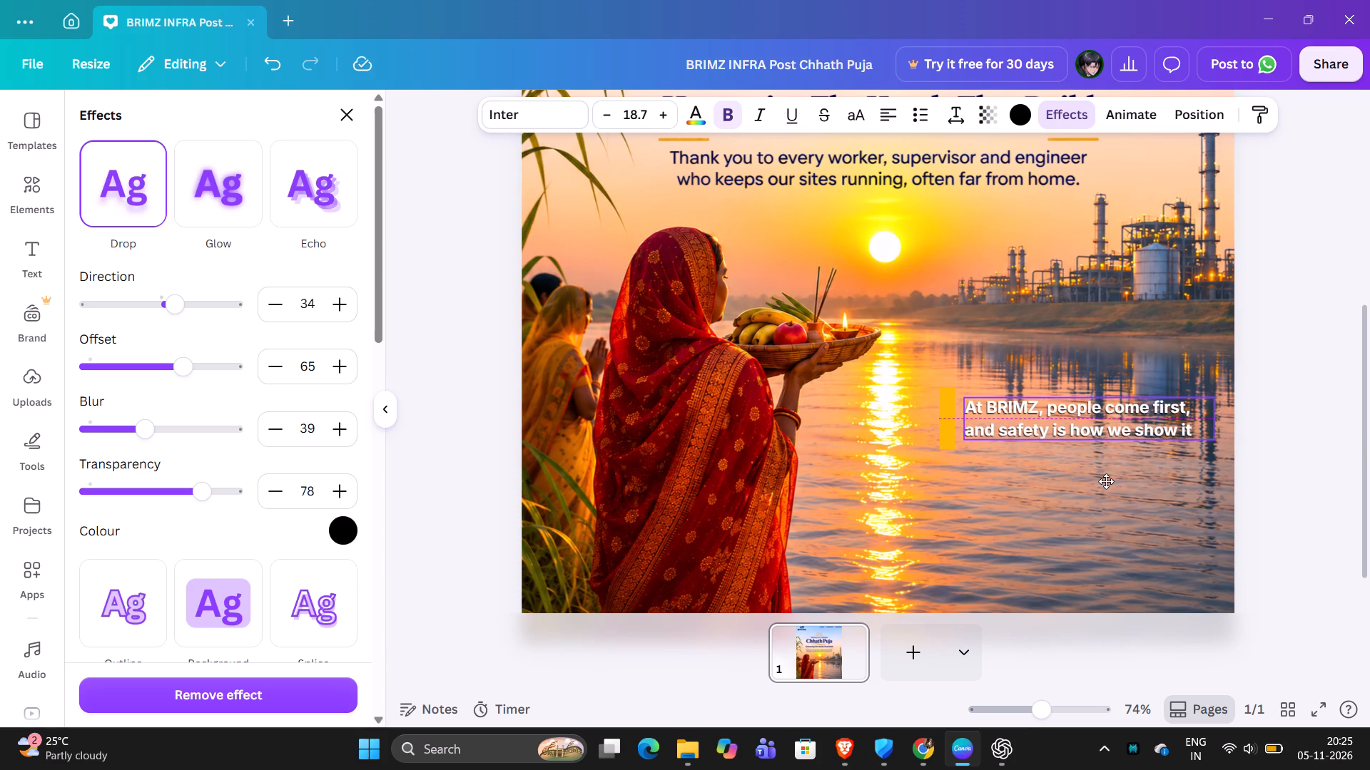
{"action": "key", "text": "Down"}
{"action": "key", "text": "Down"}
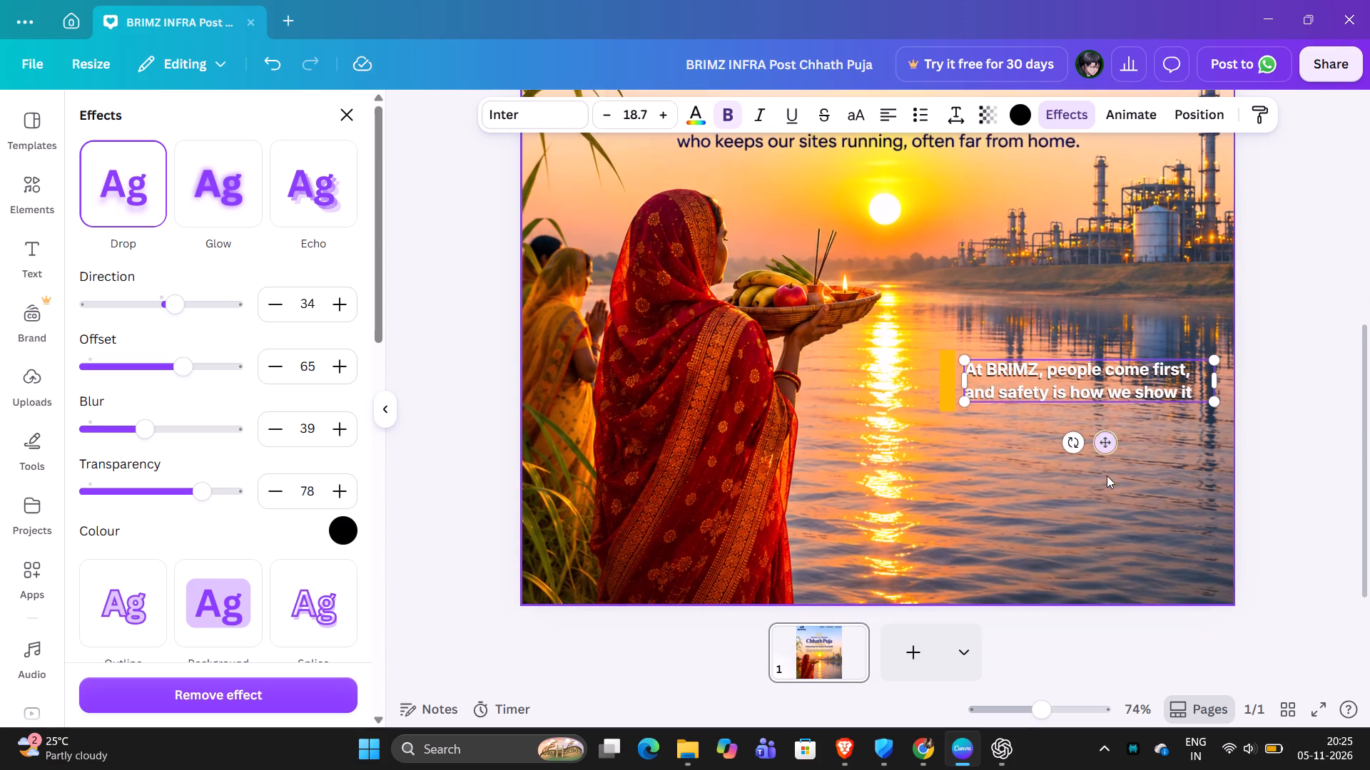
{"action": "left_click", "coordinate": [1289, 412]}
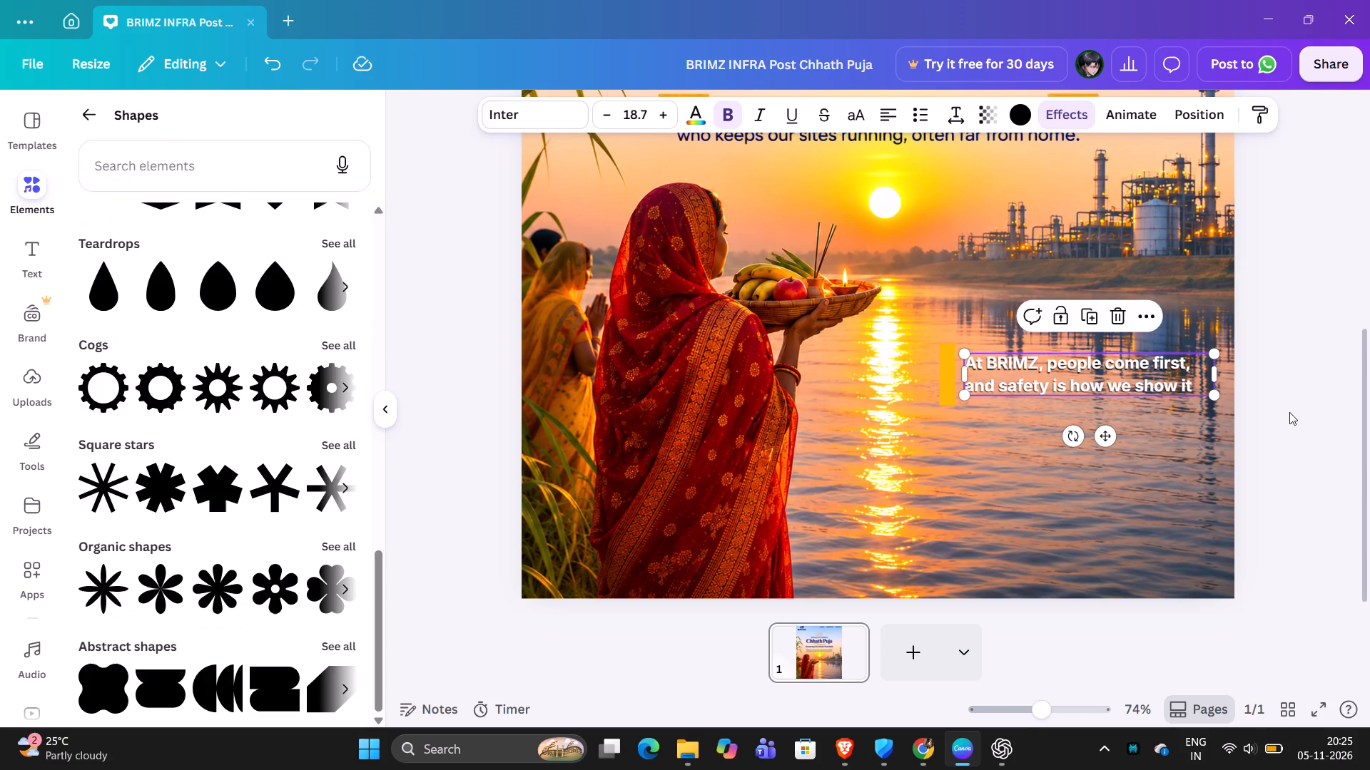
{"action": "left_click", "coordinate": [1289, 412]}
{"action": "left_click", "coordinate": [1146, 385]}
{"action": "key", "text": "Down"}
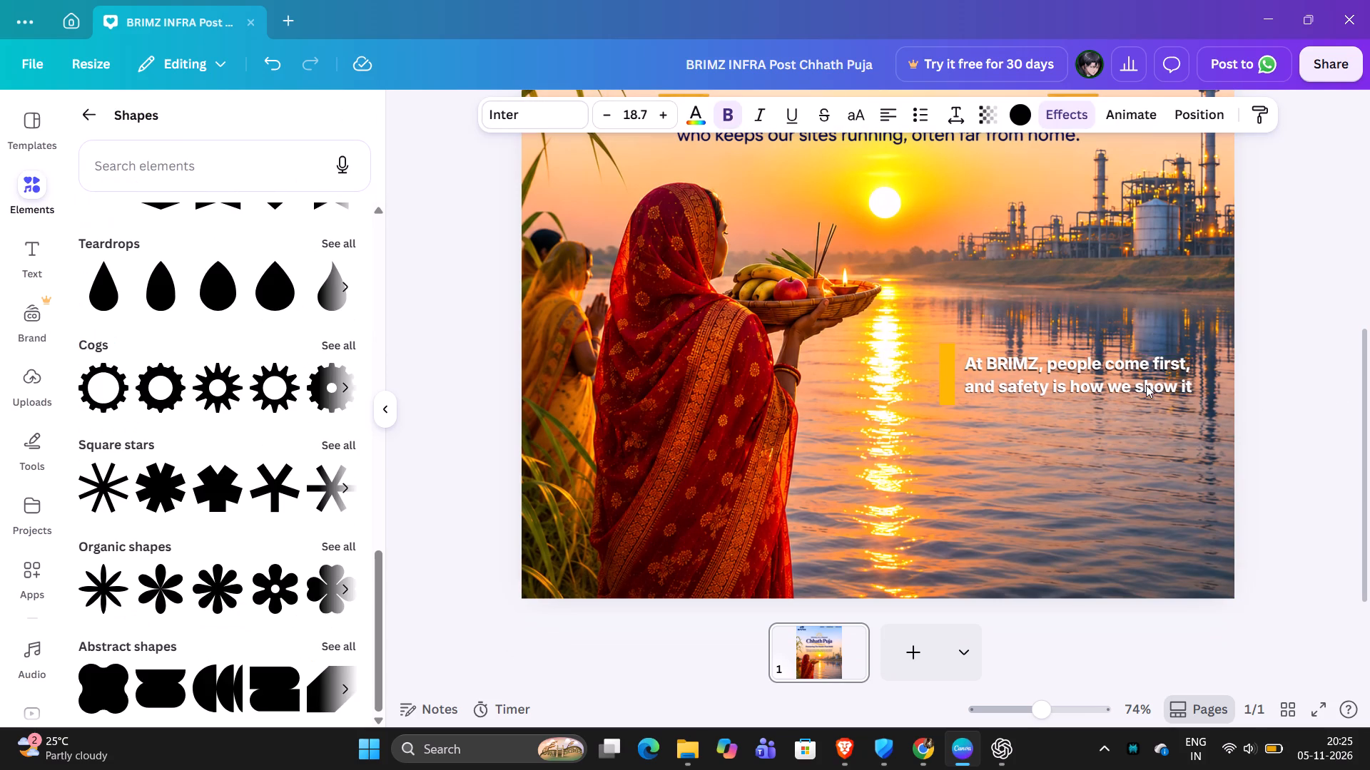
{"action": "key", "text": "Down"}
{"action": "key", "text": "Down"}
{"action": "key", "text": "Down"}
{"action": "key", "text": "Up"}
{"action": "key", "text": "Down"}
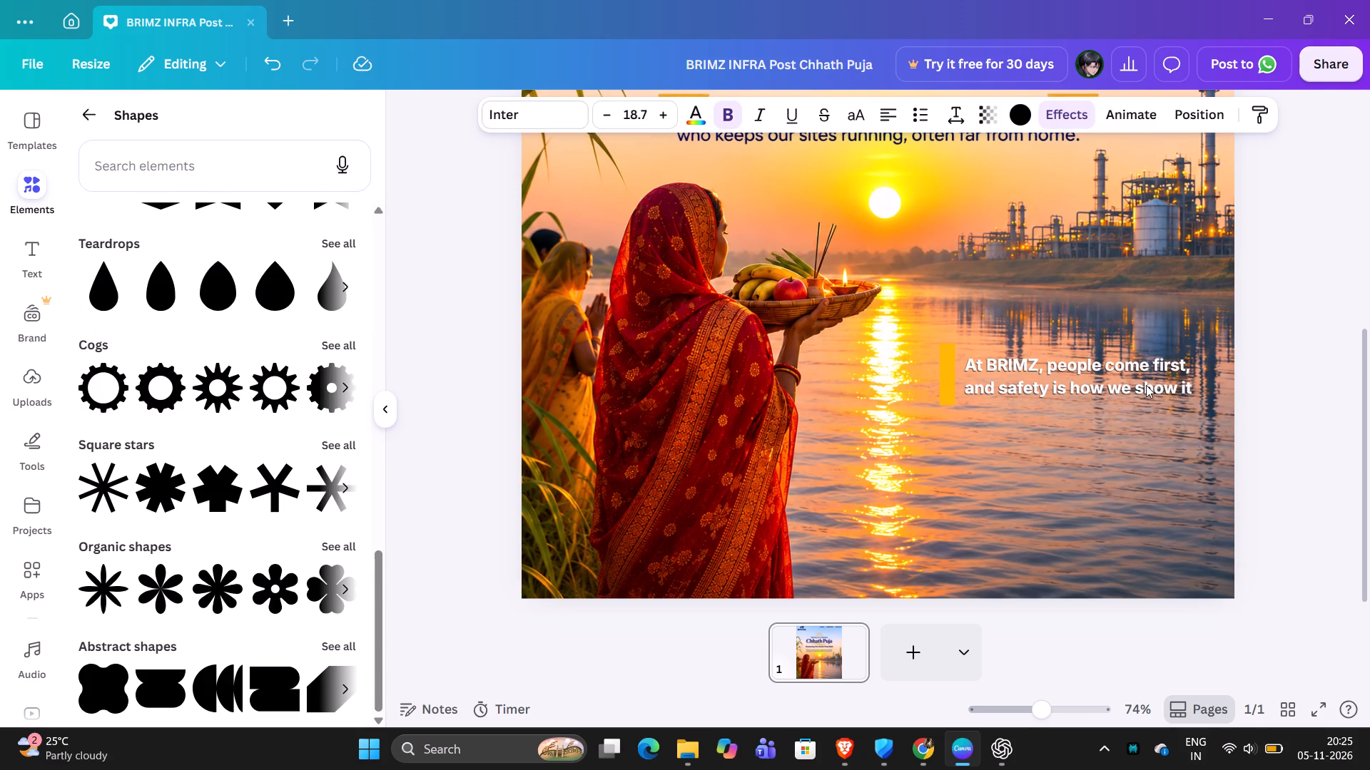
{"action": "key", "text": "Down"}
{"action": "key", "text": "Up"}
{"action": "key", "text": "Down"}
{"action": "key", "text": "Down"}
{"action": "key", "text": "Down"}
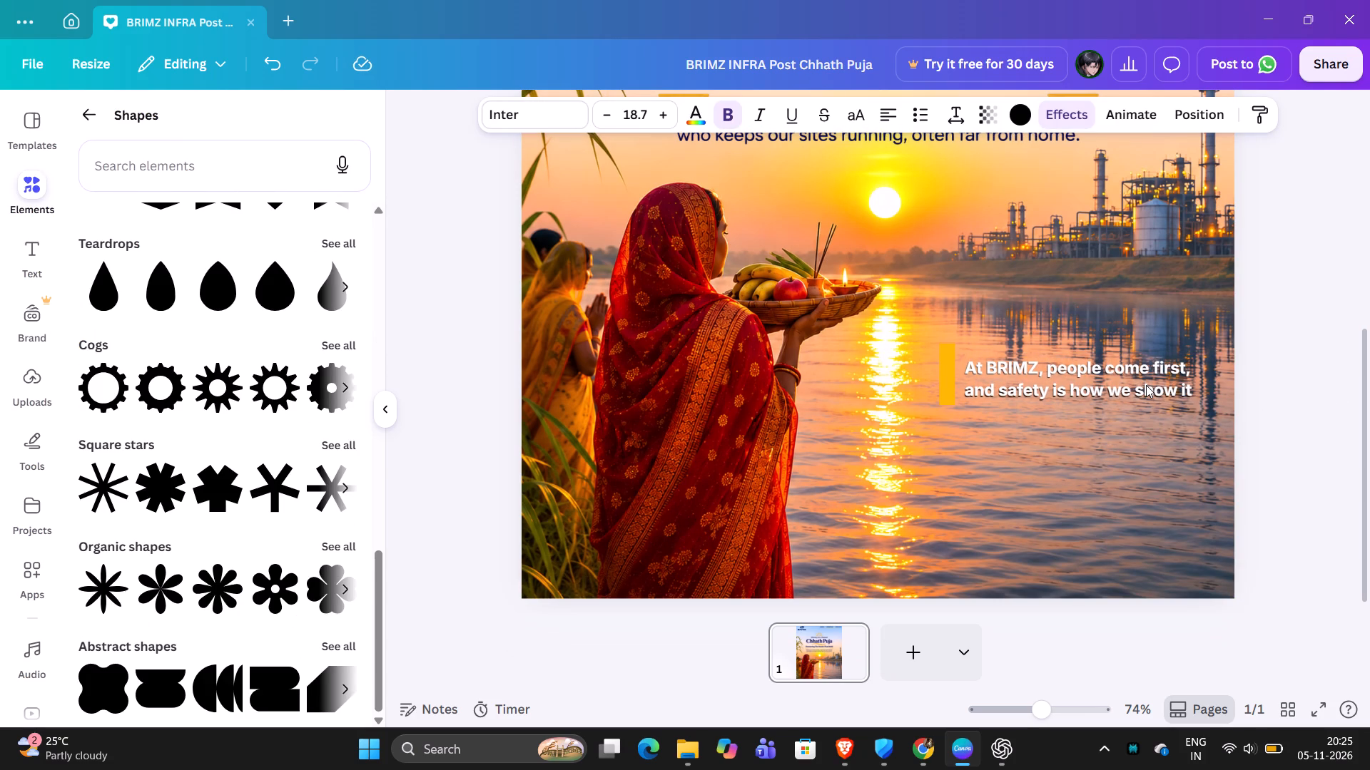
{"action": "key", "text": "Down"}
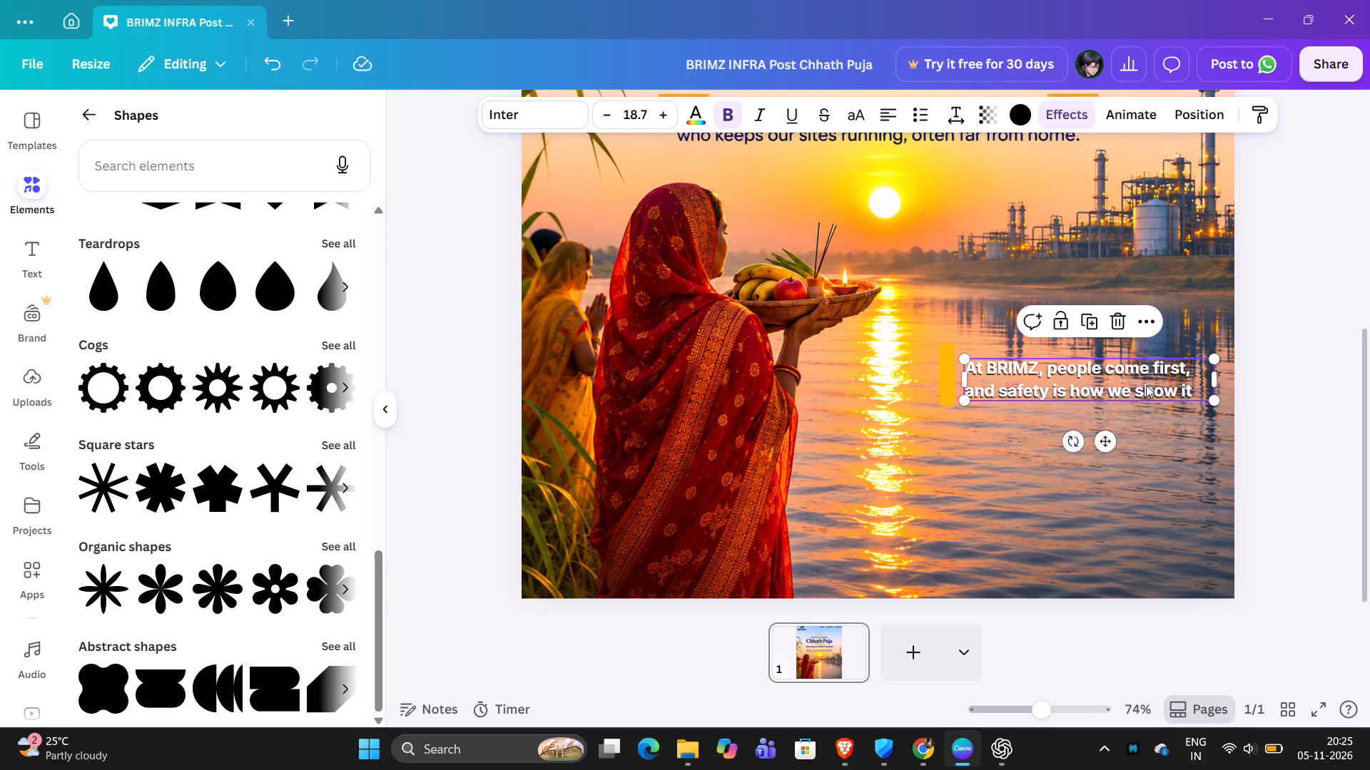
Duplicate the tagline text and replace the copy's Drop effect with a Neon effect at intensity 30.
{"action": "key", "text": "ctrl+d"}
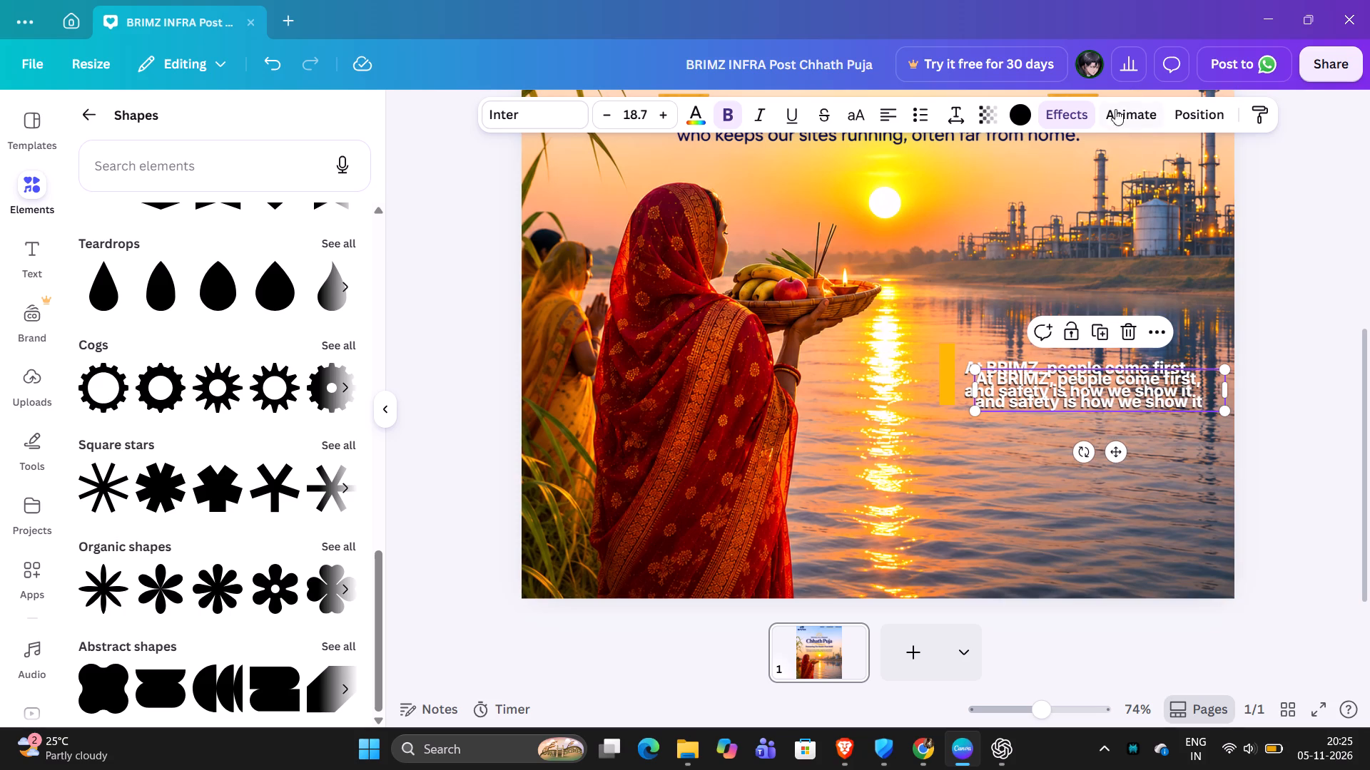
{"action": "left_click", "coordinate": [1045, 121]}
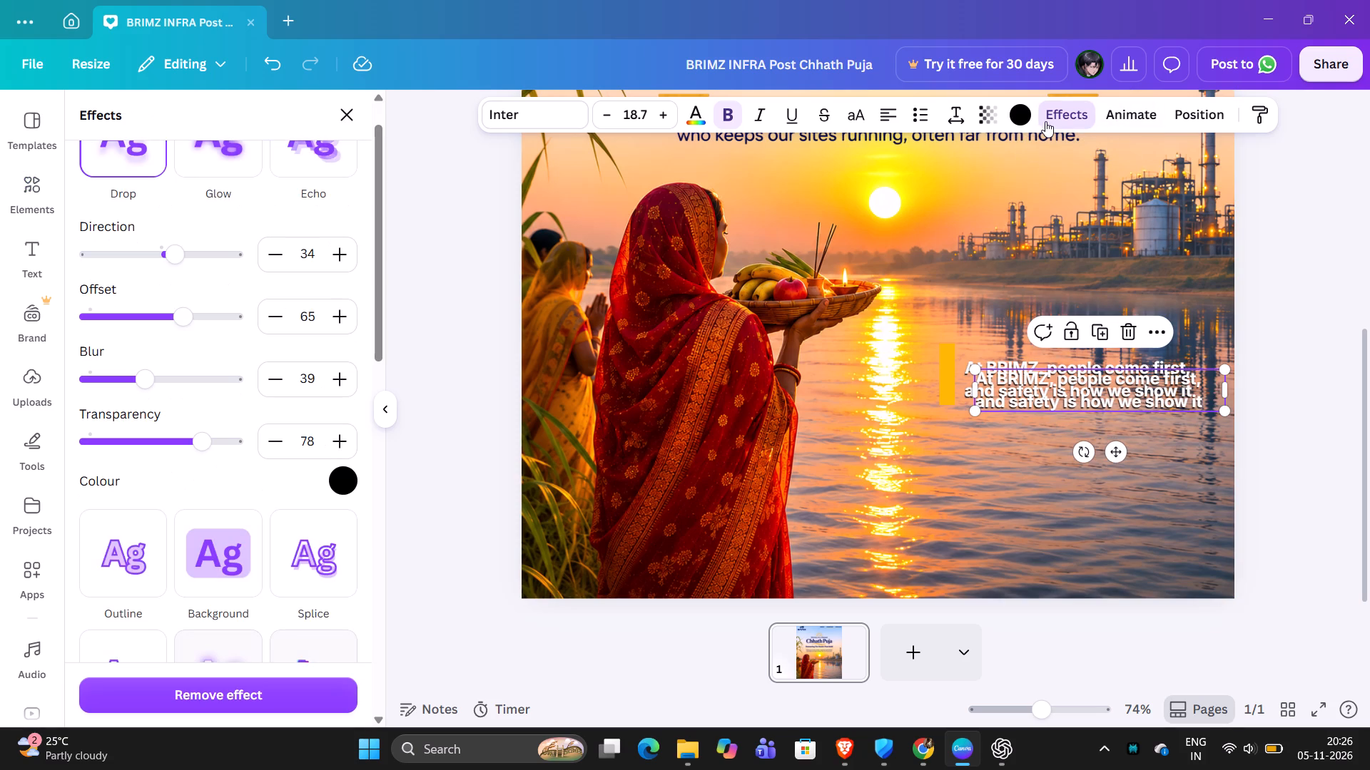
{"action": "scroll", "coordinate": [192, 555], "scroll_direction": "up", "scroll_amount": 1}
{"action": "scroll", "coordinate": [192, 555], "scroll_direction": "down", "scroll_amount": 3}
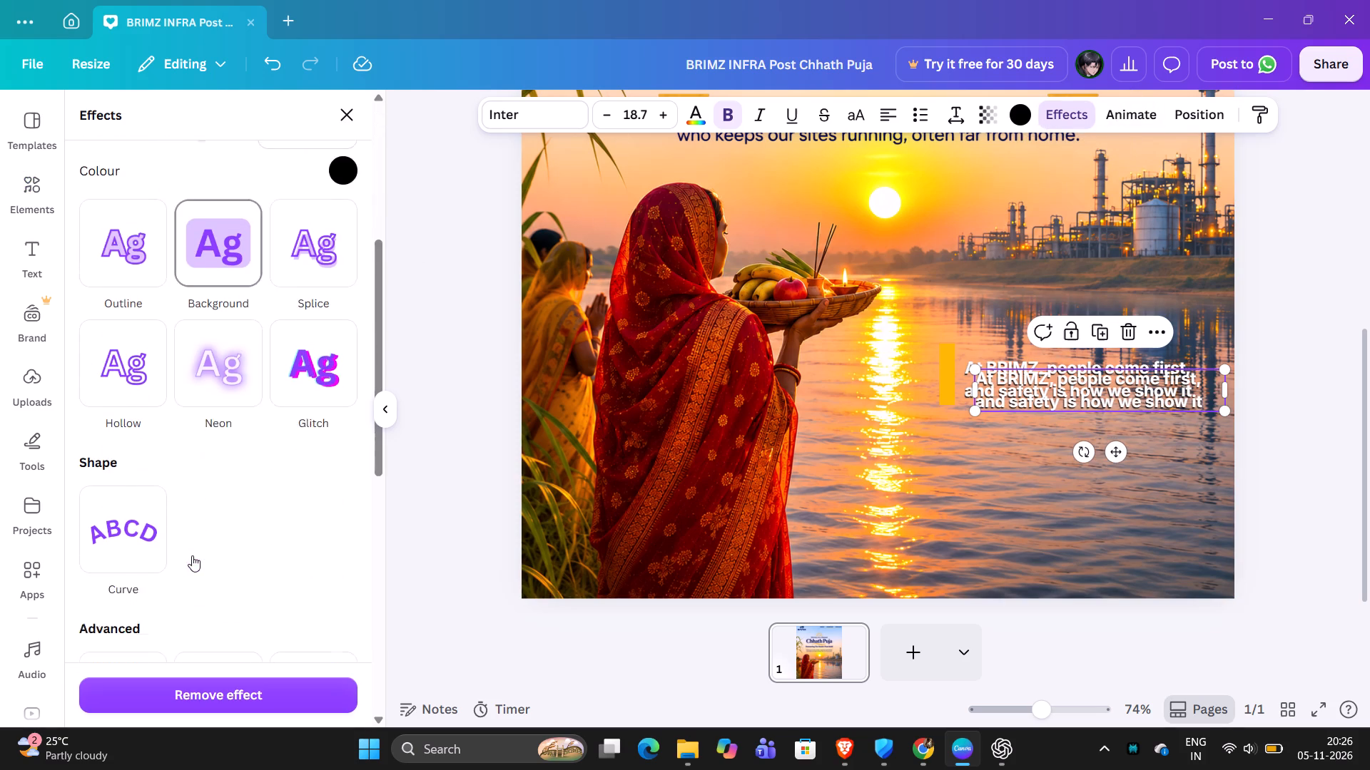
{"action": "scroll", "coordinate": [192, 555], "scroll_direction": "down", "scroll_amount": 2}
{"action": "left_click", "coordinate": [209, 313]}
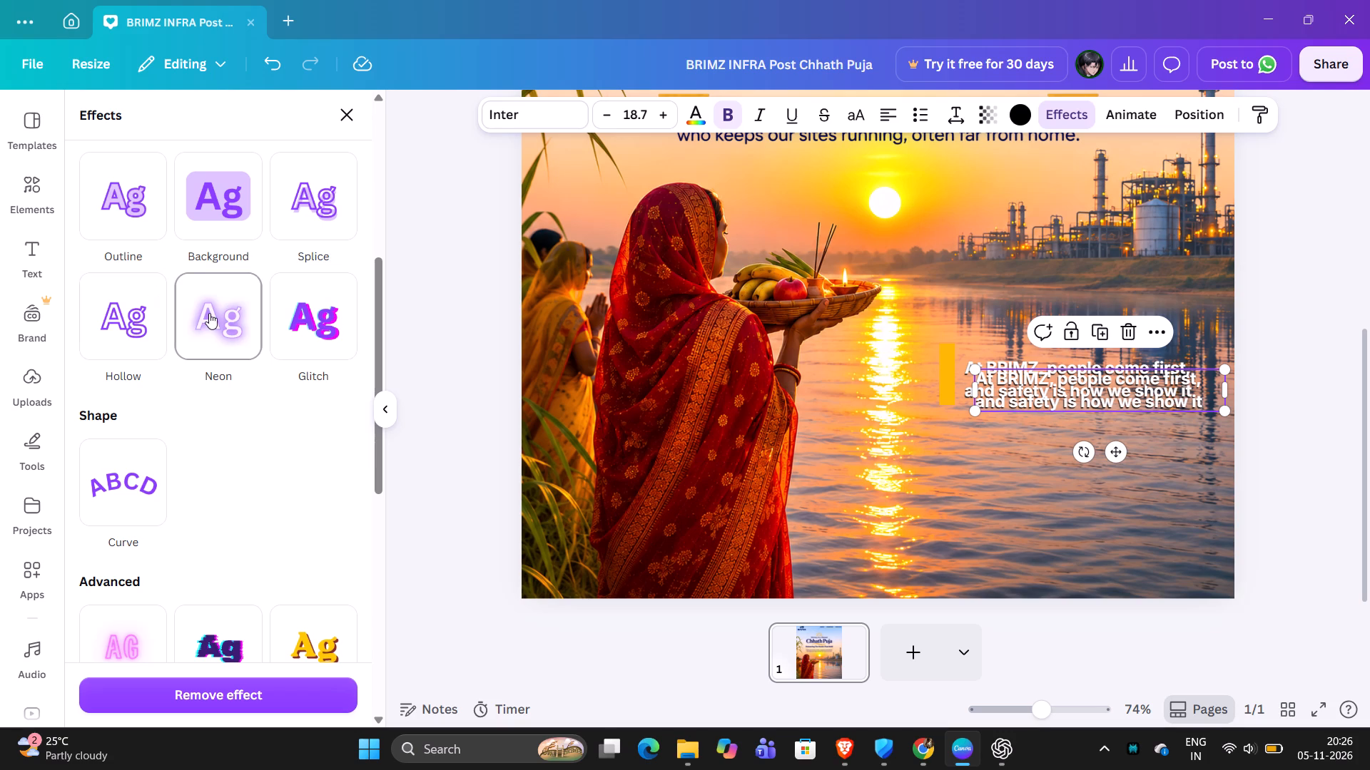
{"action": "left_click_drag", "start_coordinate": [164, 438], "coordinate": [188, 438]}
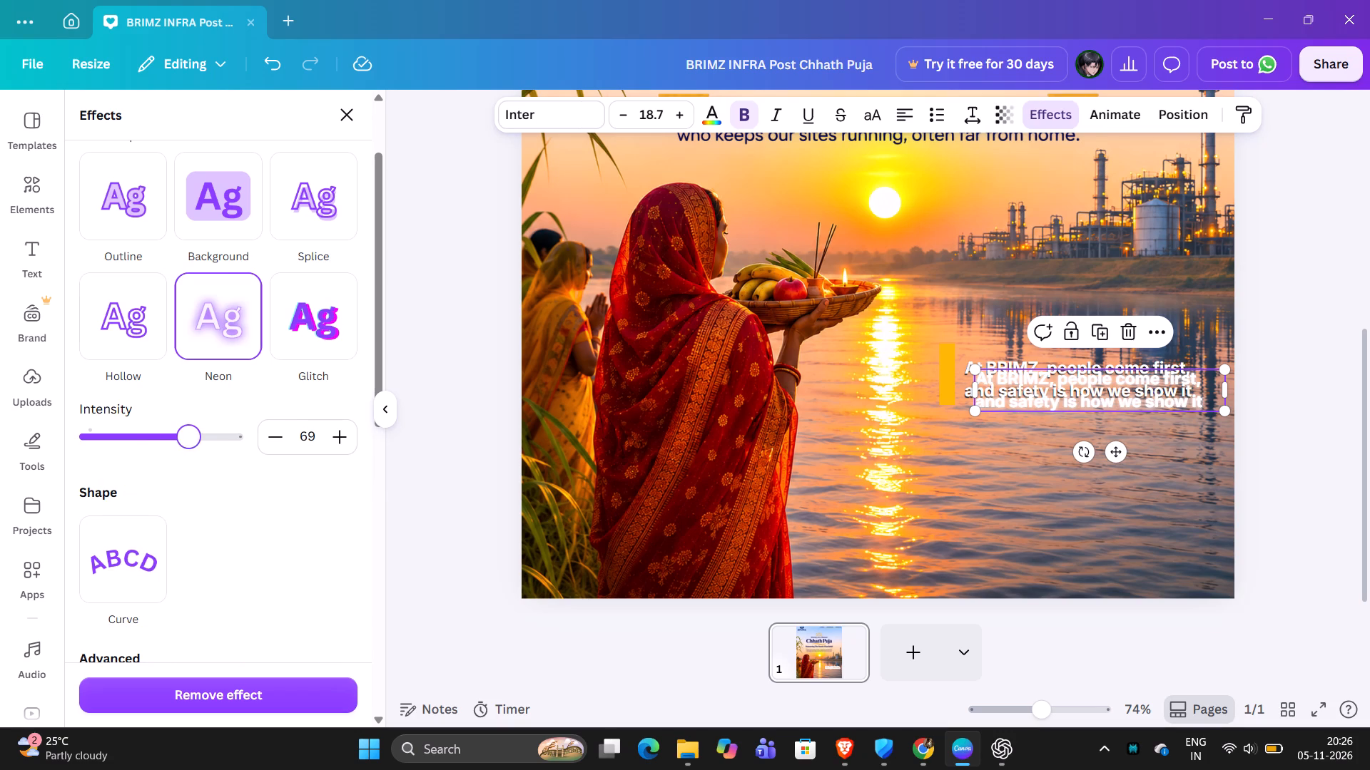
{"action": "left_click_drag", "start_coordinate": [188, 438], "coordinate": [101, 438]}
{"action": "key", "text": "alt+1"}
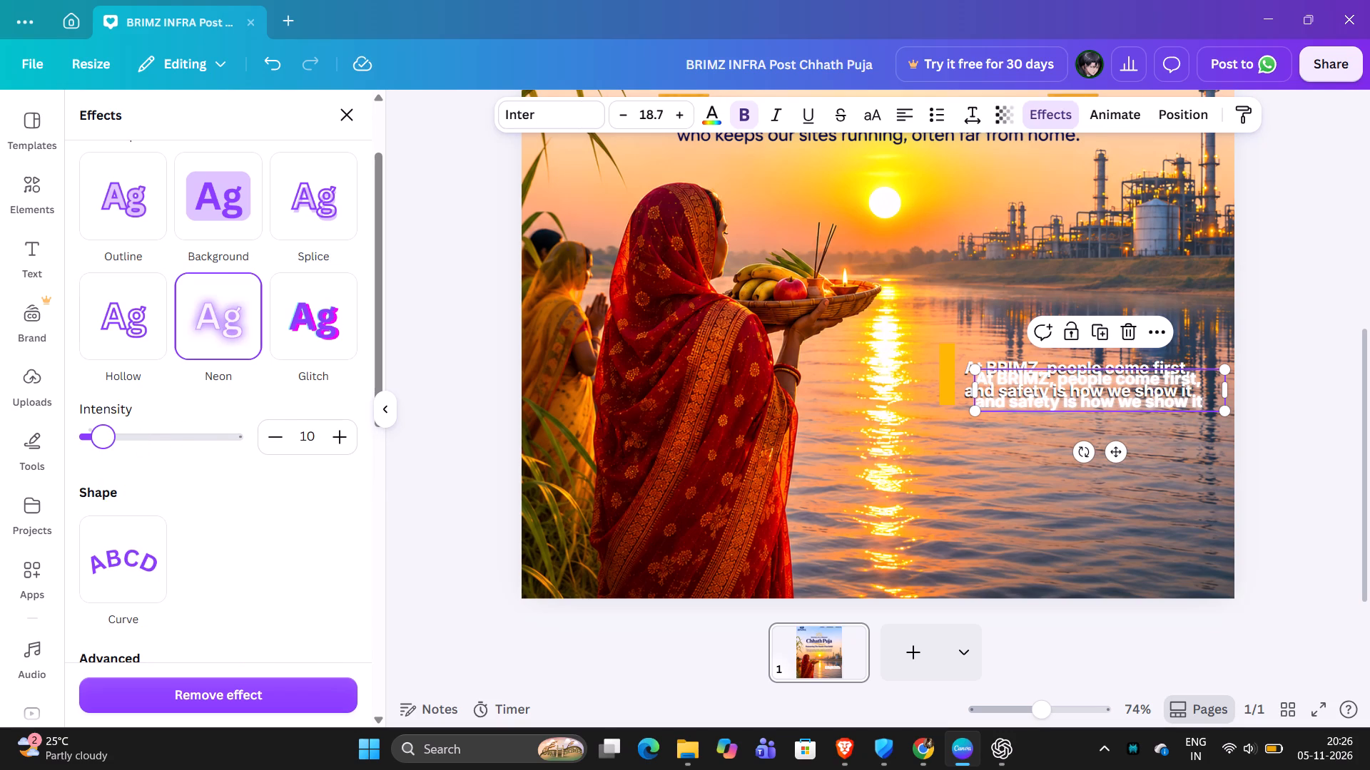
{"action": "left_click_drag", "start_coordinate": [103, 434], "coordinate": [129, 433]}
{"action": "left_click_drag", "start_coordinate": [129, 433], "coordinate": [130, 433]}
{"action": "key", "text": "Right"}
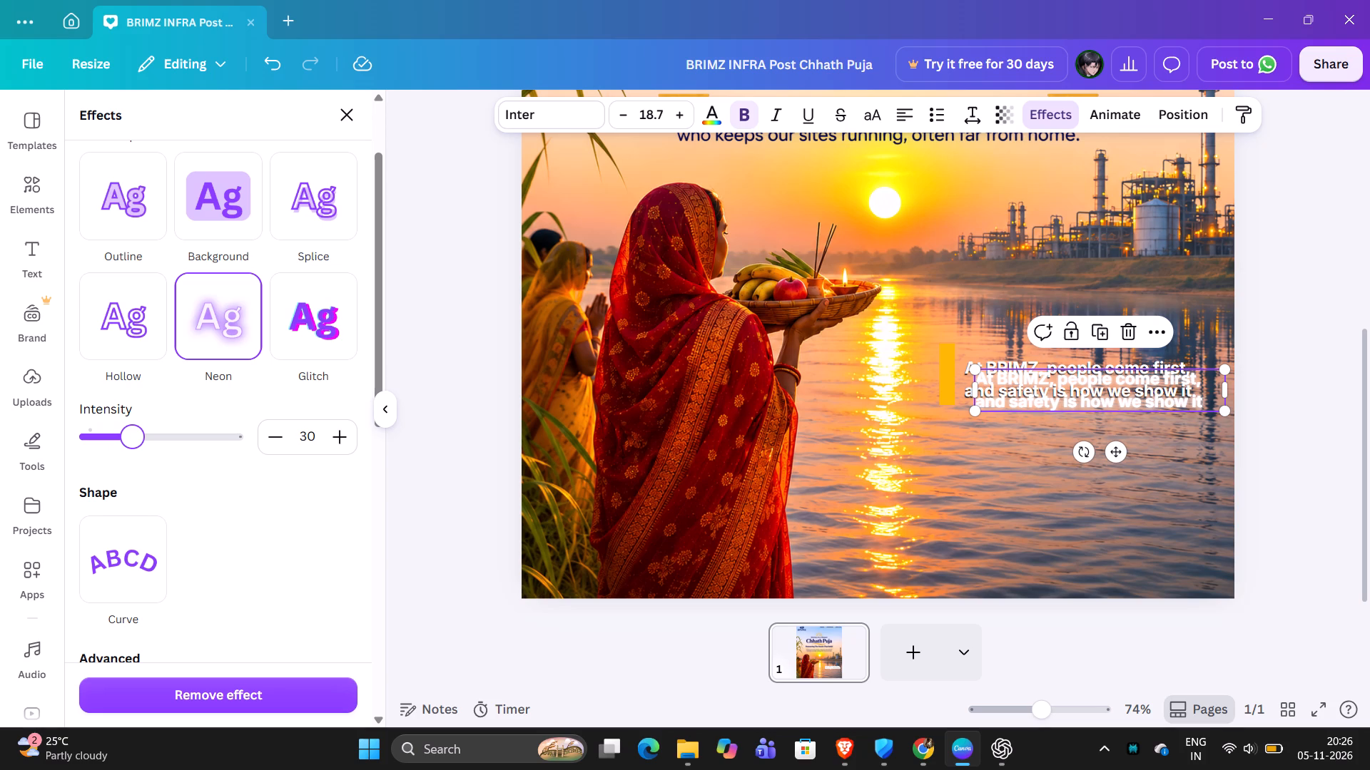
Reorder the layers so the Neon copy of the tagline sits directly beneath the original tagline.
{"action": "key", "text": "alt+1"}
{"action": "left_click", "coordinate": [435, 429]}
{"action": "key", "text": "alt+1"}
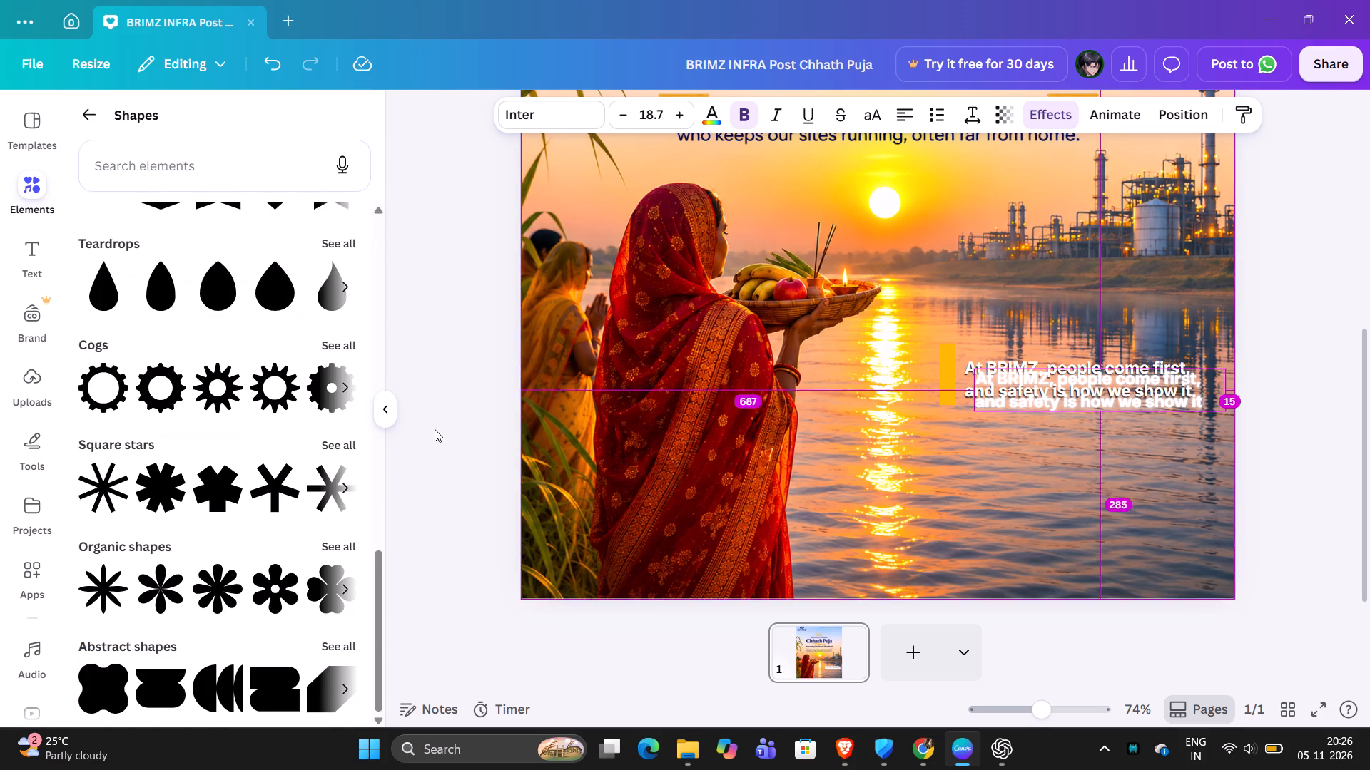
{"action": "left_click_drag", "start_coordinate": [233, 284], "coordinate": [232, 333]}
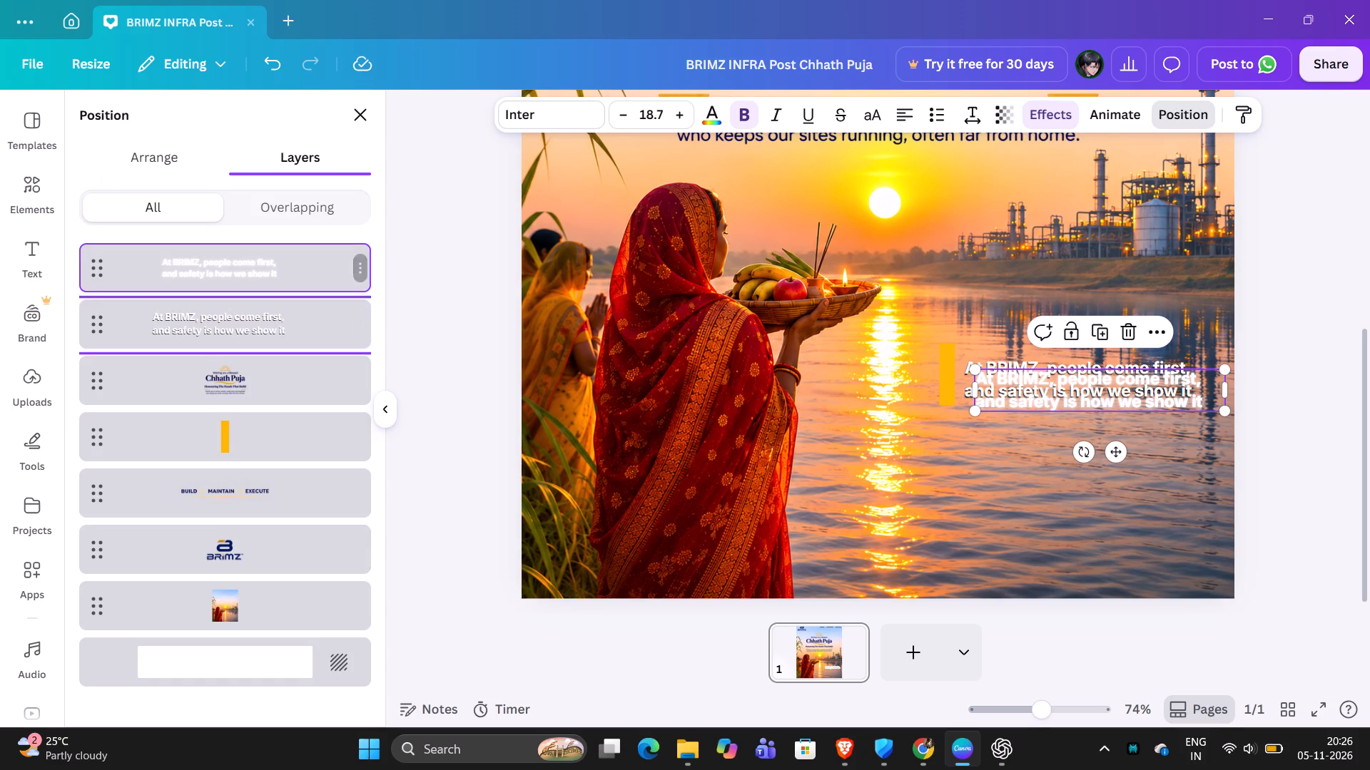
{"action": "left_click_drag", "start_coordinate": [232, 333], "coordinate": [233, 355]}
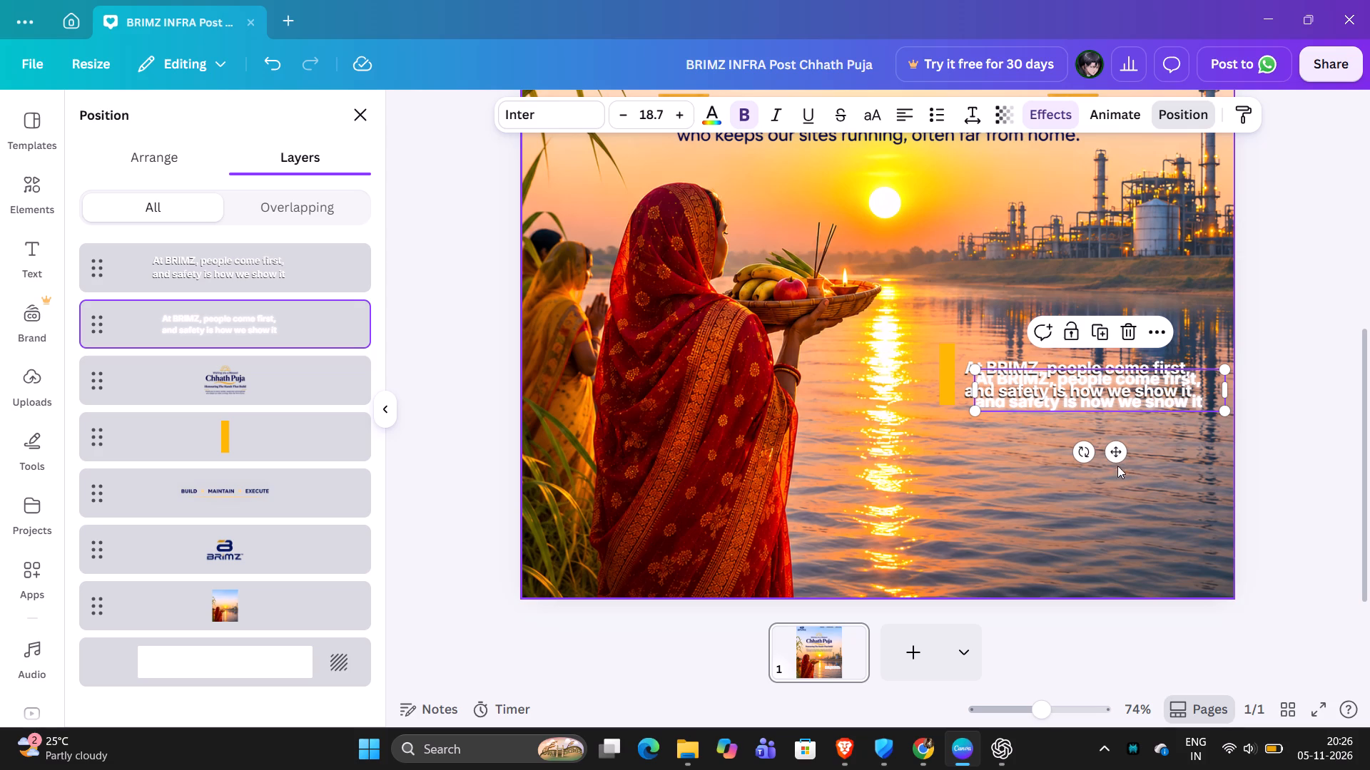
Move the Neon copy so it lines up exactly behind the original tagline text.
{"action": "left_click_drag", "start_coordinate": [1111, 451], "coordinate": [1101, 439]}
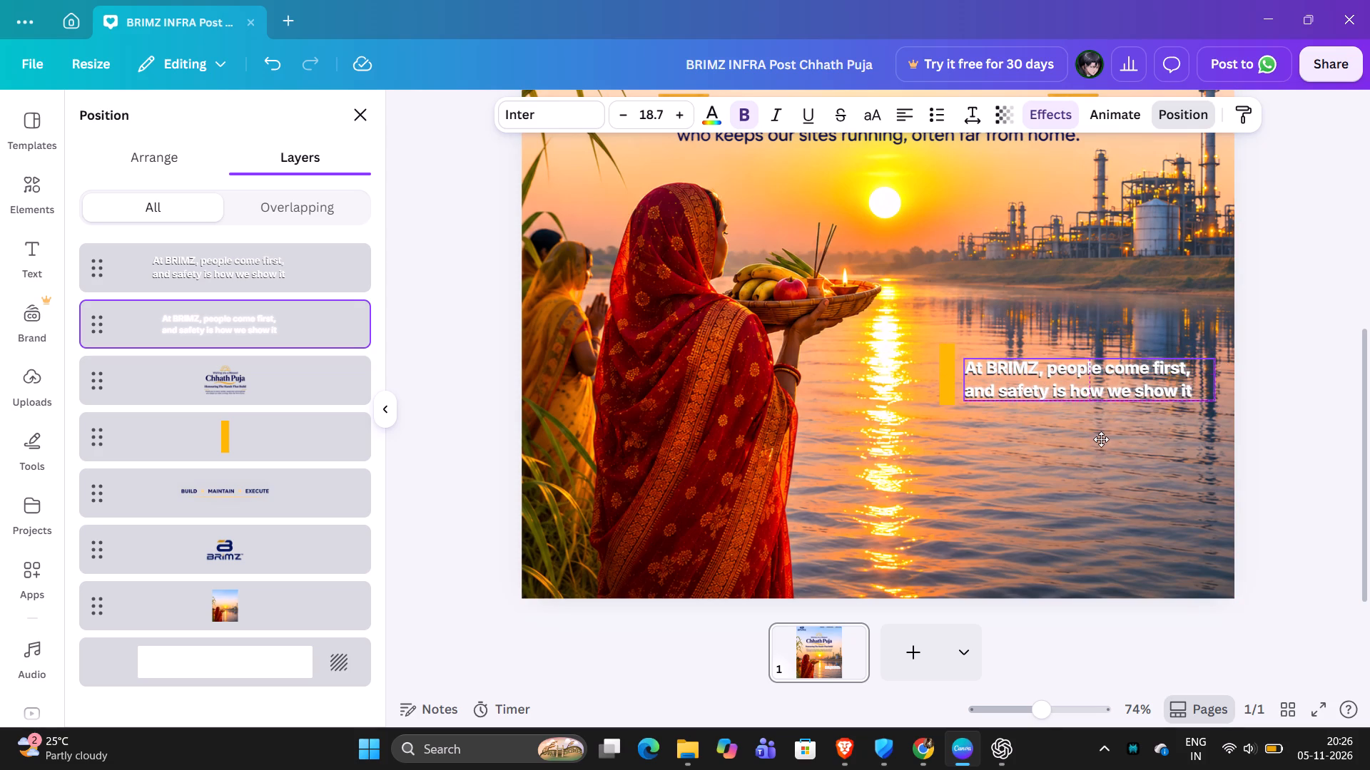
{"action": "left_click_drag", "start_coordinate": [1101, 439], "coordinate": [1101, 441]}
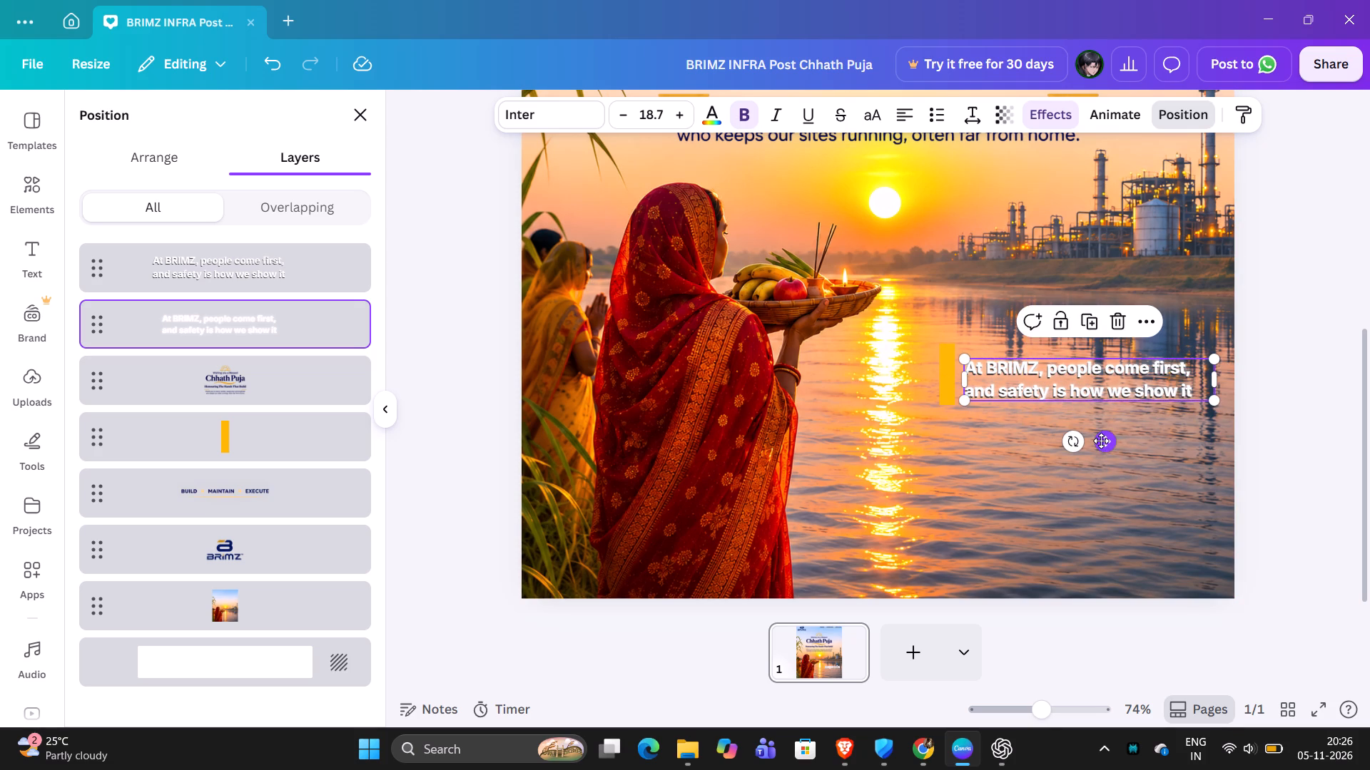
Nudge the Neon copy and the original tagline slightly upward to fine-tune their overlap beside the yellow bar.
{"action": "key", "text": "Up"}
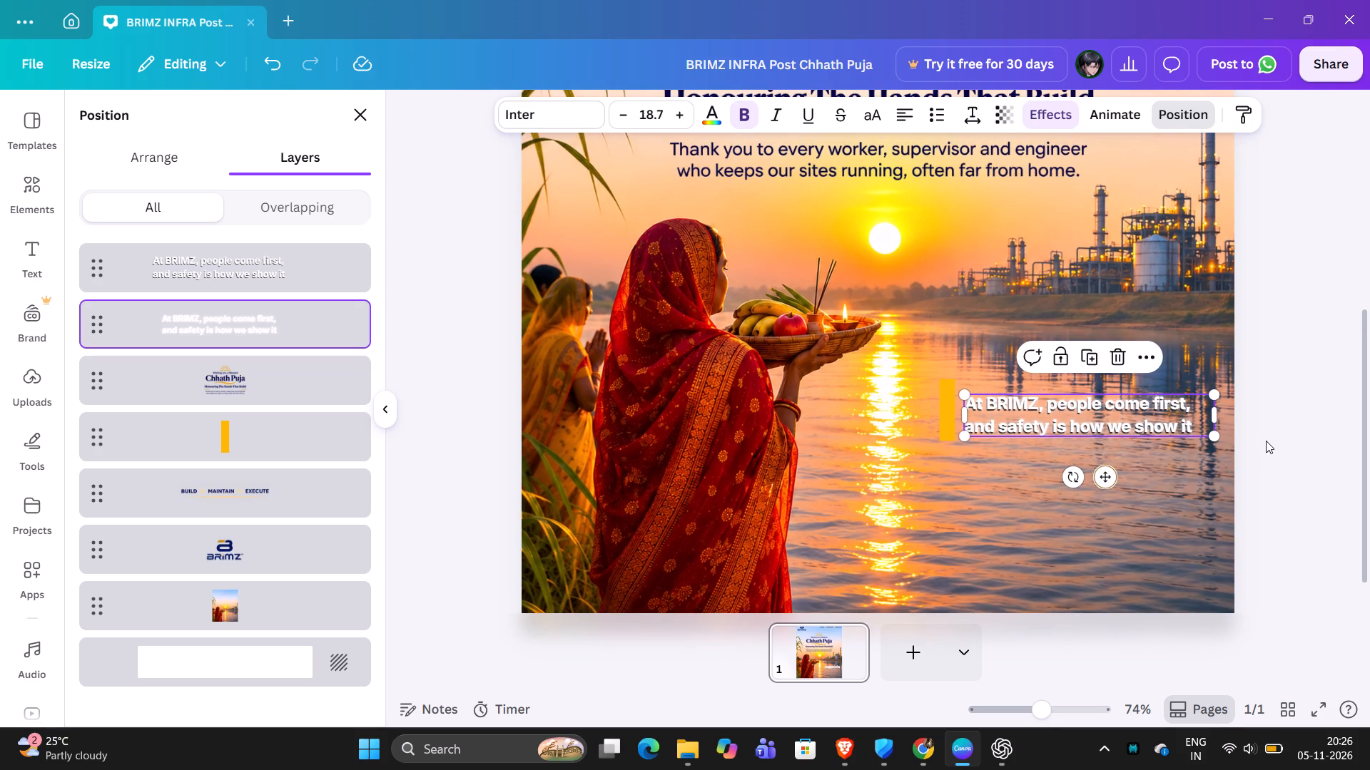
{"action": "left_click", "coordinate": [1266, 441]}
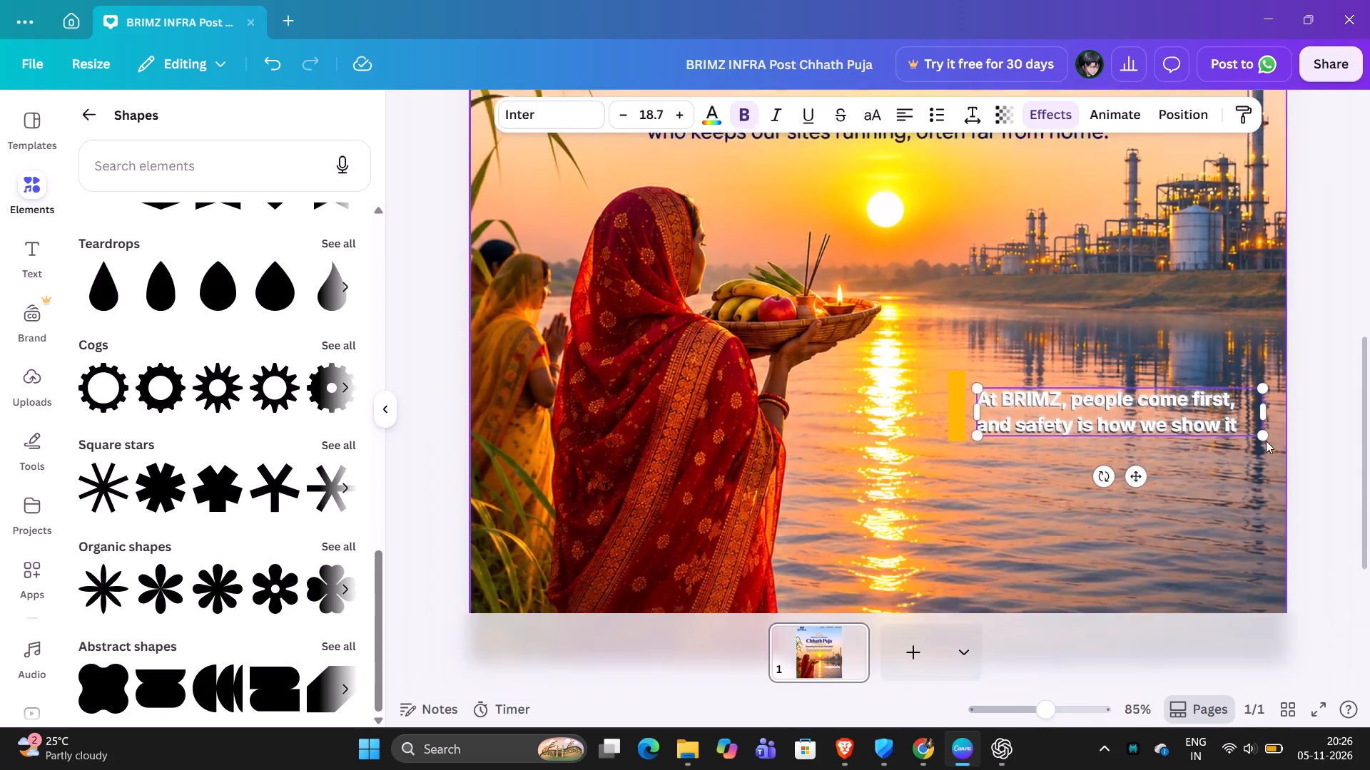
{"action": "left_click", "coordinate": [1266, 441]}
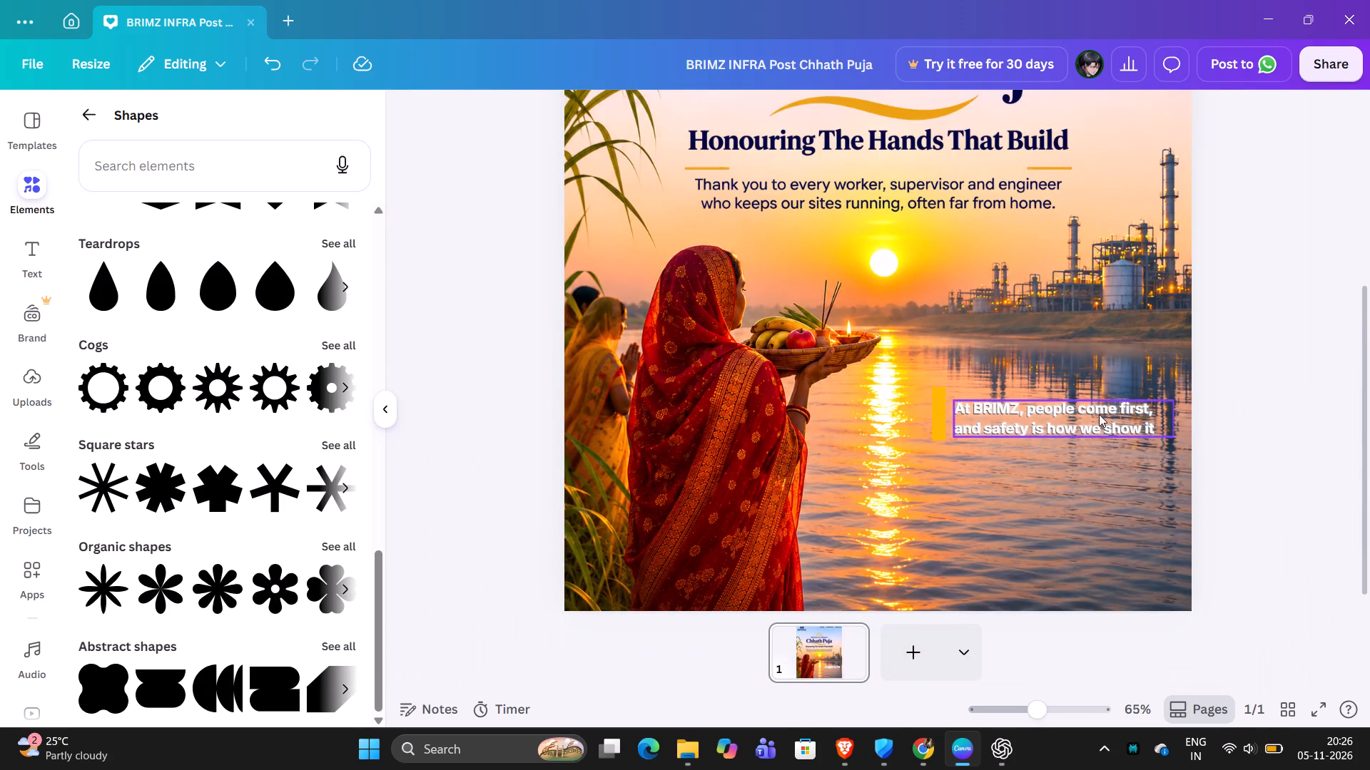
{"action": "left_click", "coordinate": [1099, 414]}
{"action": "key", "text": "Up"}
{"action": "key", "text": "Down"}
{"action": "key", "text": "Up"}
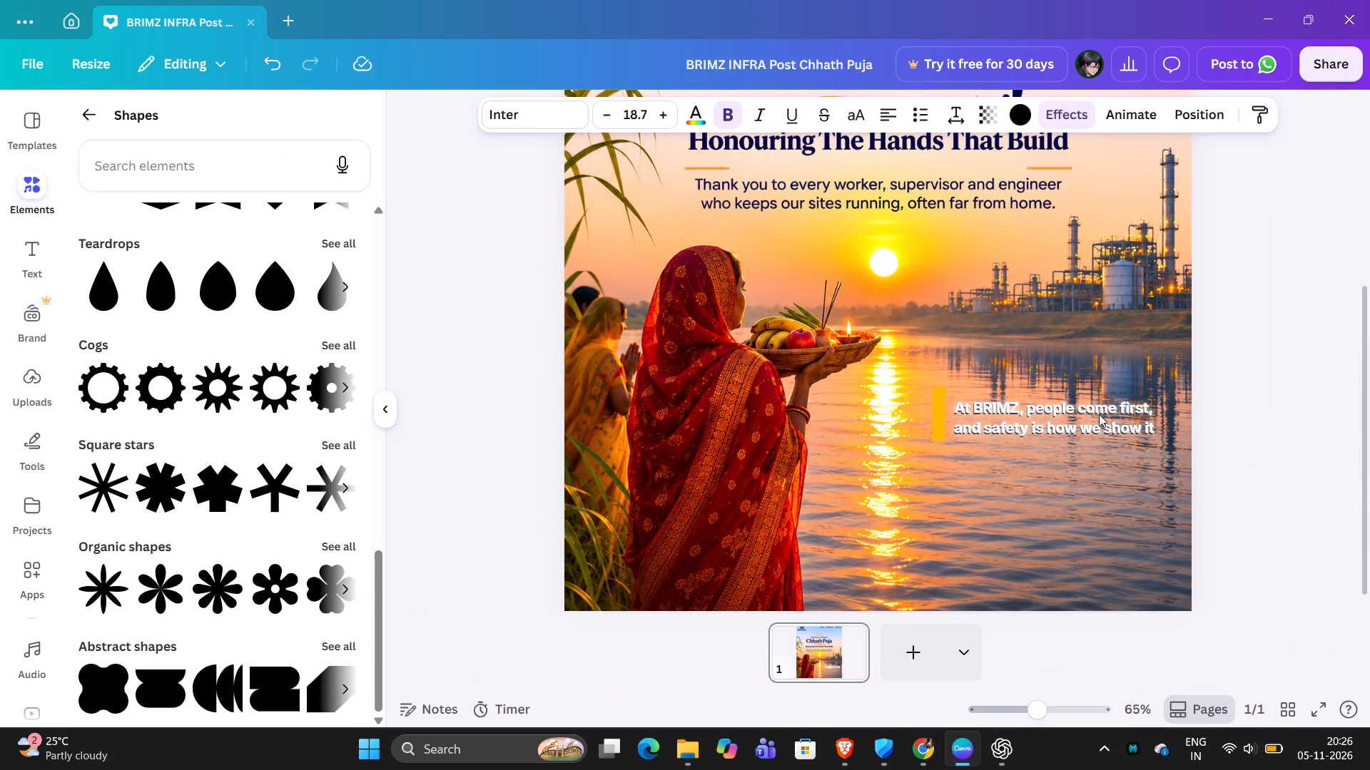
{"action": "left_click", "coordinate": [1272, 403]}
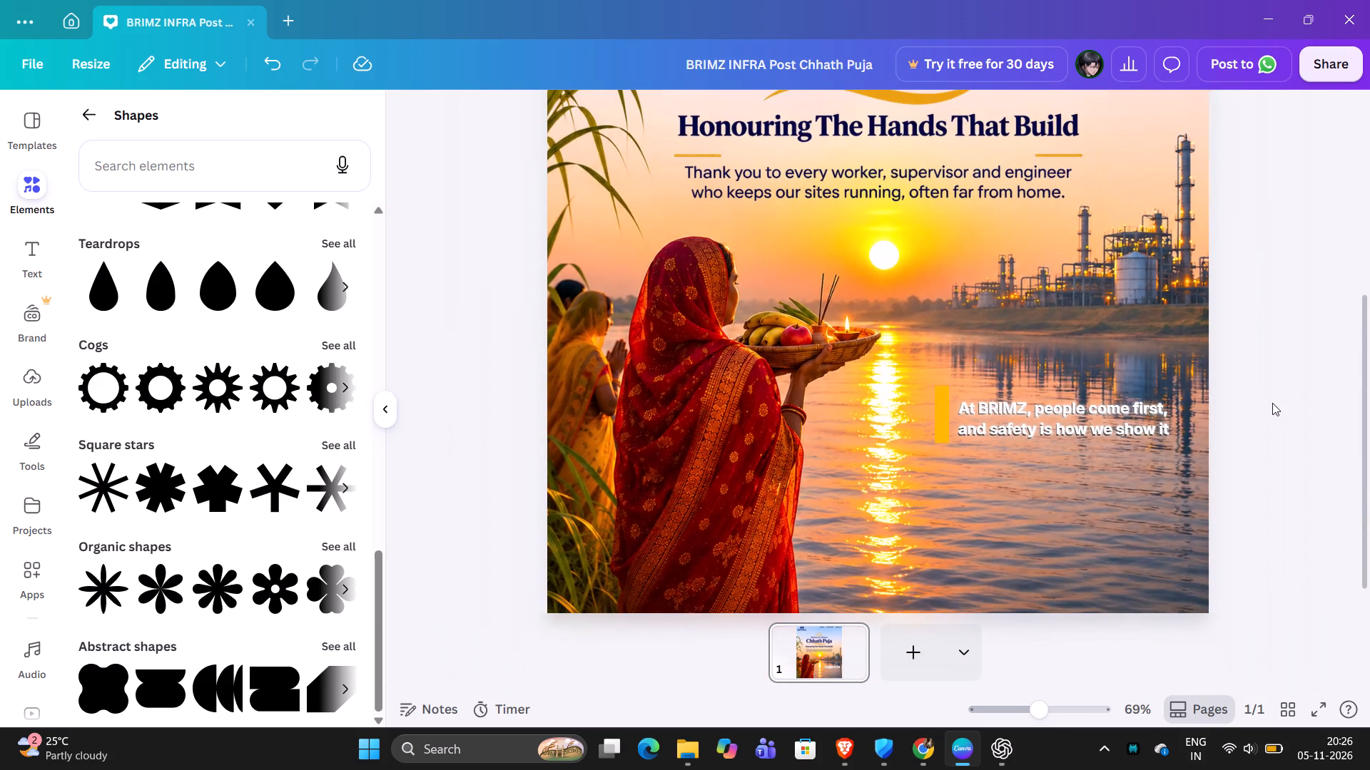
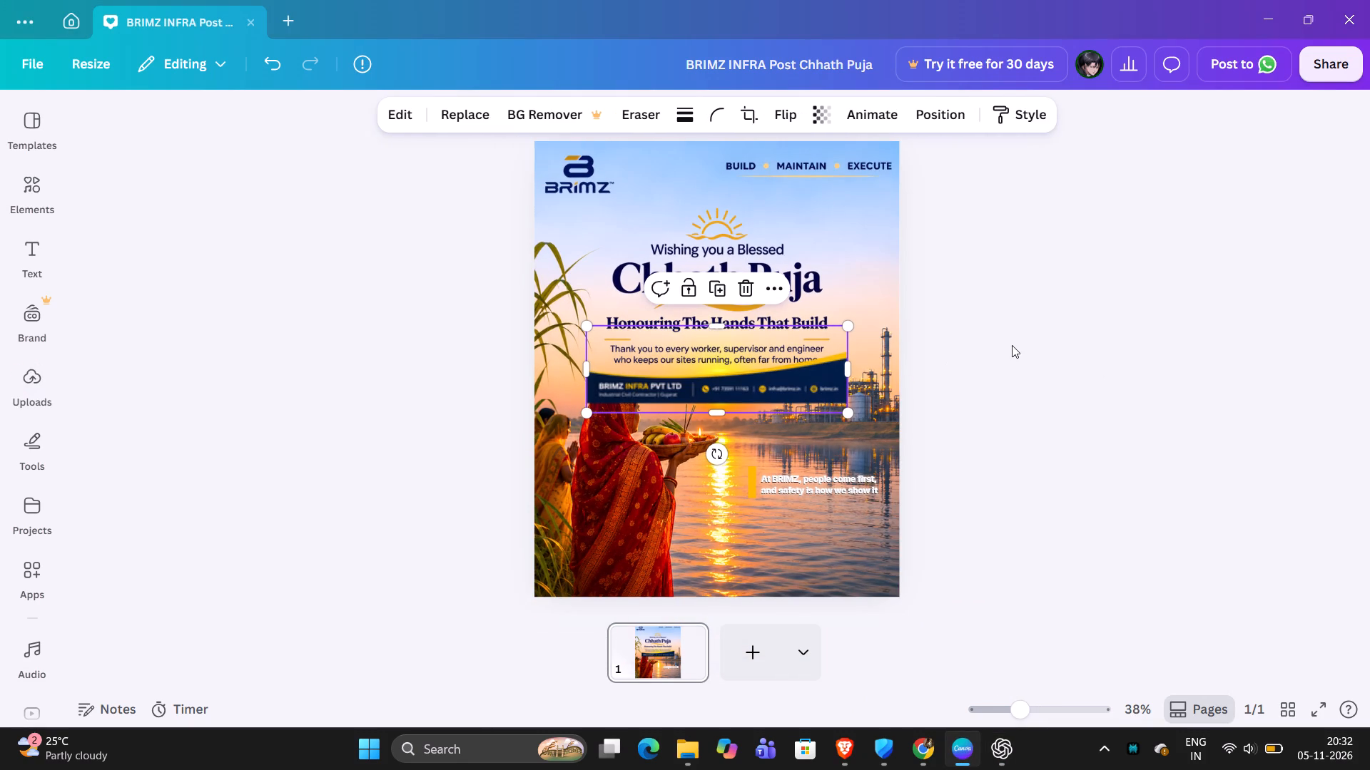
Move the pasted BRIMZ INFRA PVT LTD footer down to the poster's lower-left corner.
{"action": "left_click", "coordinate": [1012, 345]}
{"action": "left_click_drag", "start_coordinate": [747, 392], "coordinate": [678, 518]}
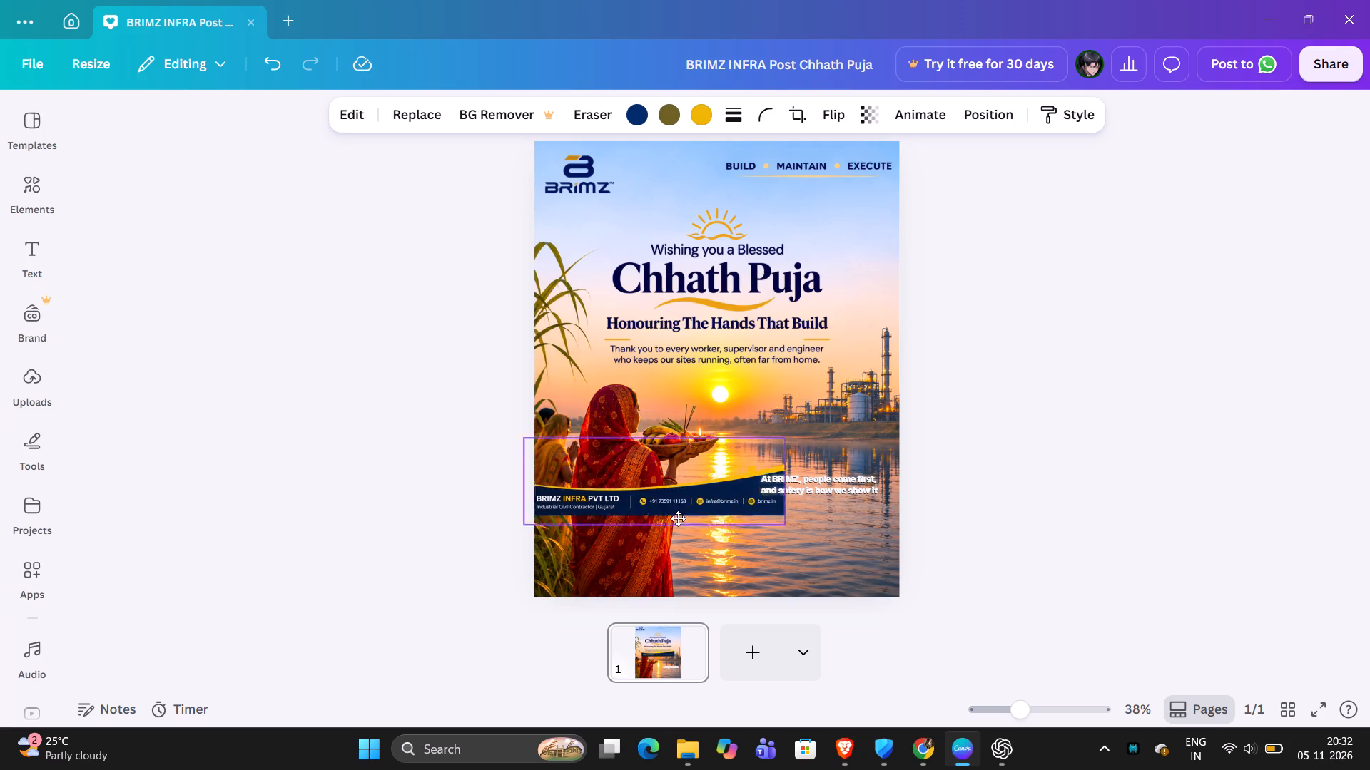
{"action": "left_click_drag", "start_coordinate": [678, 518], "coordinate": [694, 584]}
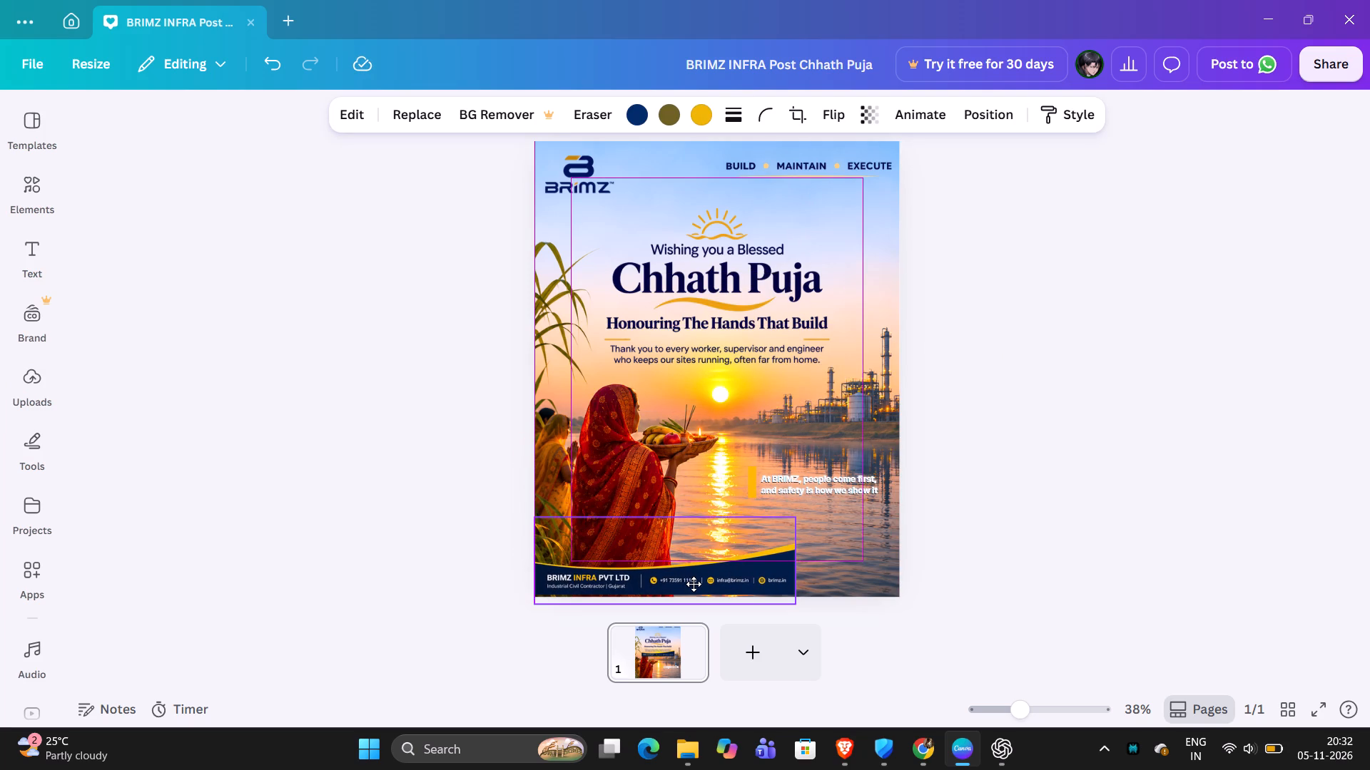
{"action": "left_click_drag", "start_coordinate": [694, 584], "coordinate": [691, 590]}
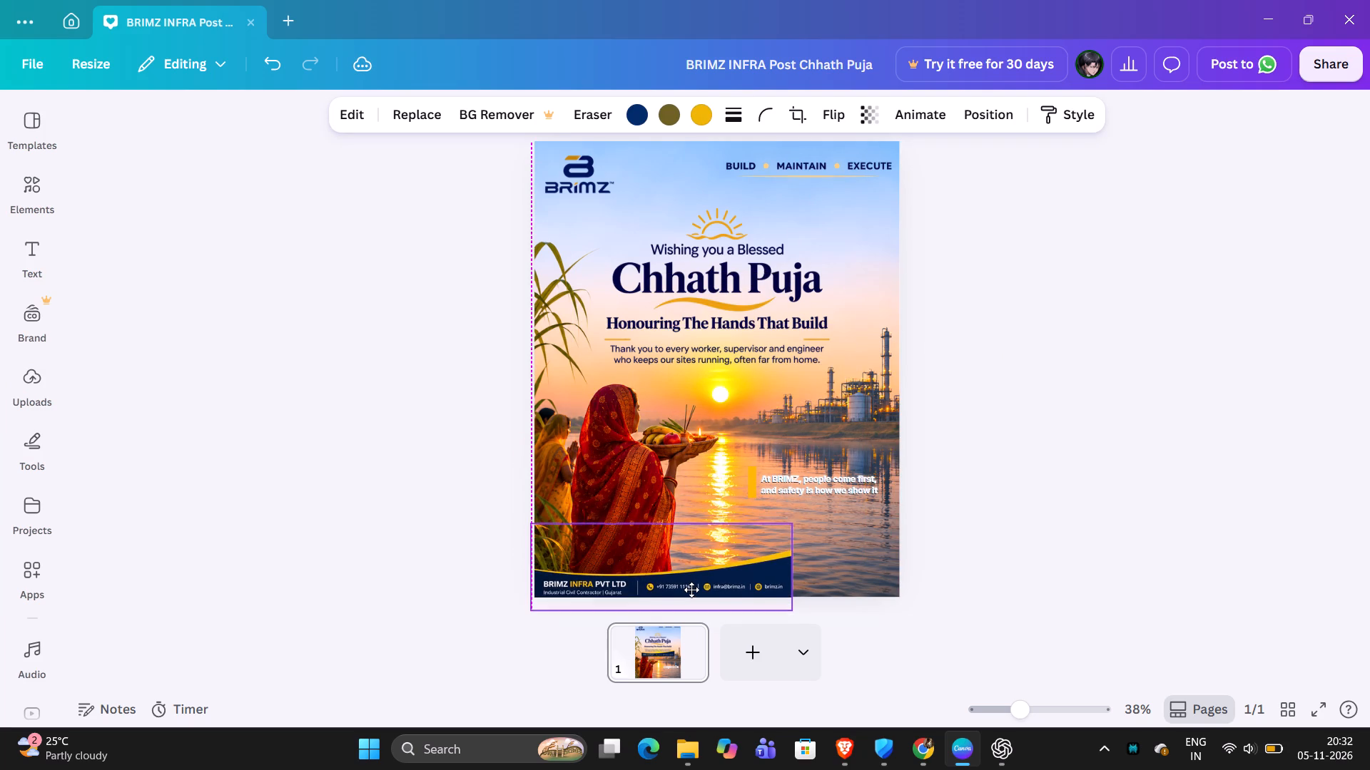
{"action": "left_click_drag", "start_coordinate": [691, 590], "coordinate": [691, 589]}
Enlarge the BRIMZ INFRA PVT LTD footer image until it spans slightly past both side edges of the poster.
{"action": "left_click_drag", "start_coordinate": [791, 522], "coordinate": [900, 483]}
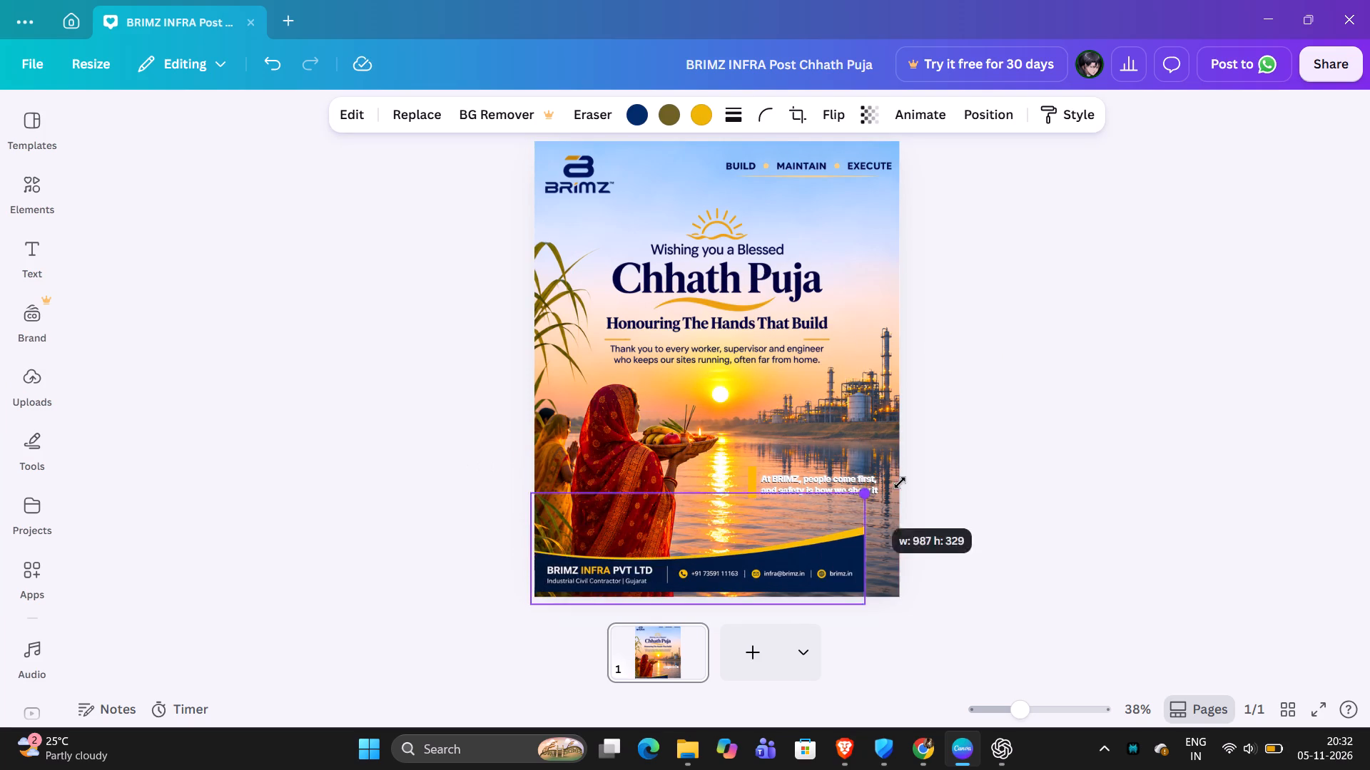
{"action": "left_click_drag", "start_coordinate": [900, 483], "coordinate": [903, 481]}
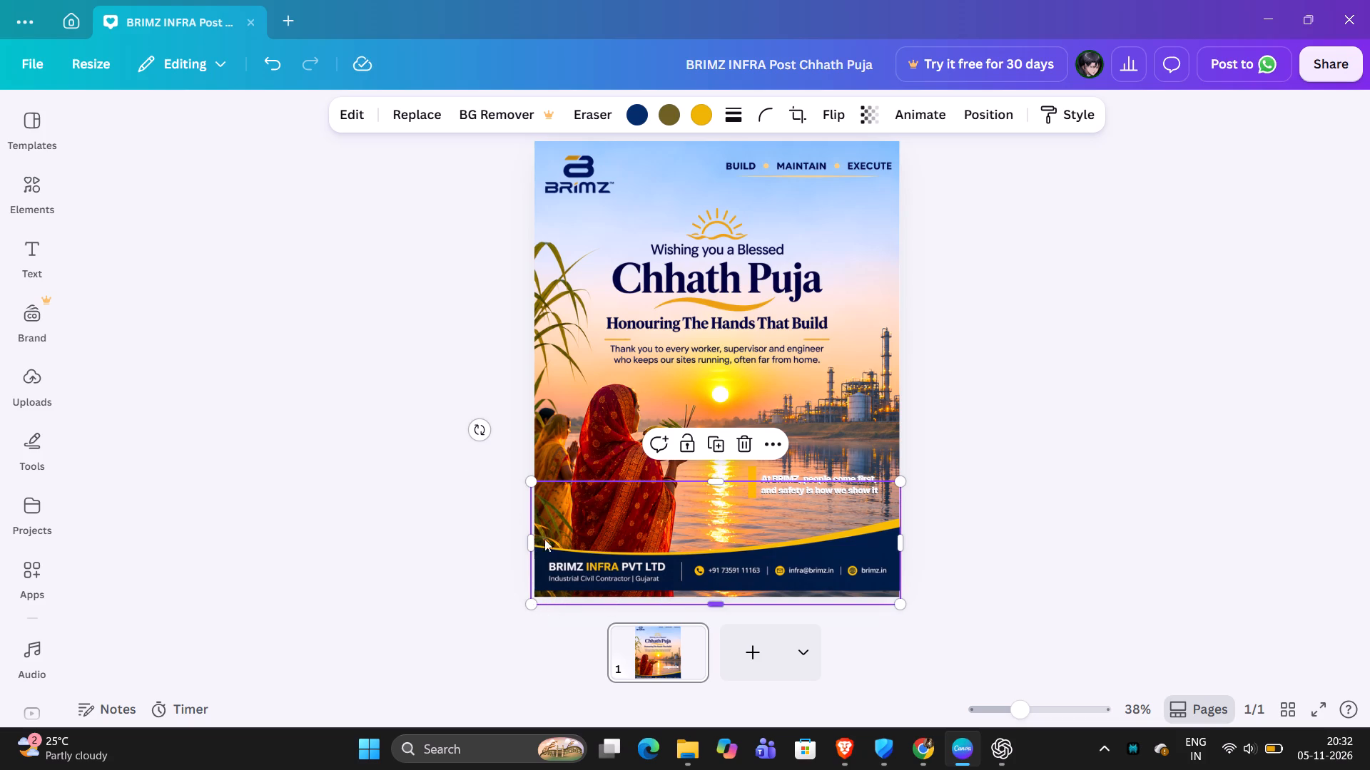
{"action": "left_click_drag", "start_coordinate": [537, 605], "coordinate": [534, 609]}
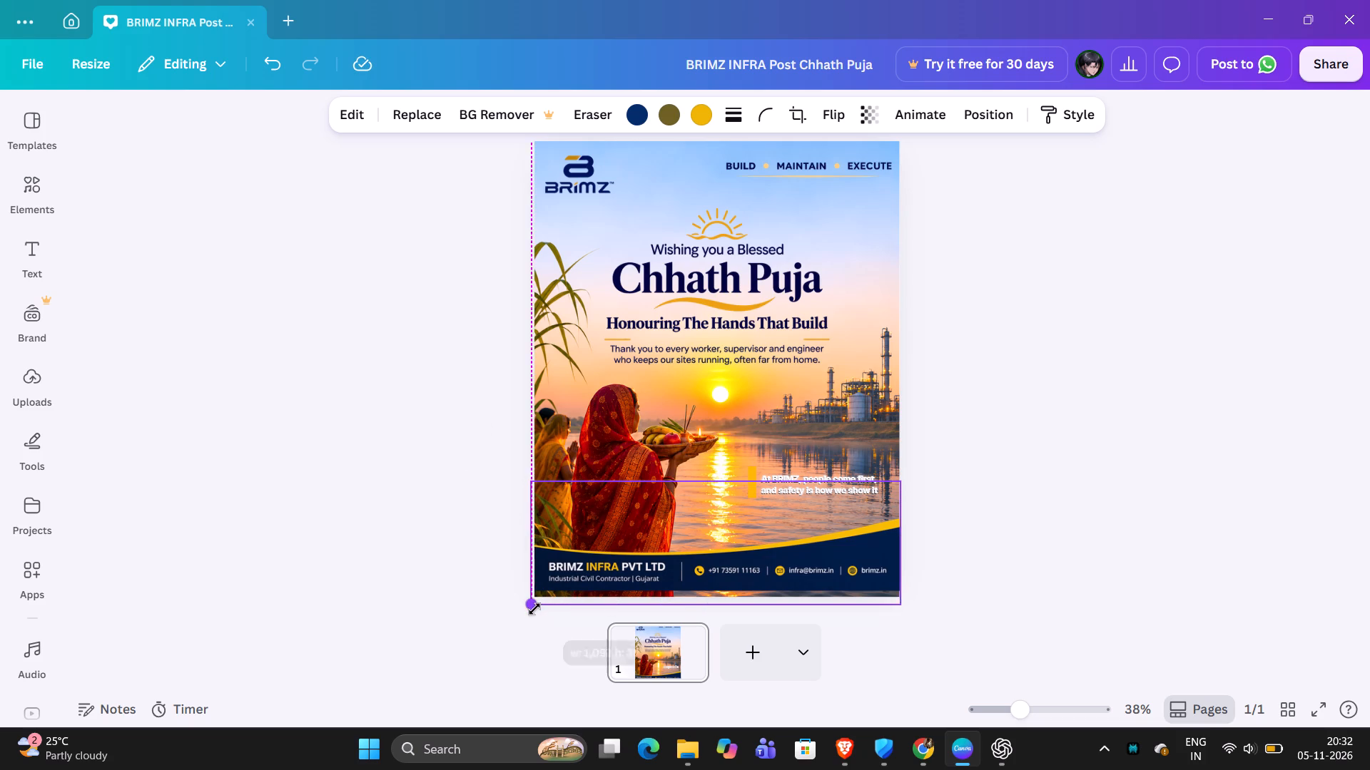
{"action": "left_click_drag", "start_coordinate": [534, 609], "coordinate": [544, 610]}
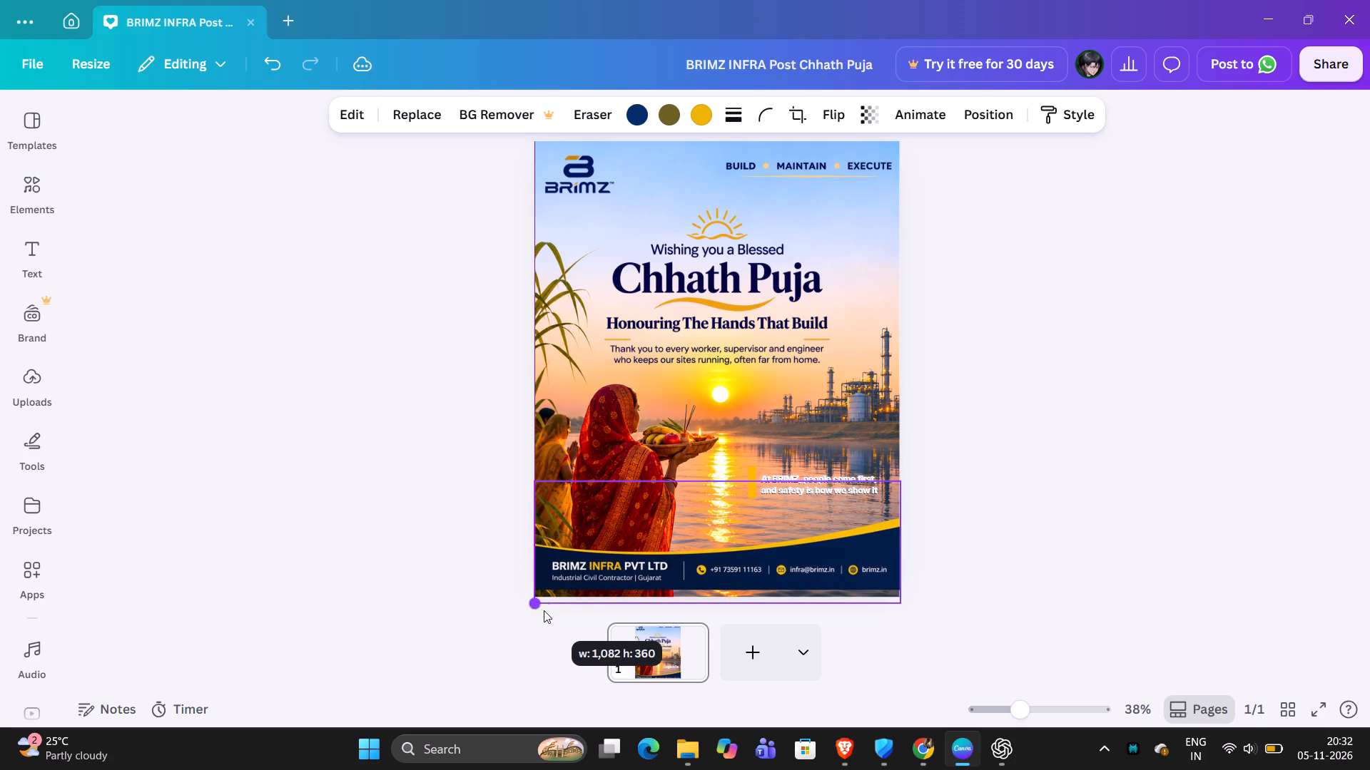
{"action": "left_click_drag", "start_coordinate": [534, 484], "coordinate": [527, 474]}
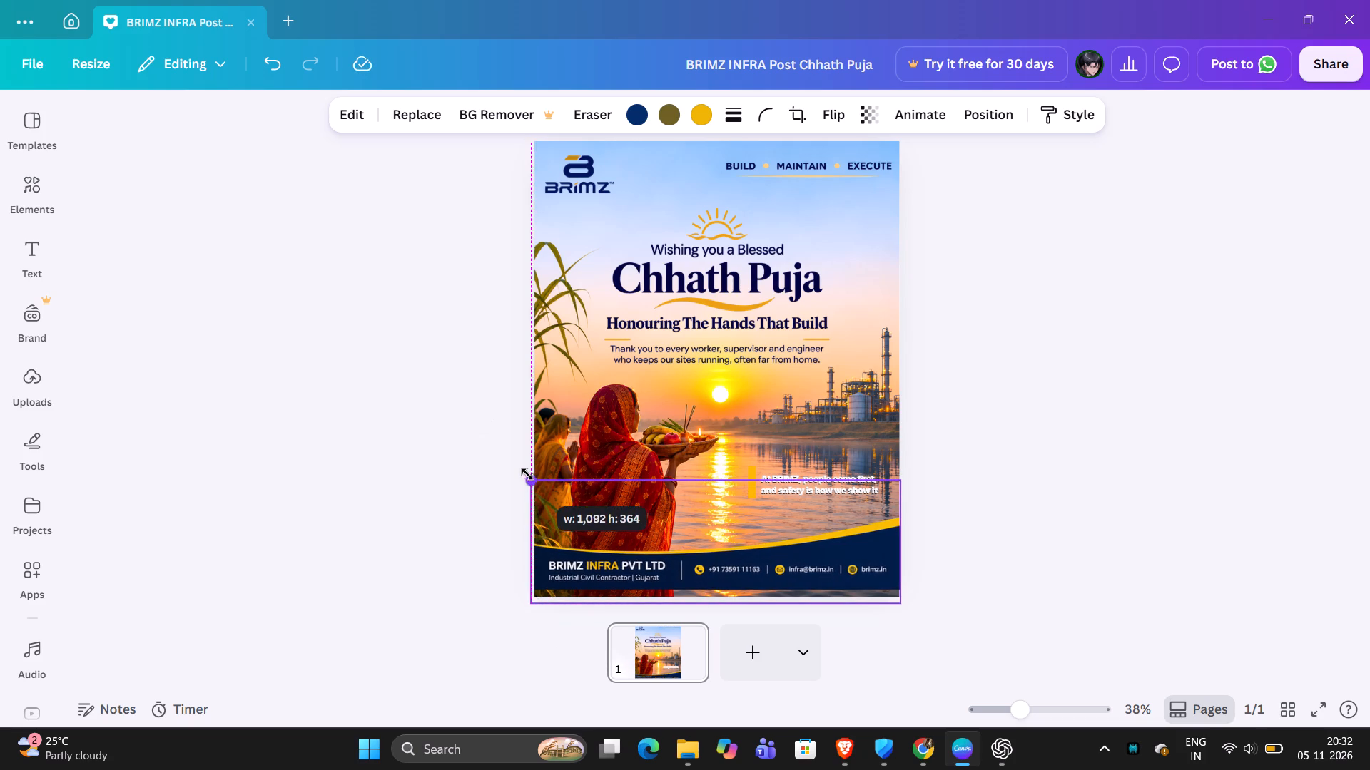
{"action": "left_click_drag", "start_coordinate": [527, 474], "coordinate": [526, 473]}
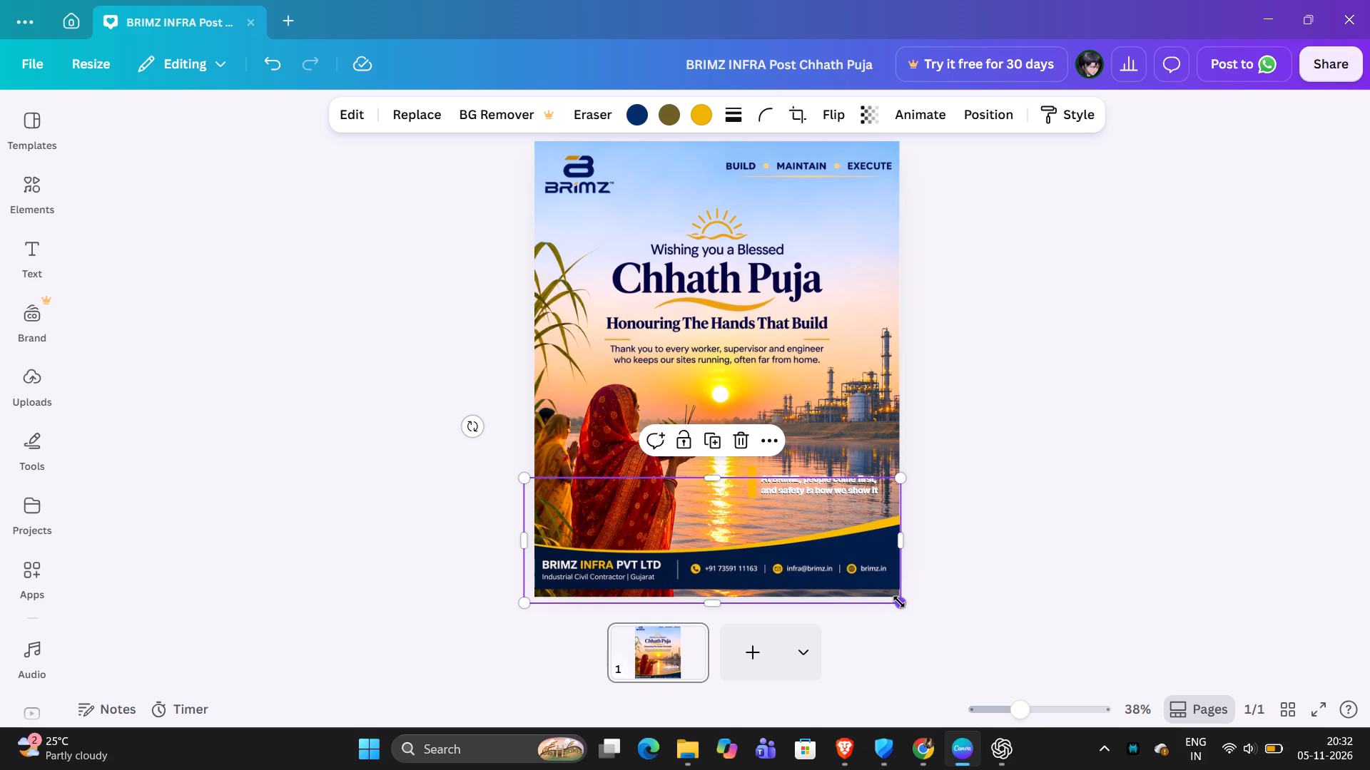
{"action": "left_click_drag", "start_coordinate": [899, 602], "coordinate": [898, 612]}
Move the footer down to cover the poster's bottom edge and nudge it right so it overhangs both sides evenly.
{"action": "left_click_drag", "start_coordinate": [807, 549], "coordinate": [806, 557]}
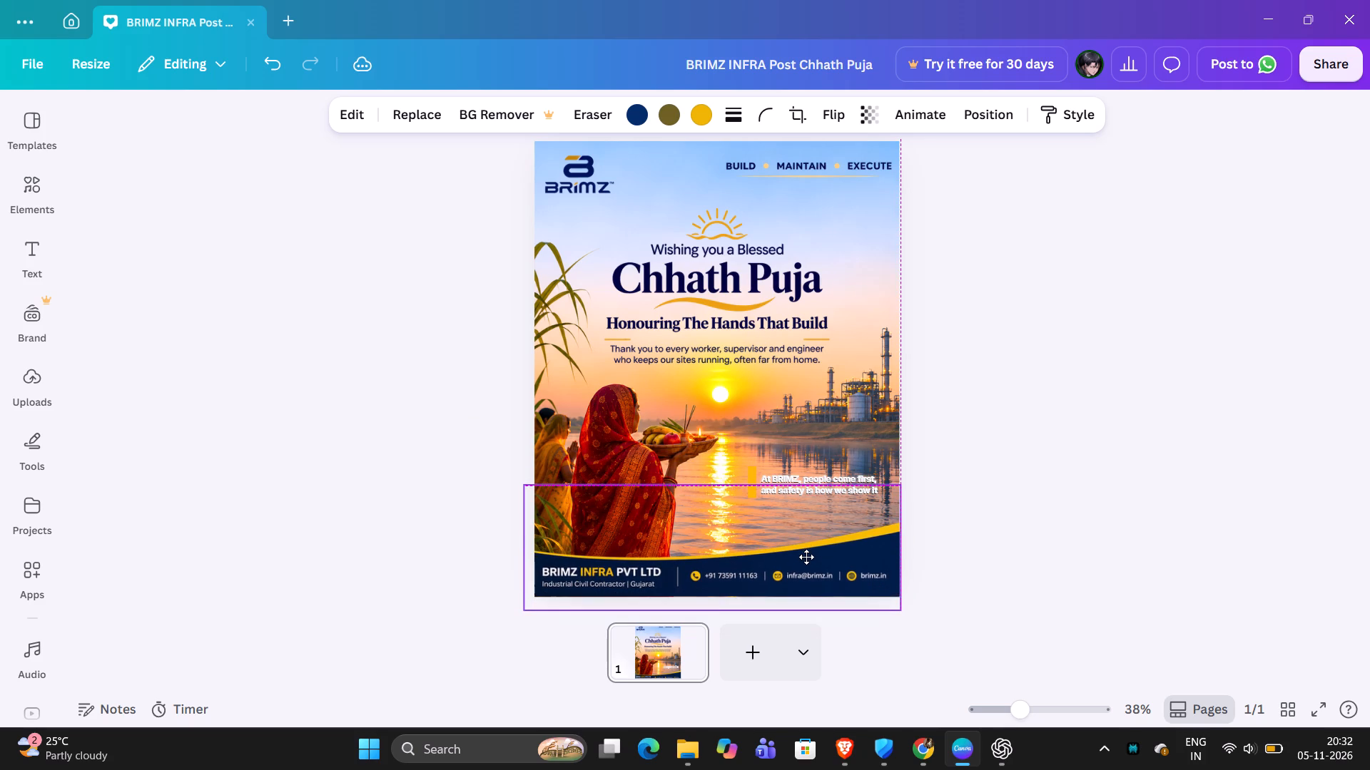
{"action": "left_click_drag", "start_coordinate": [806, 557], "coordinate": [806, 558]}
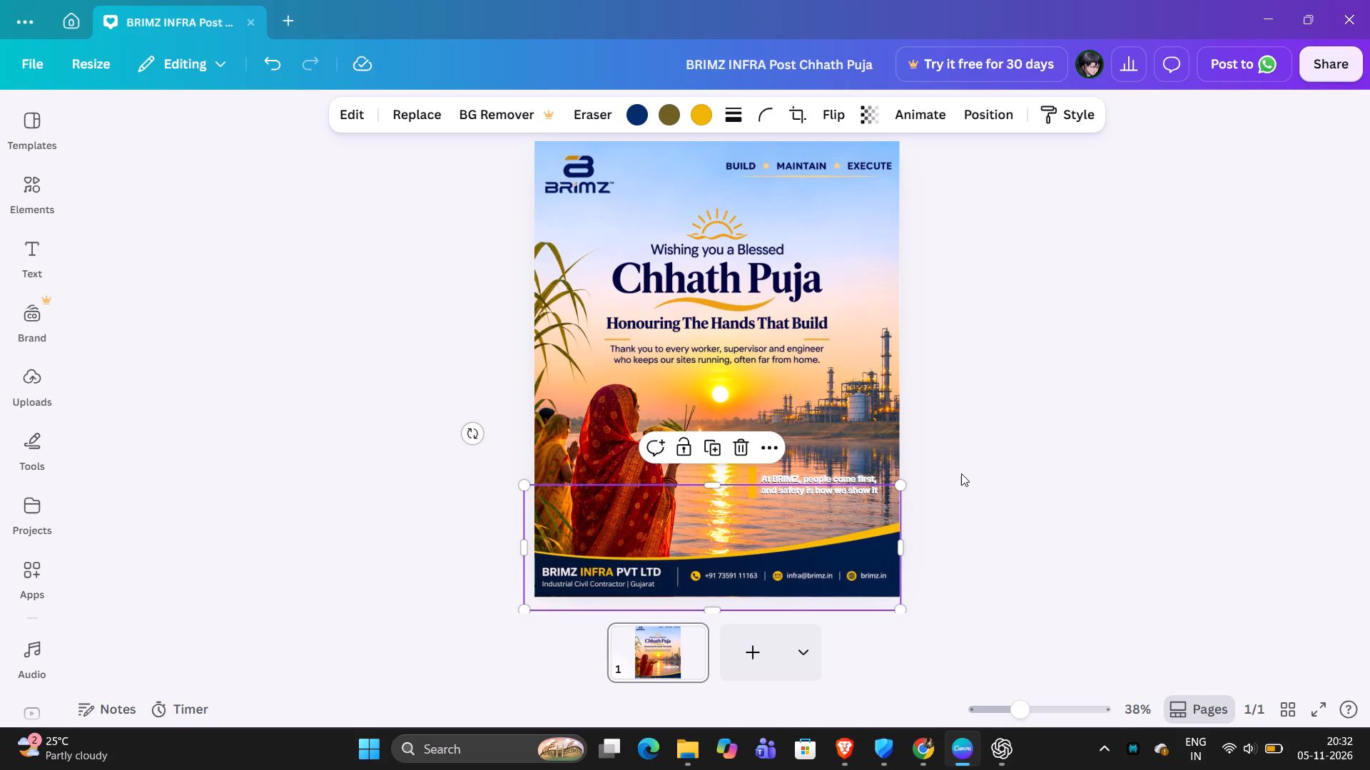
{"action": "left_click", "coordinate": [961, 473]}
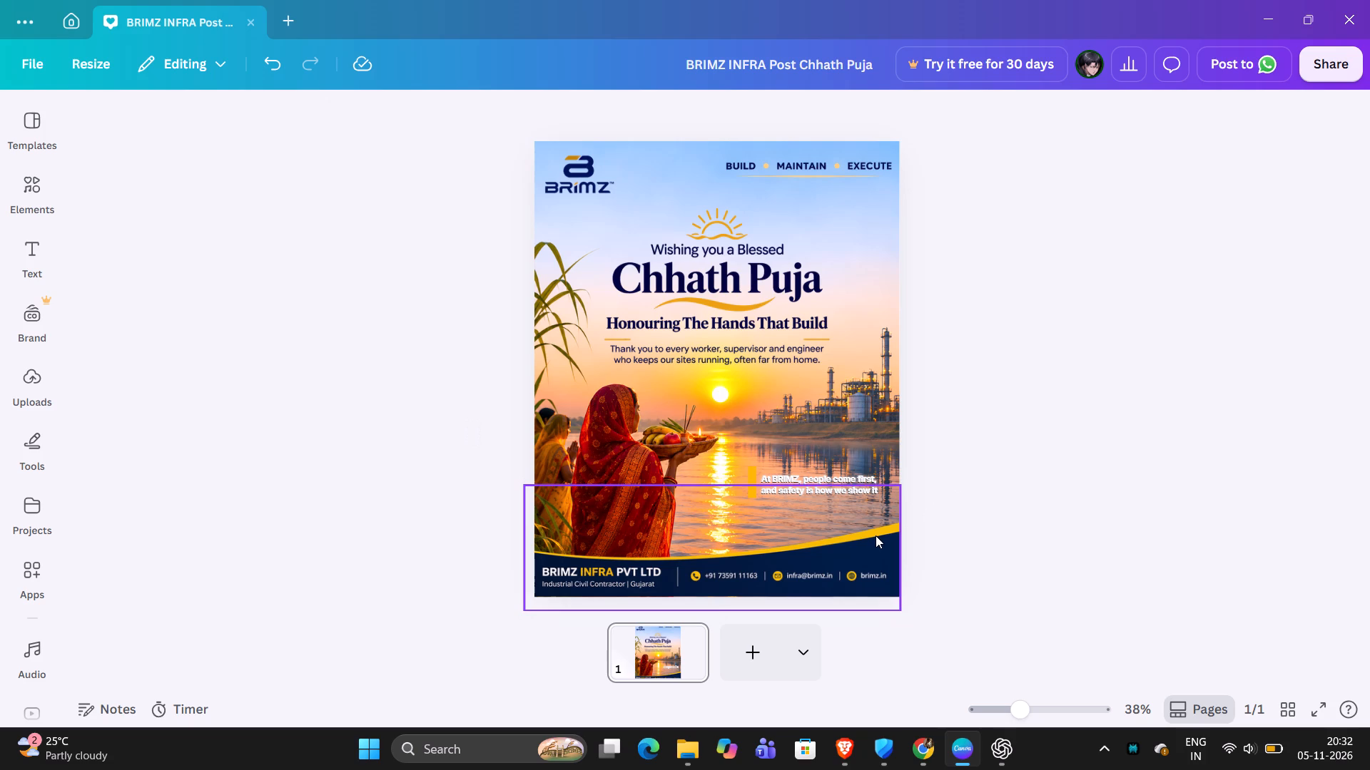
{"action": "left_click", "coordinate": [876, 535]}
{"action": "key", "text": "Right"}
{"action": "key", "text": "Right"}
{"action": "key", "text": "Right"}
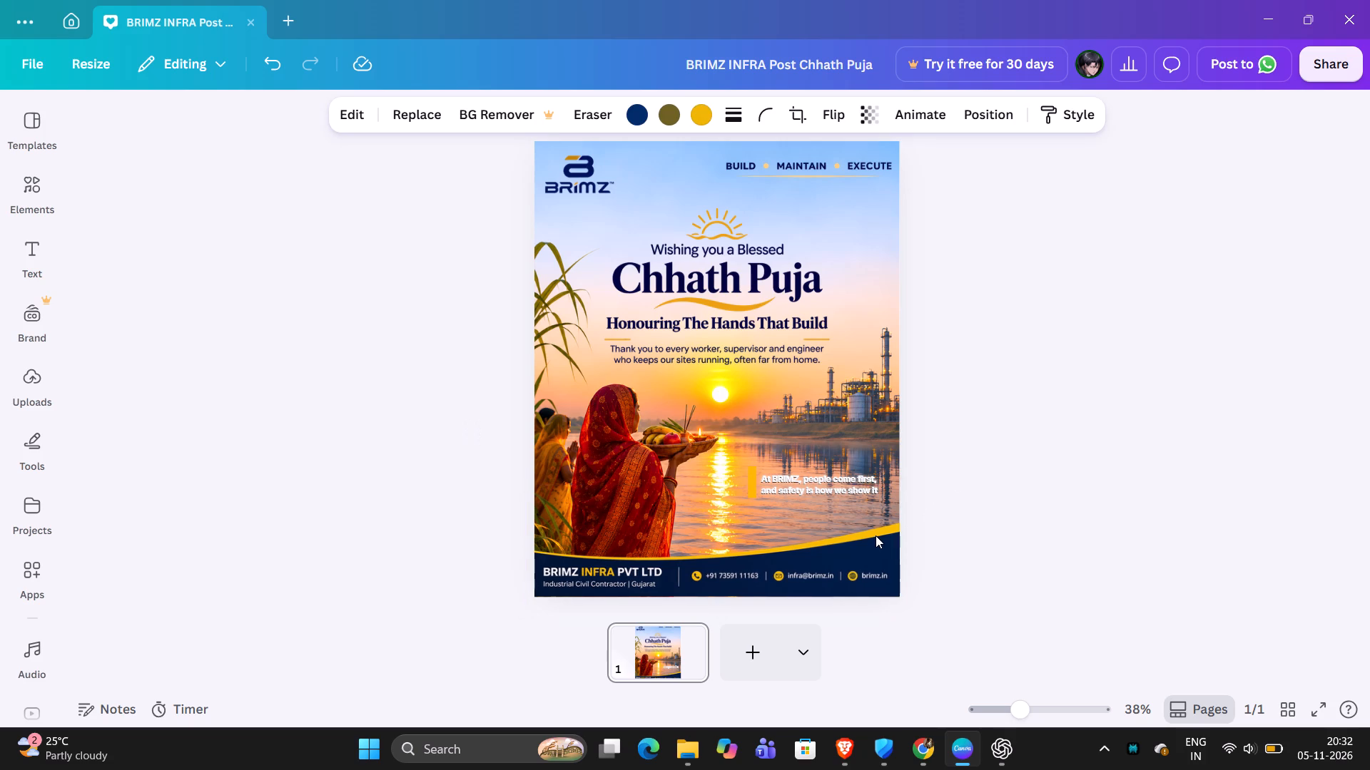
{"action": "key", "text": "Right"}
{"action": "key", "text": "Right"}
{"action": "key", "text": "Right"}
{"action": "key", "text": "Right"}
{"action": "key", "text": "Right"}
{"action": "key", "text": "Right"}
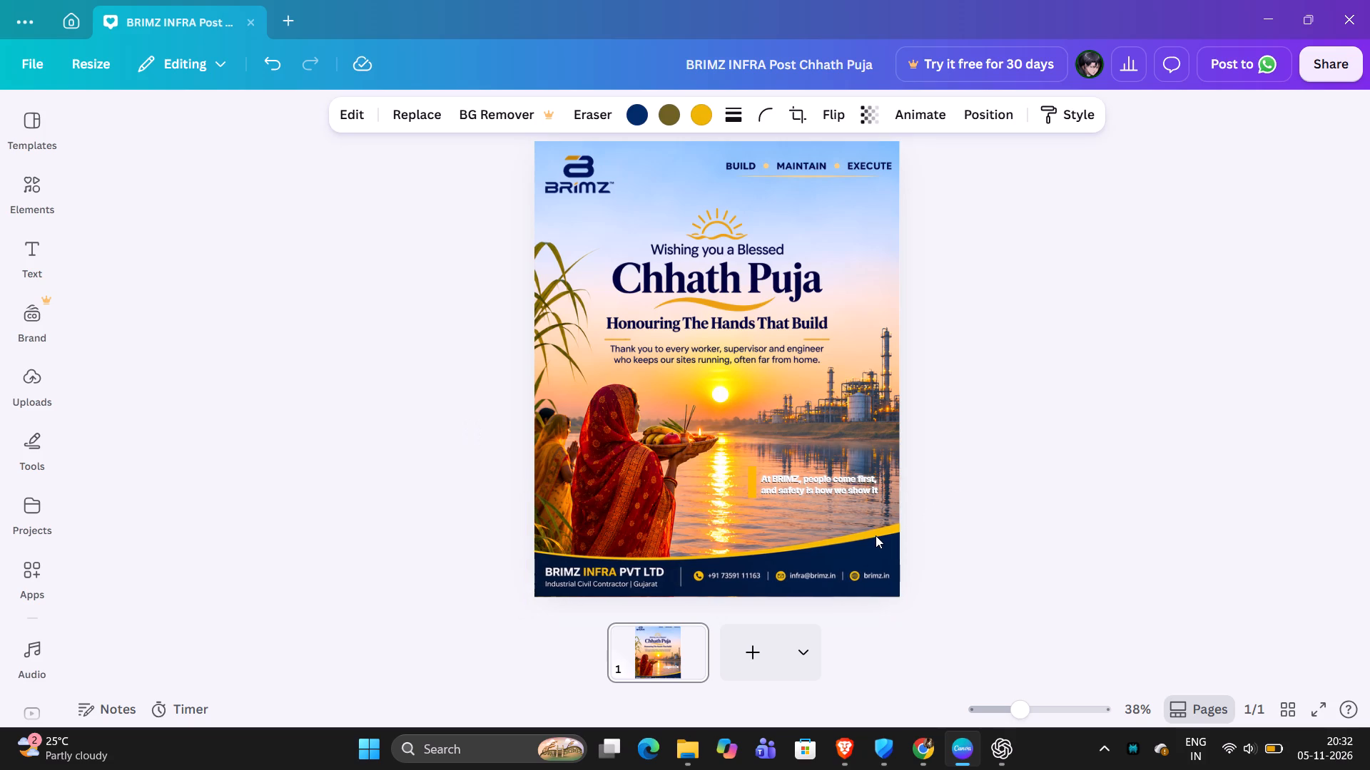
Auto-adjust the footer image's colours and set its brightness to -35.
{"action": "left_click", "coordinate": [352, 114]}
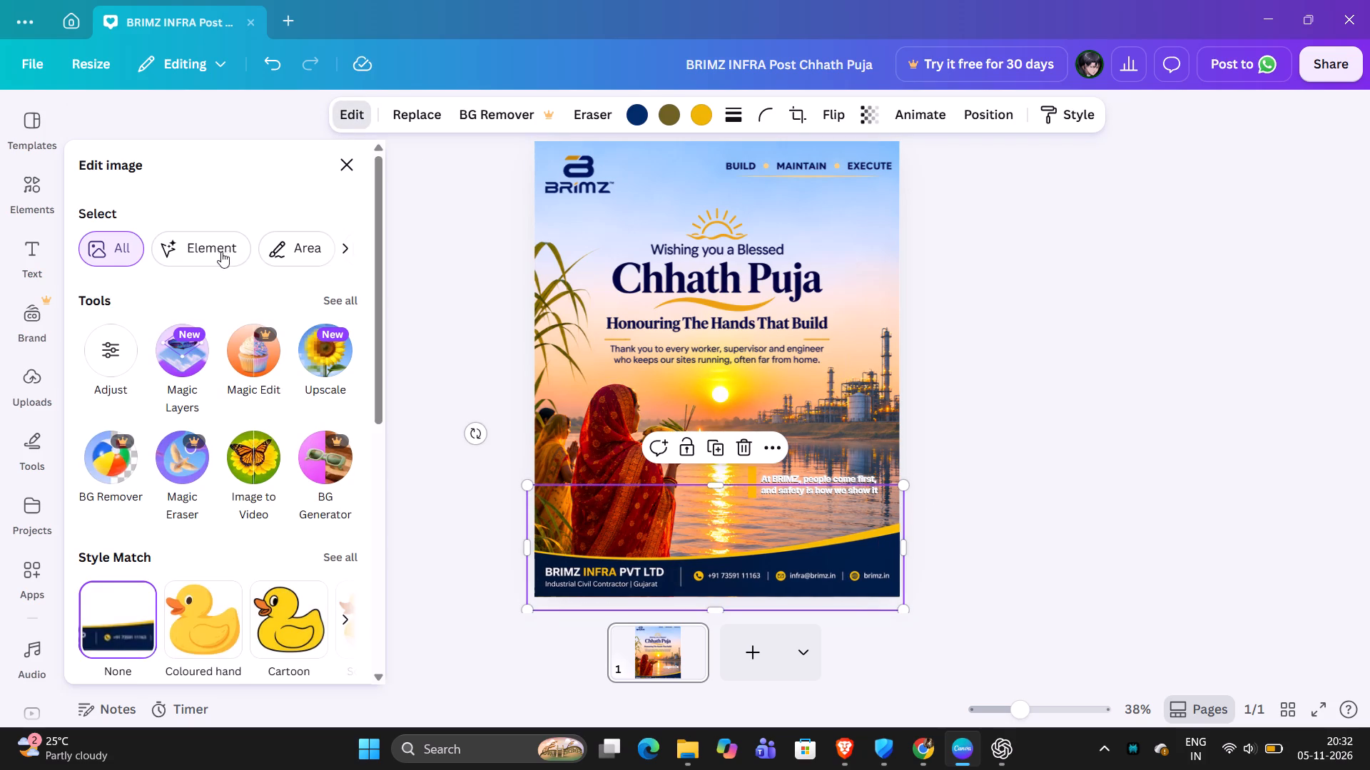
{"action": "left_click", "coordinate": [118, 361]}
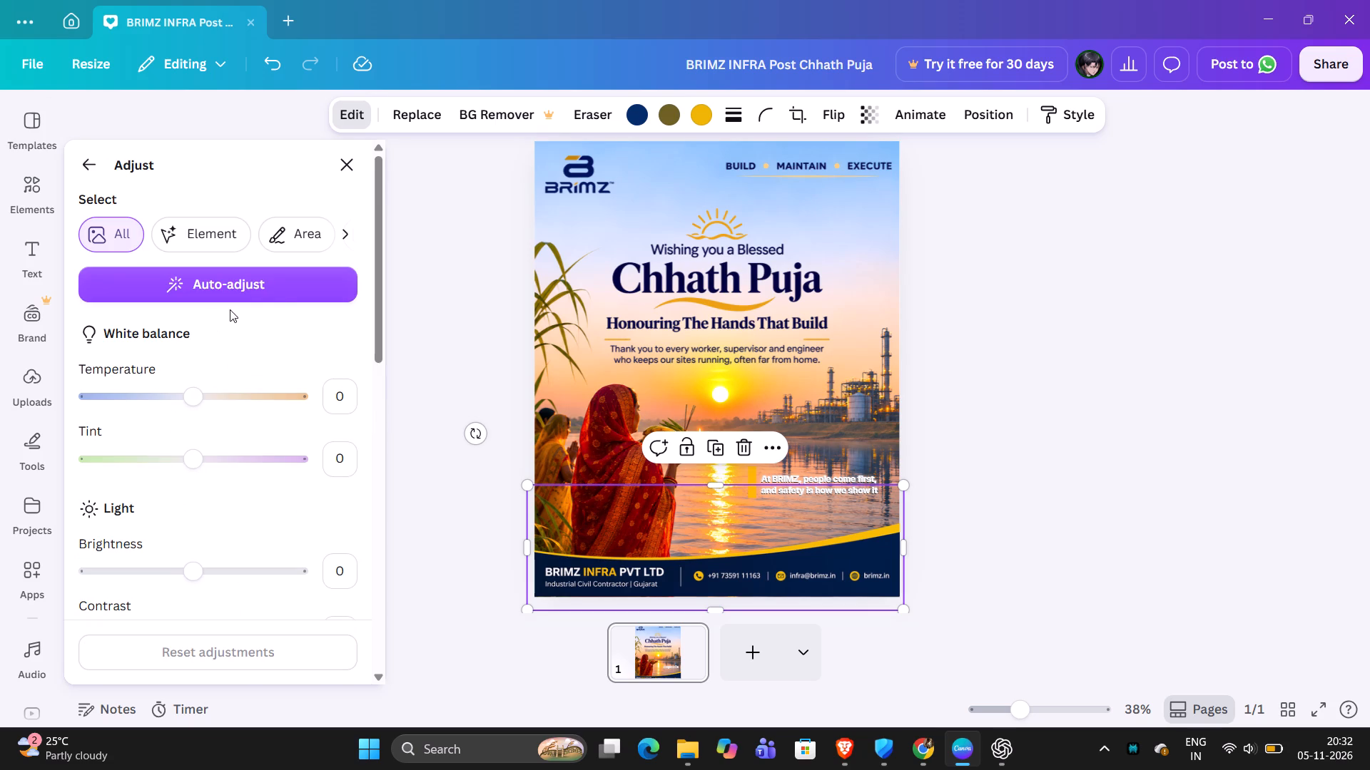
{"action": "left_click", "coordinate": [280, 282]}
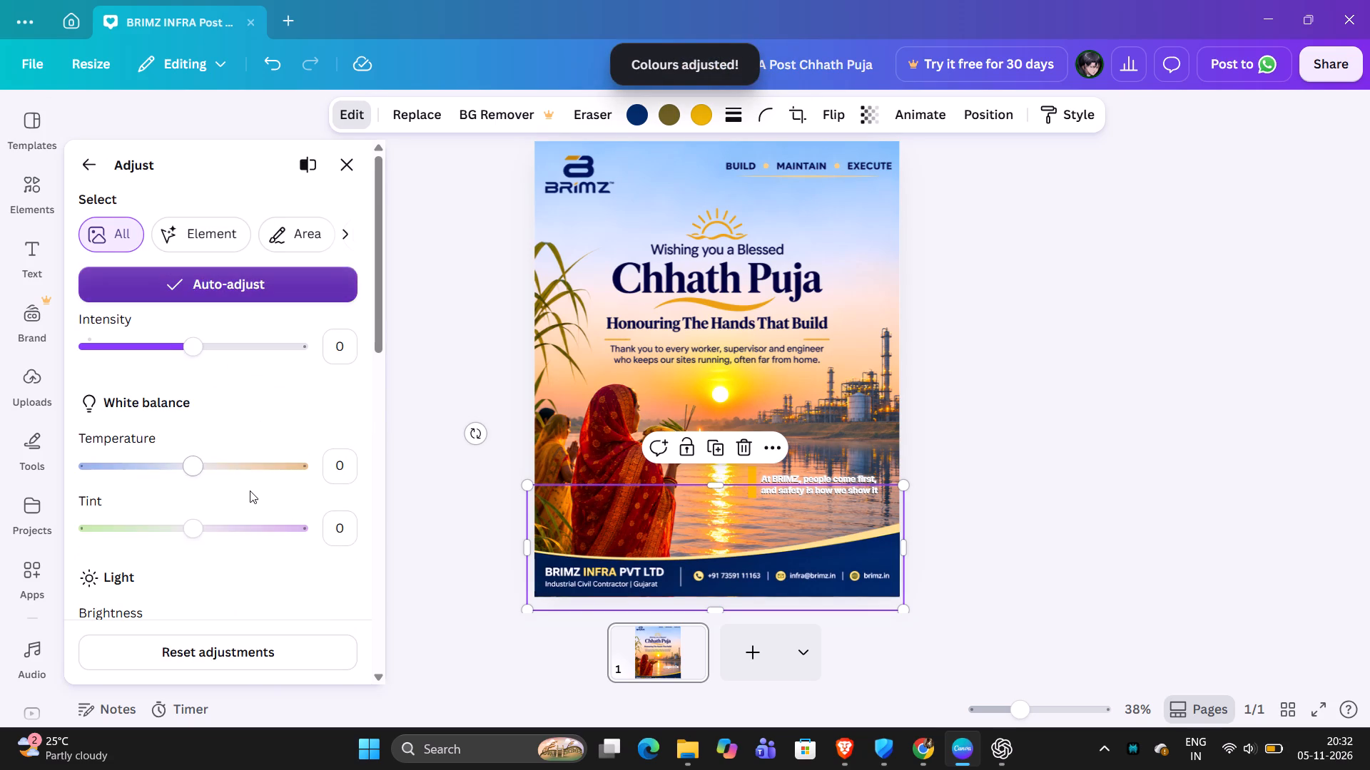
{"action": "scroll", "coordinate": [250, 491], "scroll_direction": "down", "scroll_amount": 5}
{"action": "scroll", "coordinate": [250, 491], "scroll_direction": "up", "scroll_amount": 2}
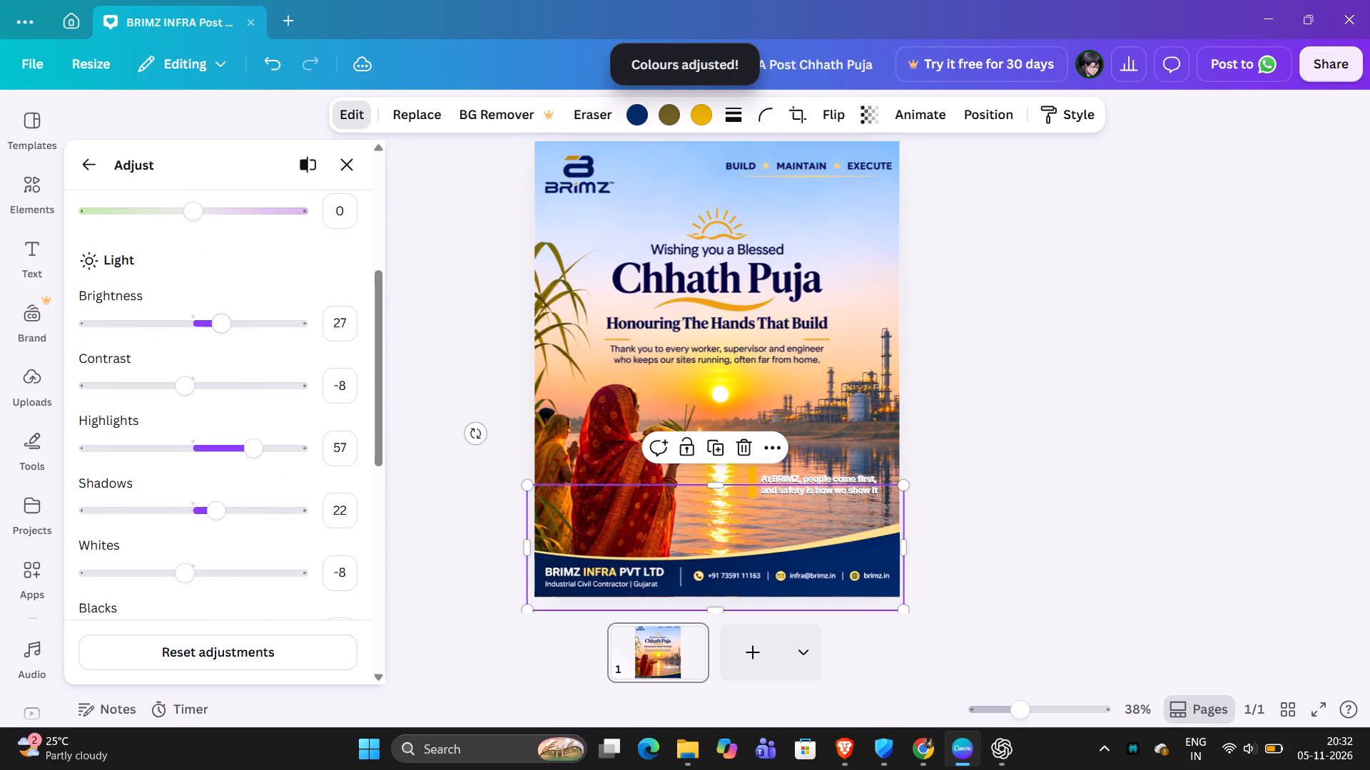
{"action": "left_click_drag", "start_coordinate": [216, 329], "coordinate": [156, 327]}
Set the footer image's clarity to 52 and sharpness to -2.
{"action": "scroll", "coordinate": [227, 529], "scroll_direction": "down", "scroll_amount": 3}
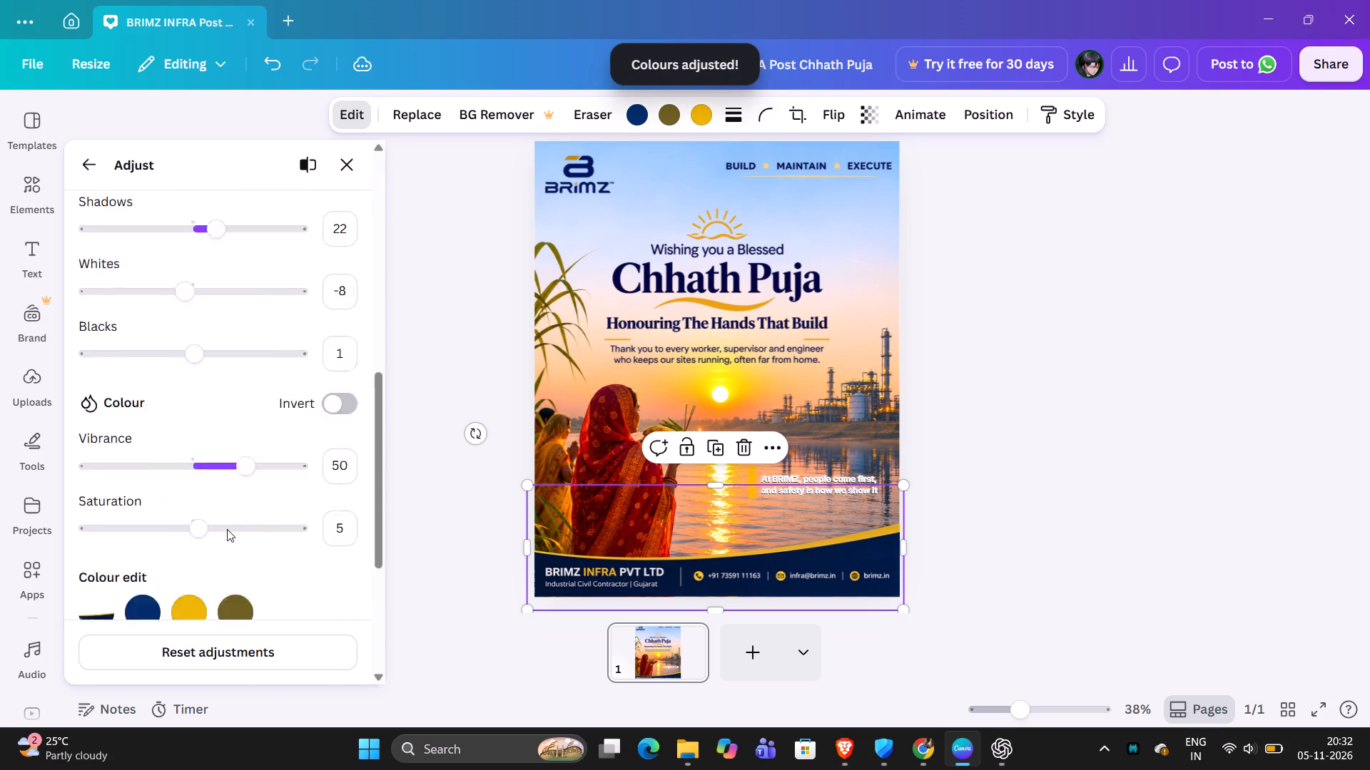
{"action": "scroll", "coordinate": [227, 529], "scroll_direction": "down", "scroll_amount": 5}
{"action": "left_click_drag", "start_coordinate": [214, 527], "coordinate": [240, 530]}
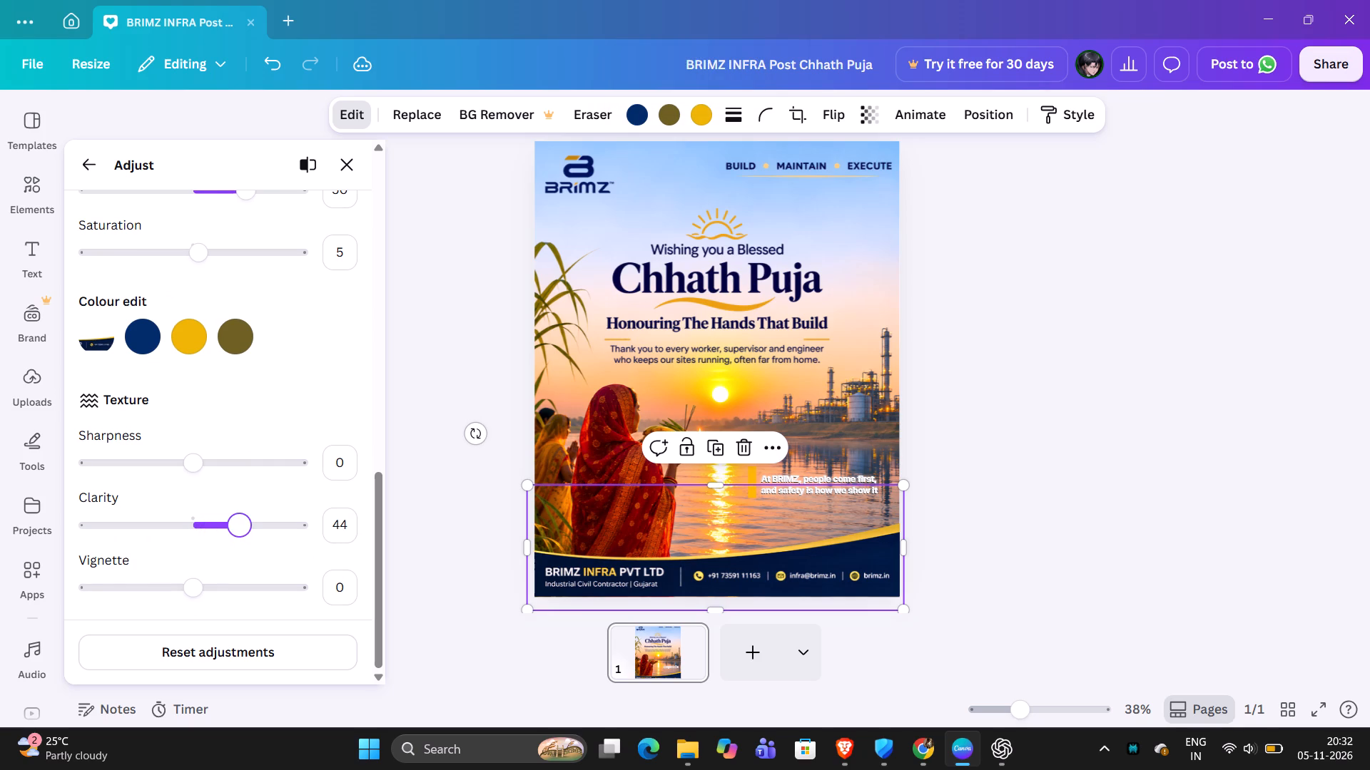
{"action": "left_click_drag", "start_coordinate": [240, 530], "coordinate": [249, 533]}
{"action": "left_click", "coordinate": [197, 467]}
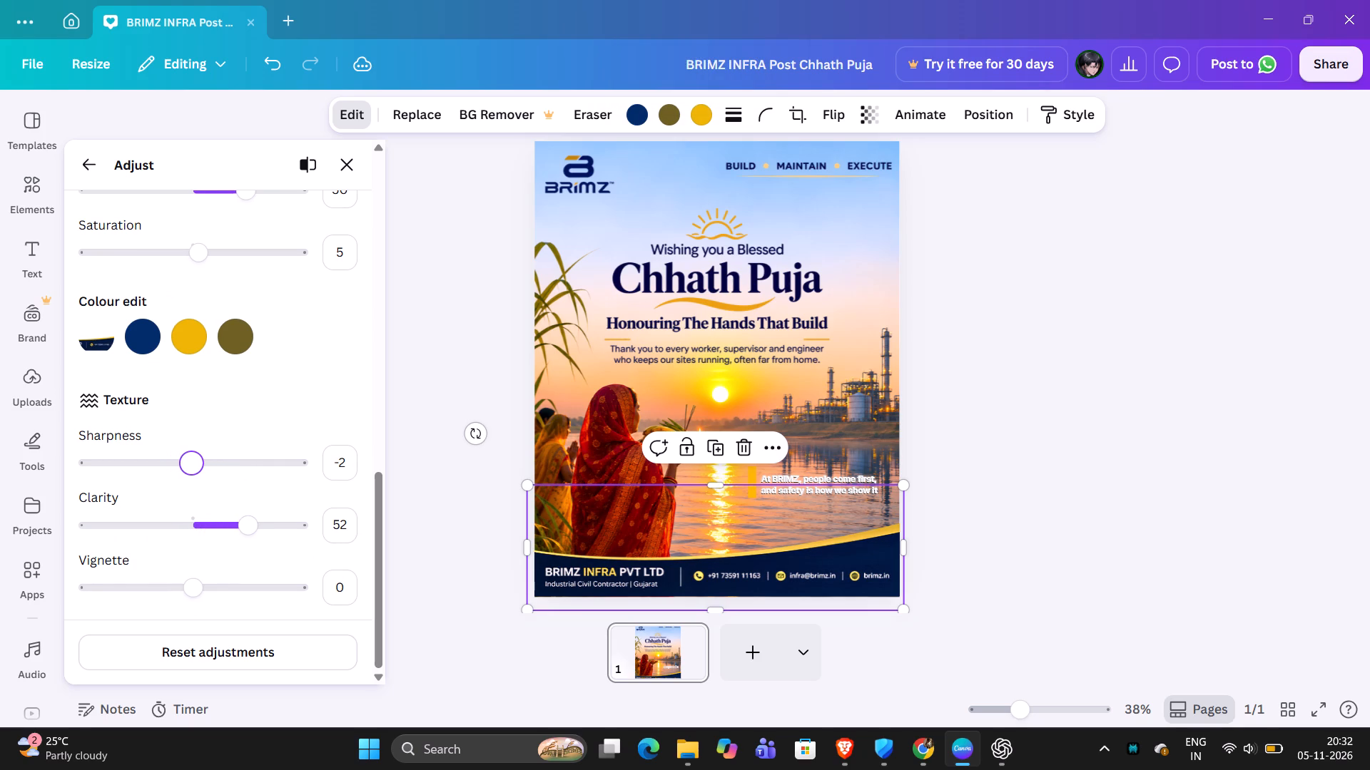
Set the footer image's vibrance to 27, saturation to 29 and blacks to -8.
{"action": "scroll", "coordinate": [191, 466], "scroll_direction": "up", "scroll_amount": 4}
{"action": "left_click_drag", "start_coordinate": [245, 481], "coordinate": [222, 476]}
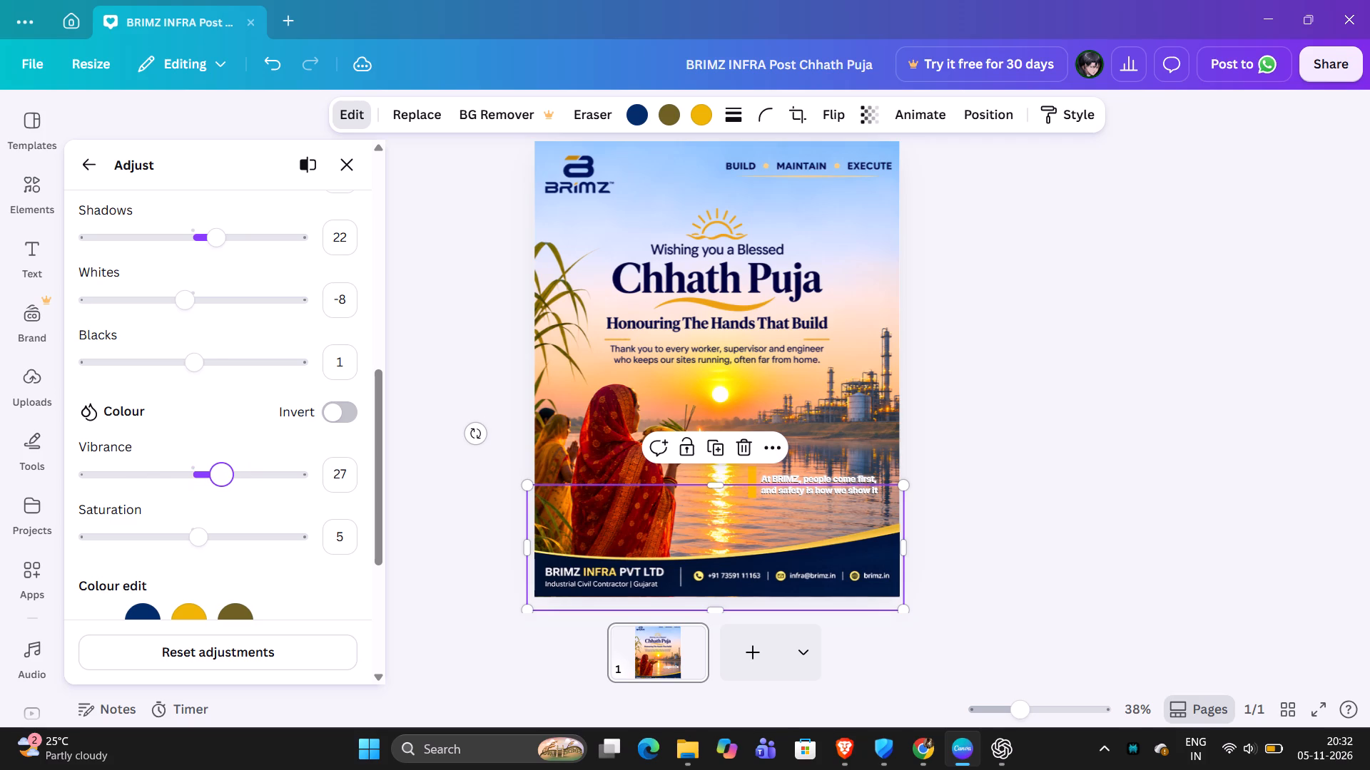
{"action": "left_click_drag", "start_coordinate": [210, 542], "coordinate": [224, 546]}
{"action": "scroll", "coordinate": [224, 546], "scroll_direction": "up", "scroll_amount": 1}
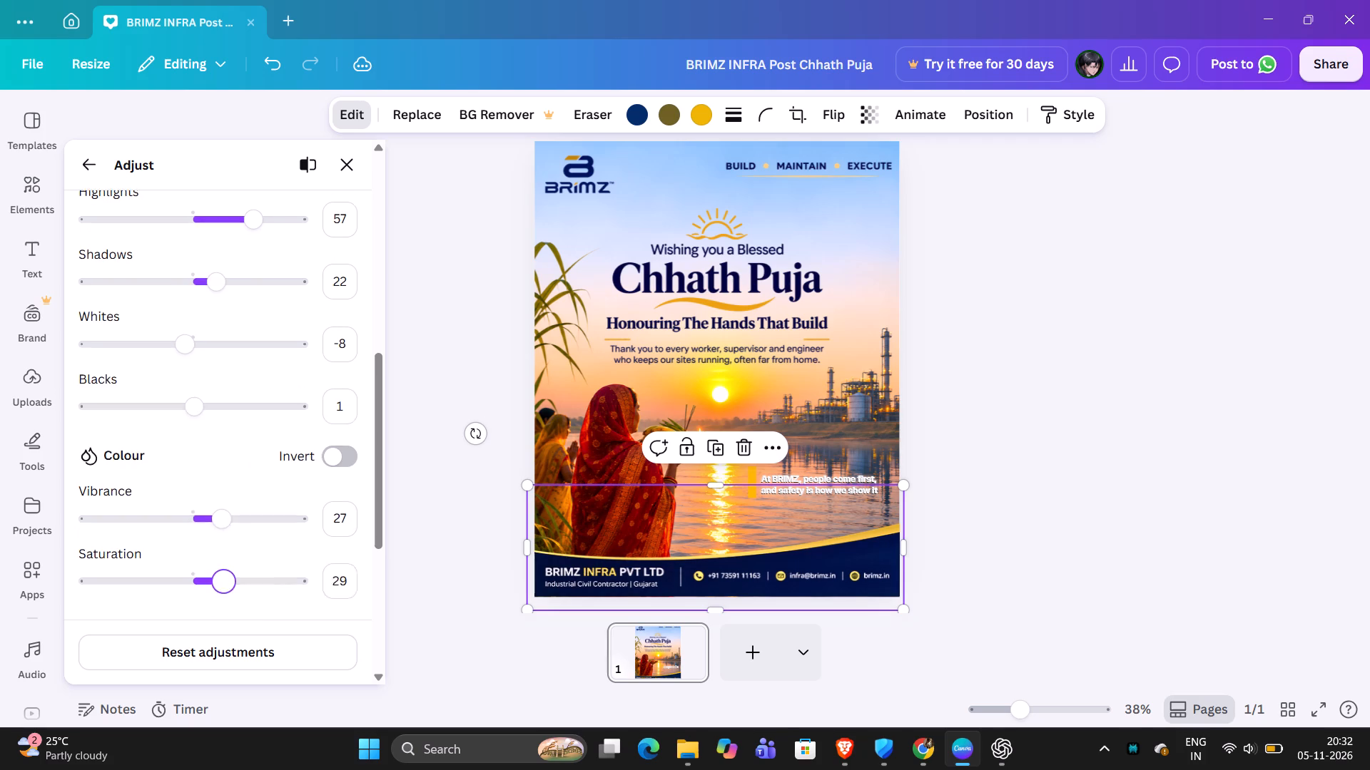
{"action": "scroll", "coordinate": [224, 546], "scroll_direction": "up", "scroll_amount": 1}
{"action": "left_click_drag", "start_coordinate": [191, 438], "coordinate": [173, 437]}
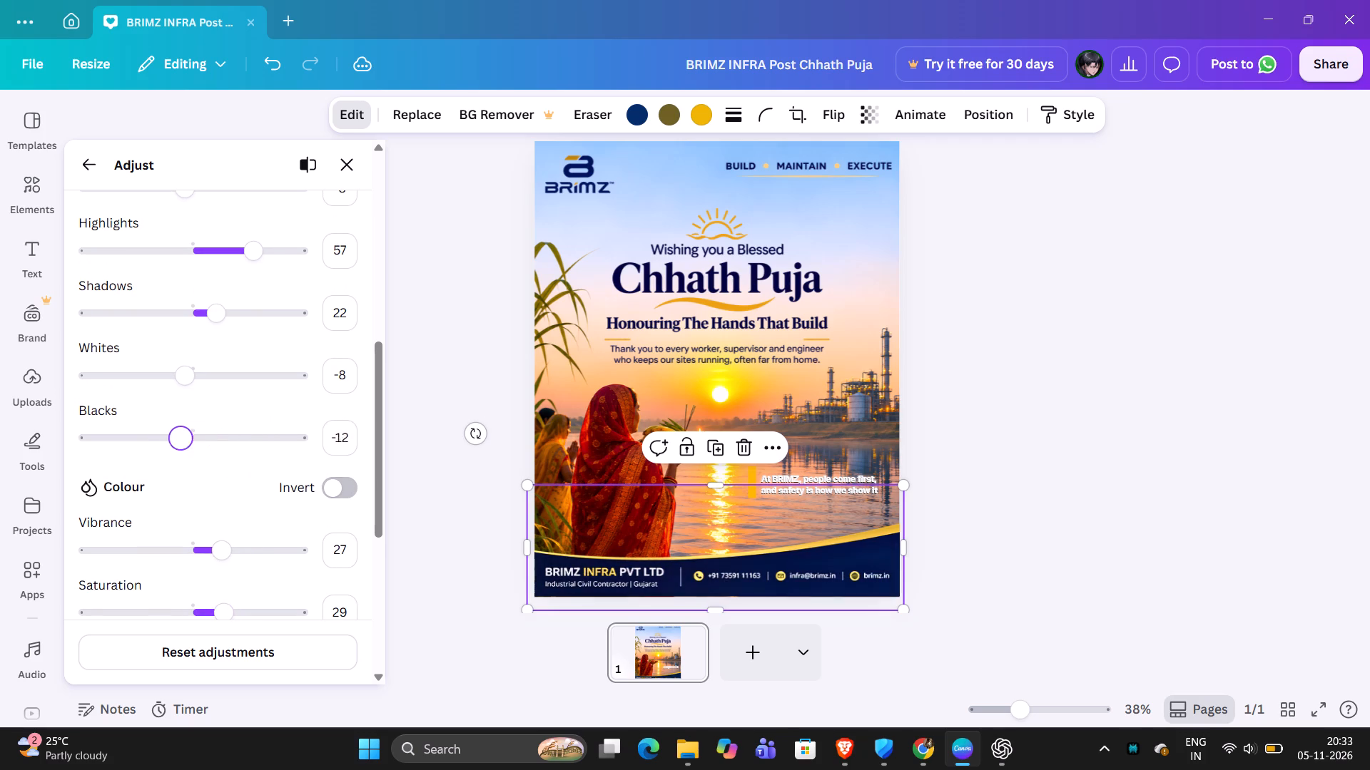
{"action": "left_click_drag", "start_coordinate": [173, 437], "coordinate": [184, 435]}
Set the footer image's white balance to temperature -53 and tint 49.
{"action": "scroll", "coordinate": [184, 435], "scroll_direction": "up", "scroll_amount": 1}
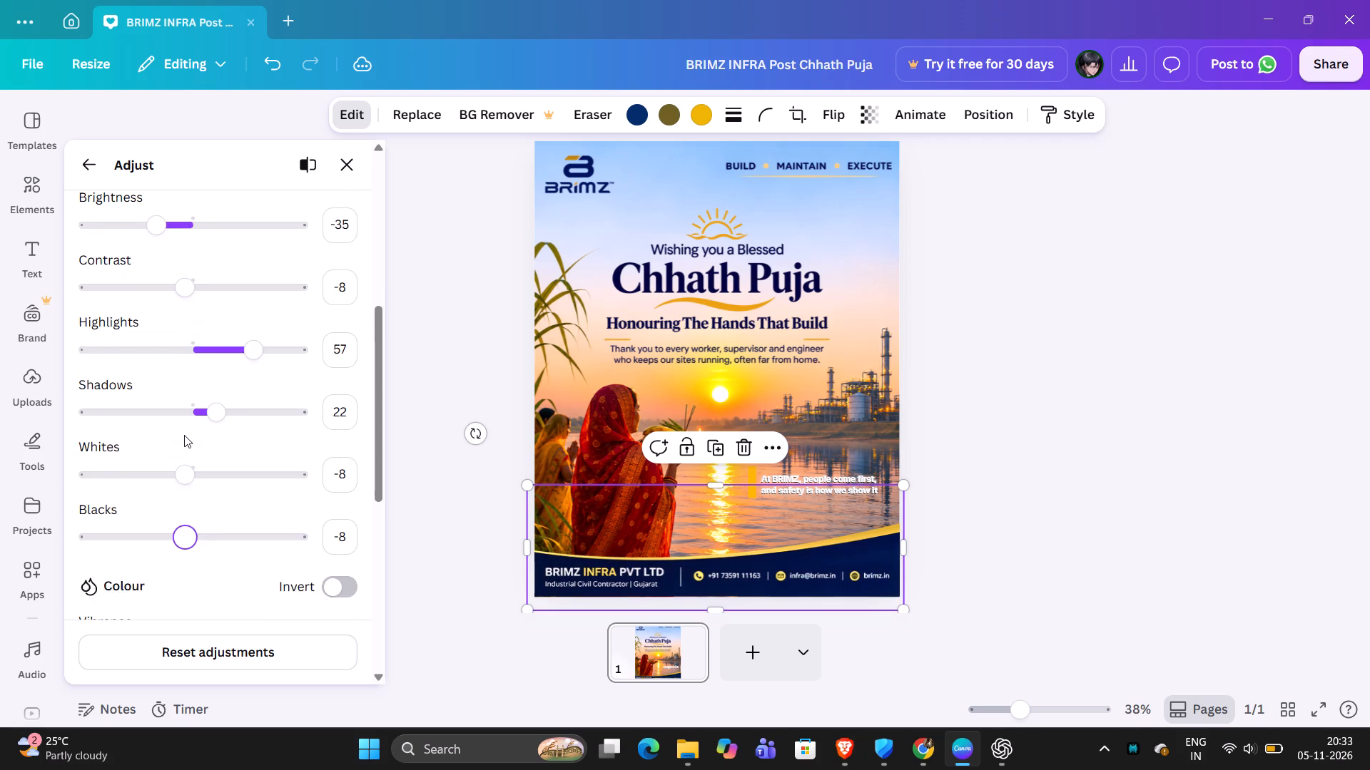
{"action": "scroll", "coordinate": [184, 435], "scroll_direction": "up", "scroll_amount": 4}
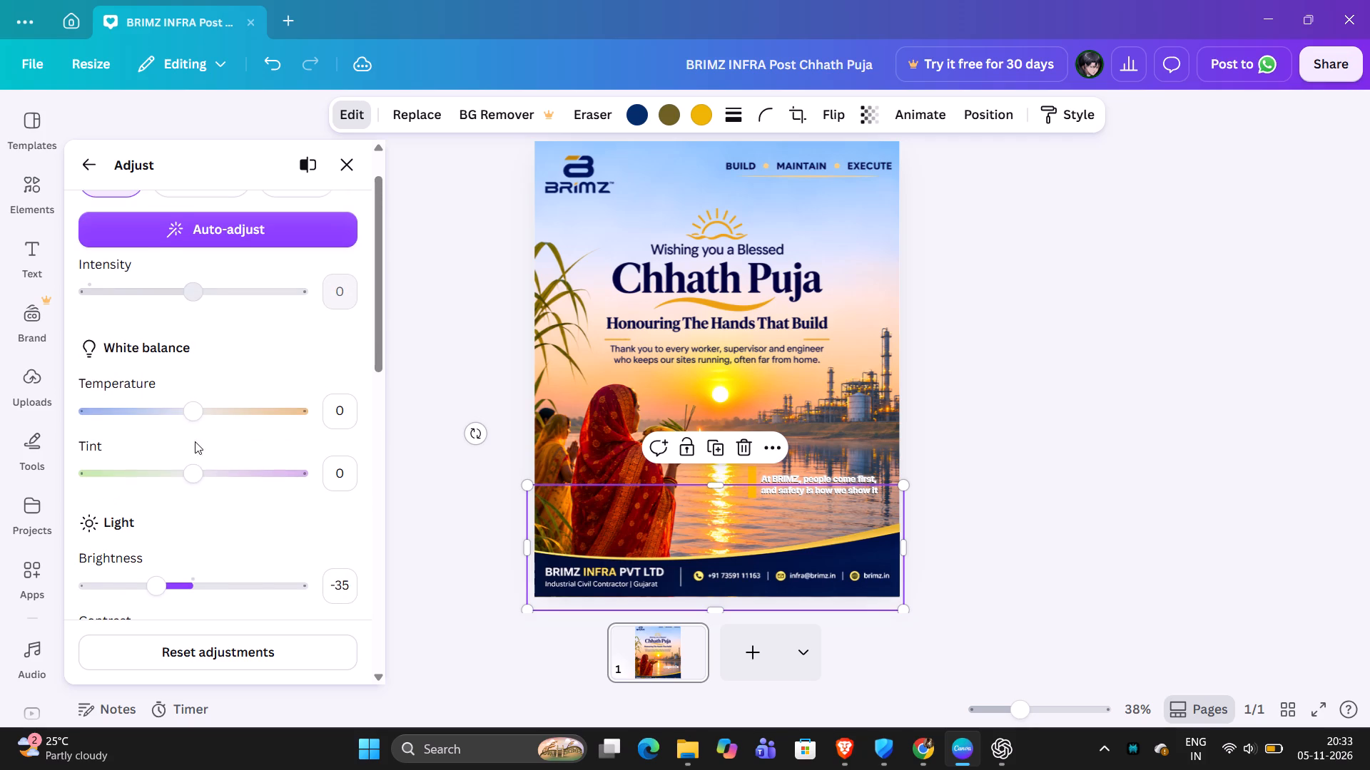
{"action": "left_click_drag", "start_coordinate": [198, 414], "coordinate": [136, 416]}
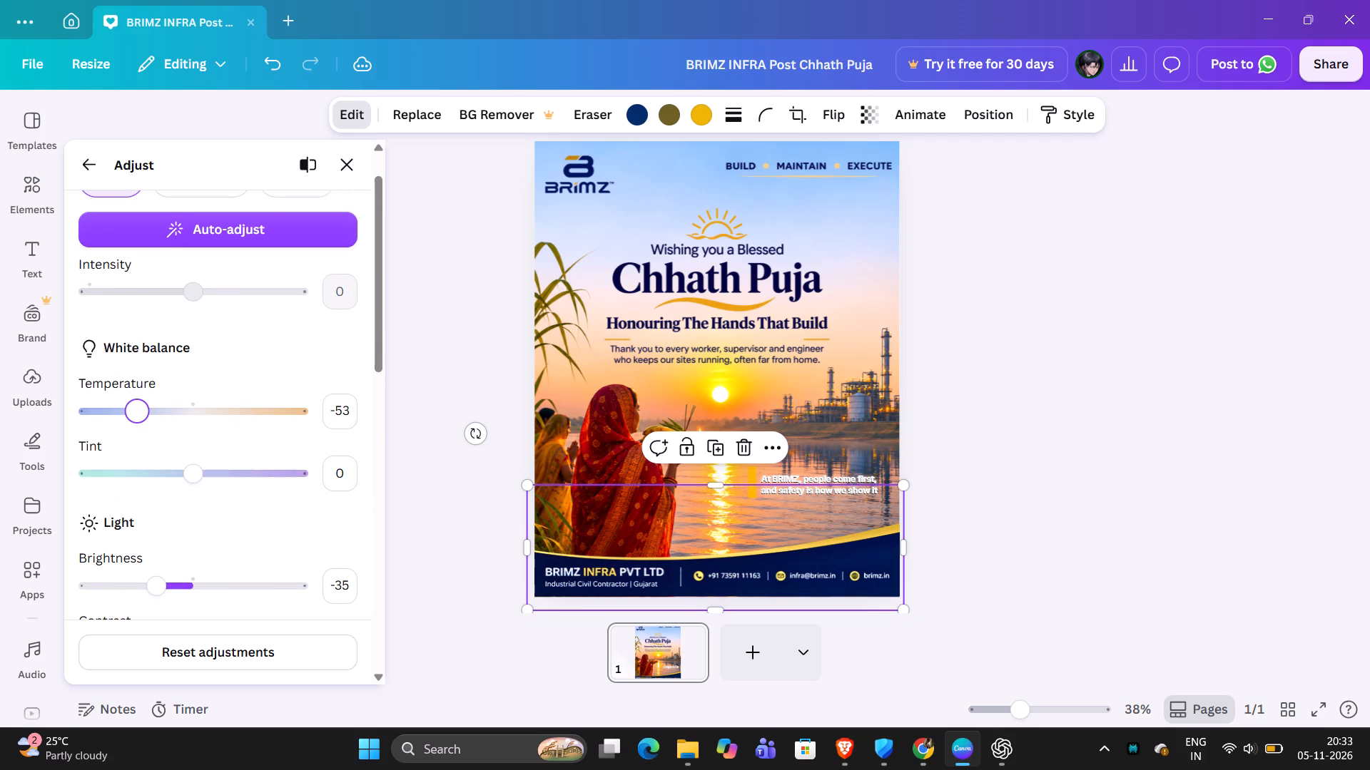
{"action": "left_click_drag", "start_coordinate": [203, 484], "coordinate": [245, 483]}
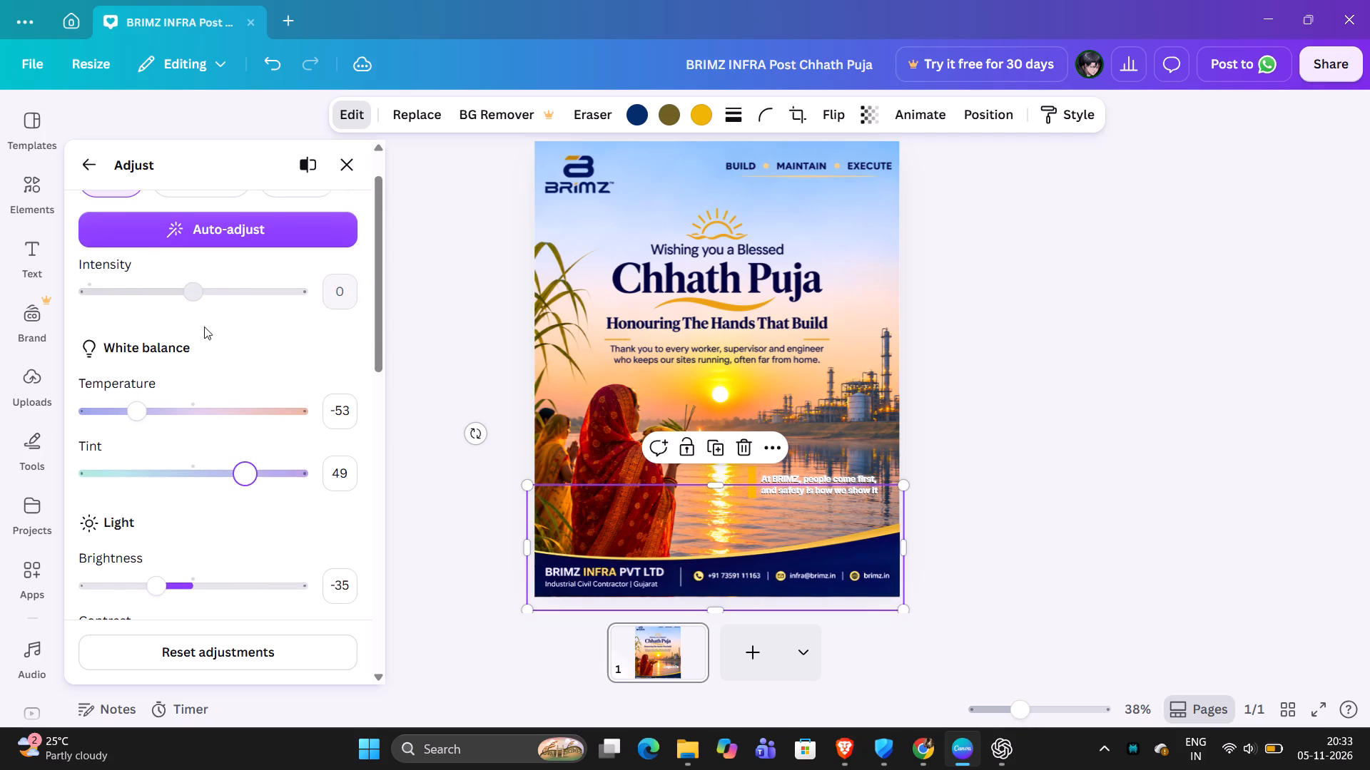
{"action": "scroll", "coordinate": [165, 269], "scroll_direction": "up", "scroll_amount": 2}
Apply the Myst filter from the Natural group to the footer image.
{"action": "left_click", "coordinate": [80, 158]}
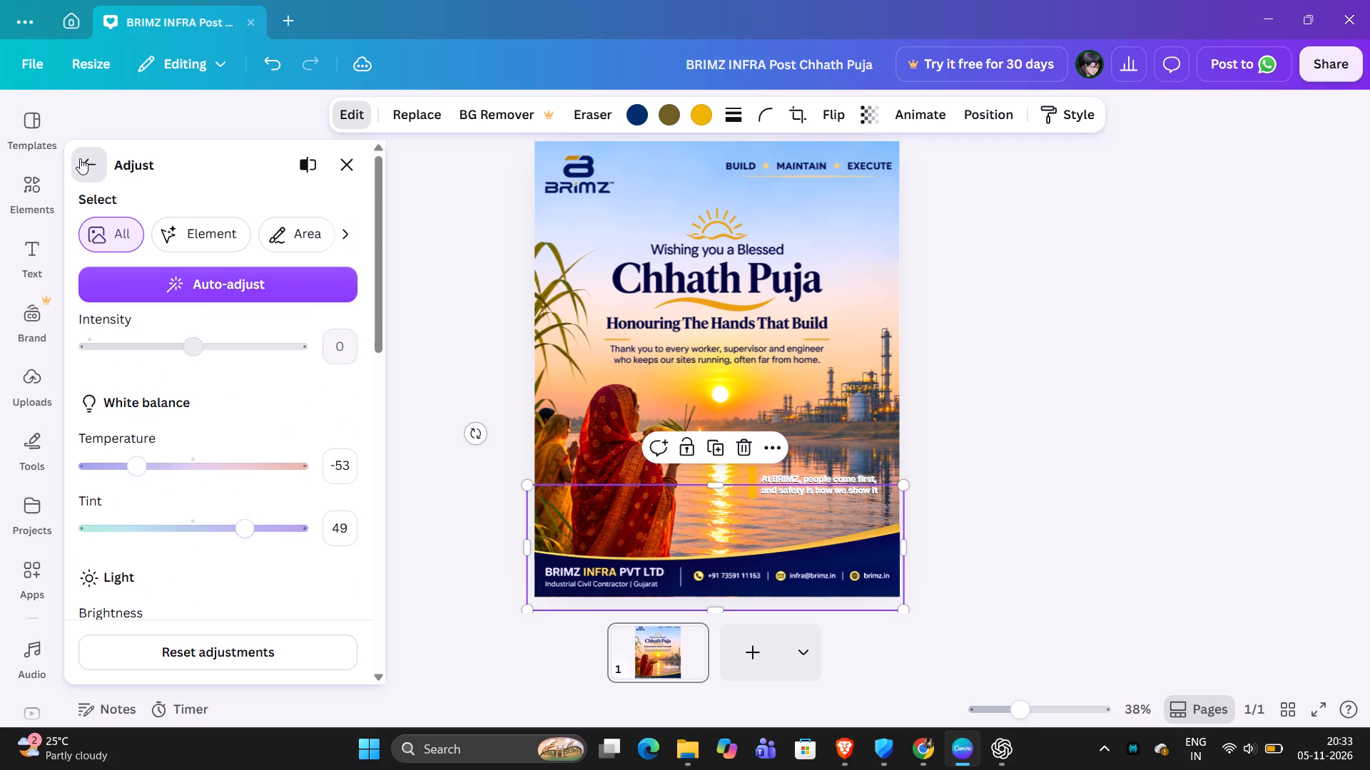
{"action": "scroll", "coordinate": [138, 449], "scroll_direction": "down", "scroll_amount": 3}
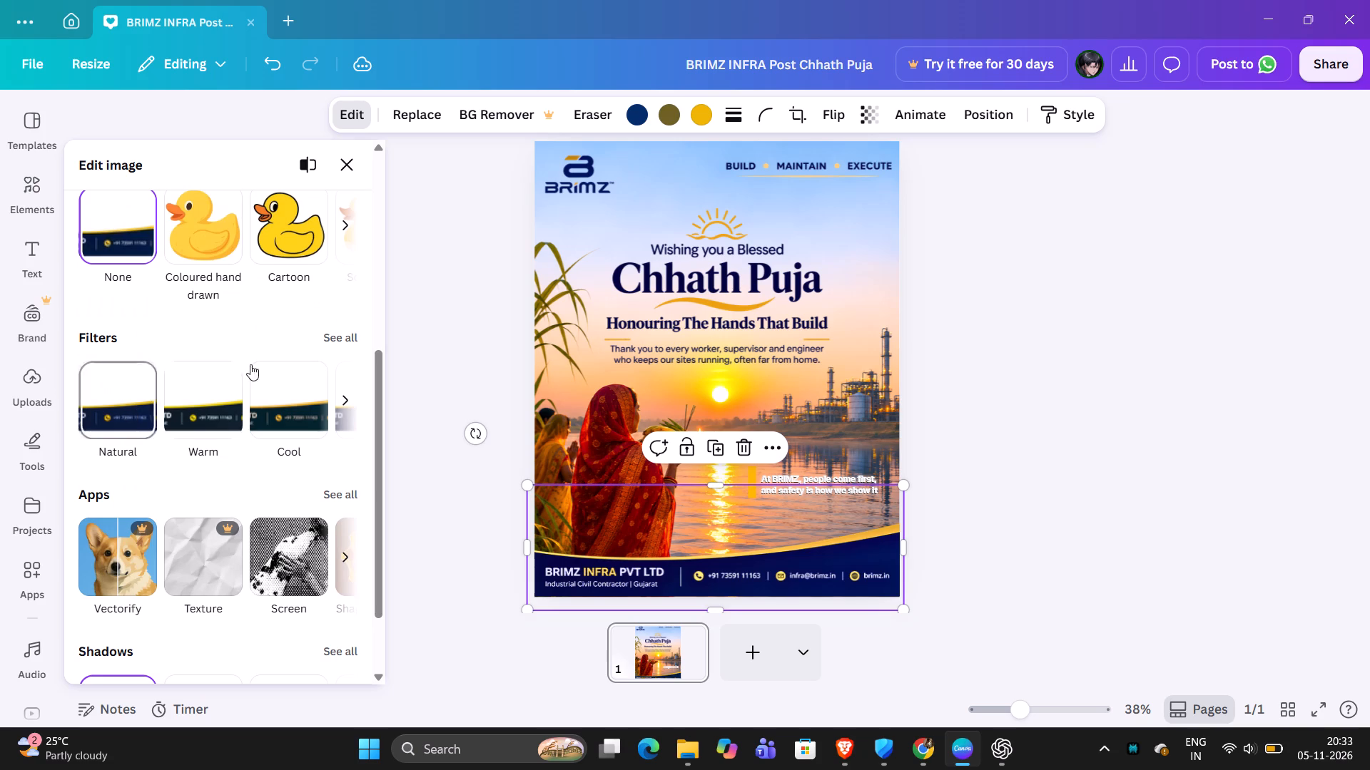
{"action": "left_click", "coordinate": [333, 339]}
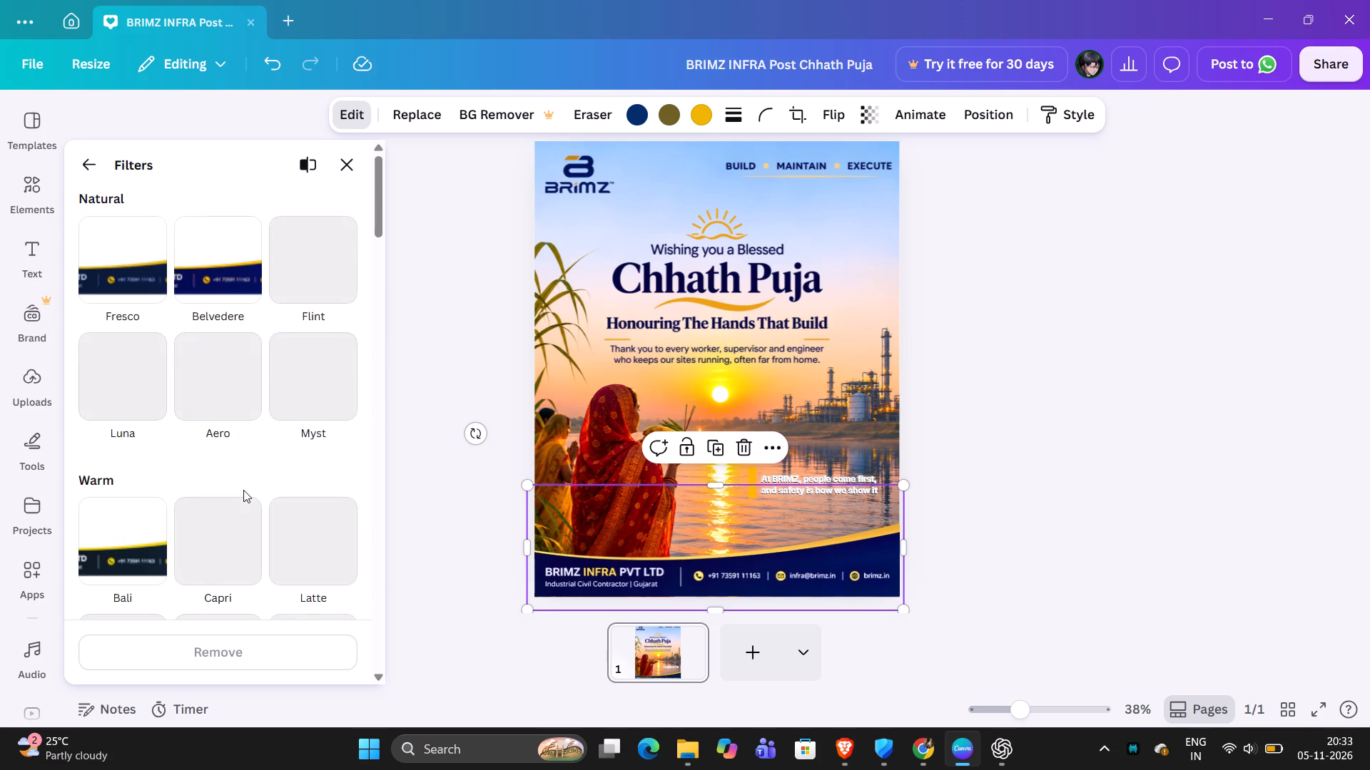
{"action": "scroll", "coordinate": [270, 390], "scroll_direction": "down", "scroll_amount": 1}
{"action": "left_click", "coordinate": [328, 314]}
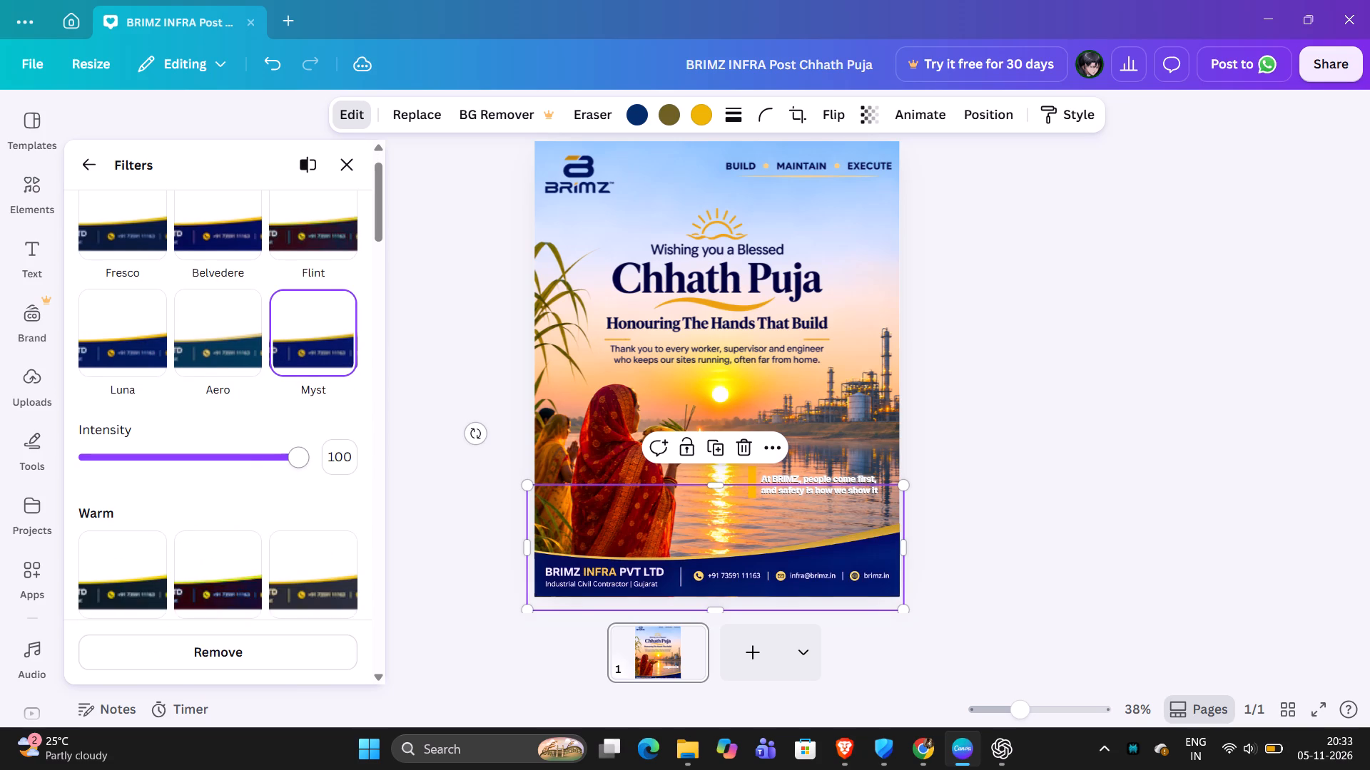
Reduce the Myst filter's intensity on the footer to 70 and deselect the footer.
{"action": "left_click_drag", "start_coordinate": [296, 453], "coordinate": [252, 453]}
{"action": "key", "text": "Left"}
{"action": "key", "text": "Left"}
{"action": "key", "text": "Left"}
{"action": "key", "text": "Right"}
{"action": "key", "text": "Left"}
{"action": "key", "text": "Left"}
{"action": "key", "text": "Left"}
{"action": "key", "text": "Left"}
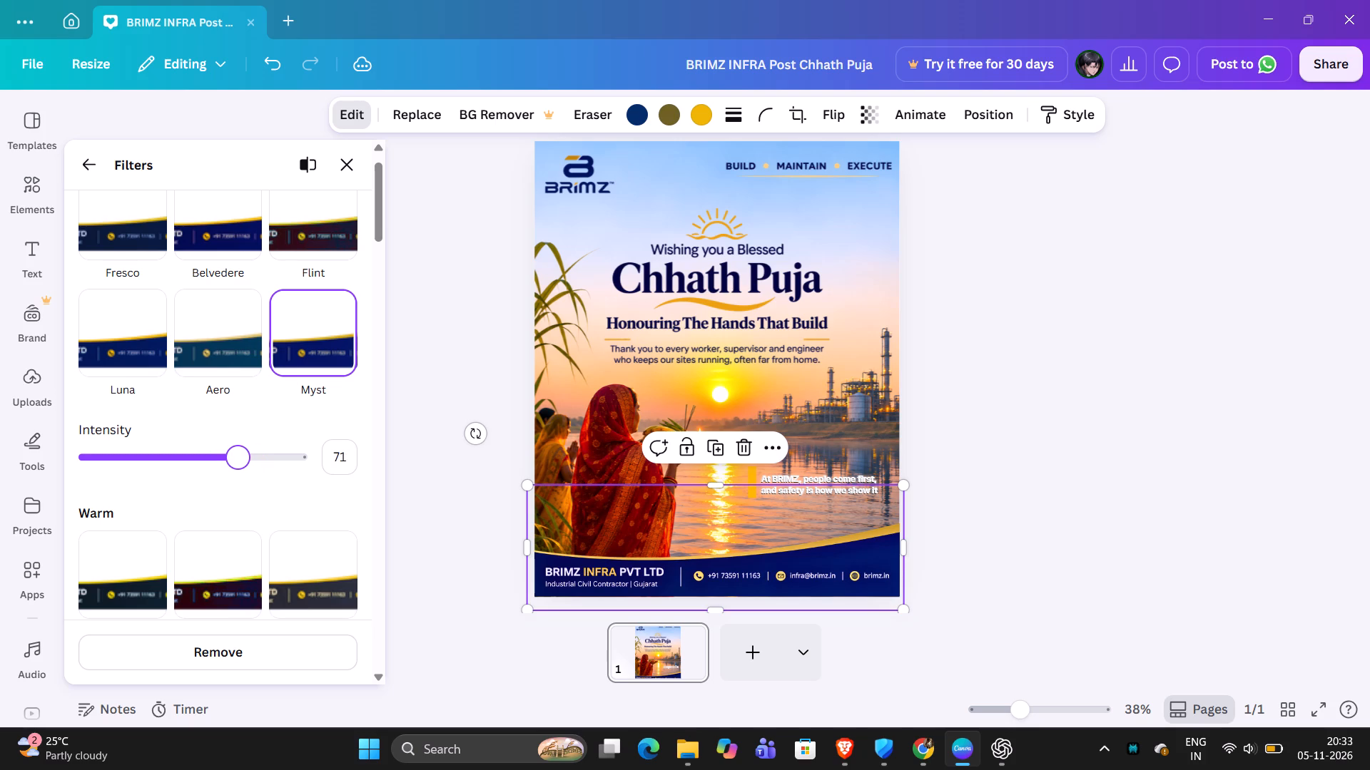
{"action": "key", "text": "Left"}
{"action": "left_click", "coordinate": [1018, 453]}
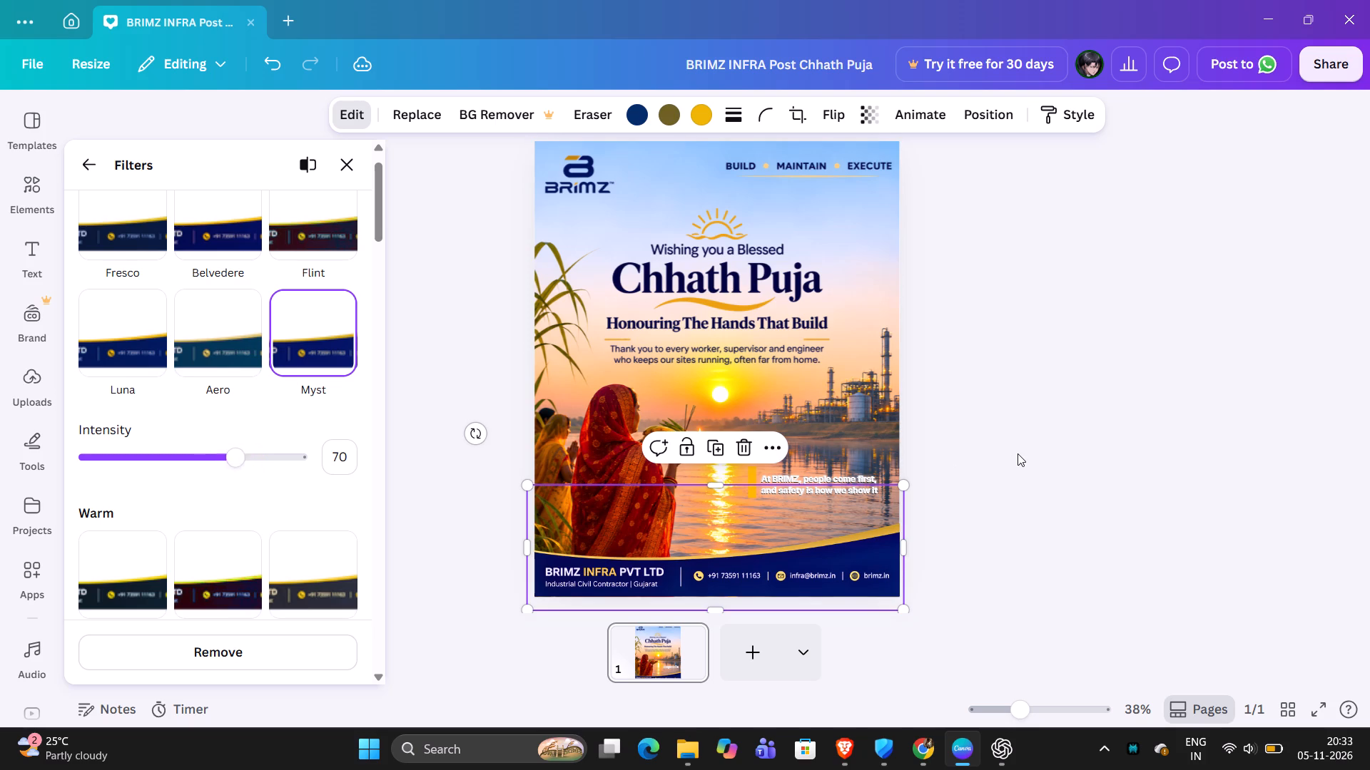
{"action": "left_click", "coordinate": [1018, 453]}
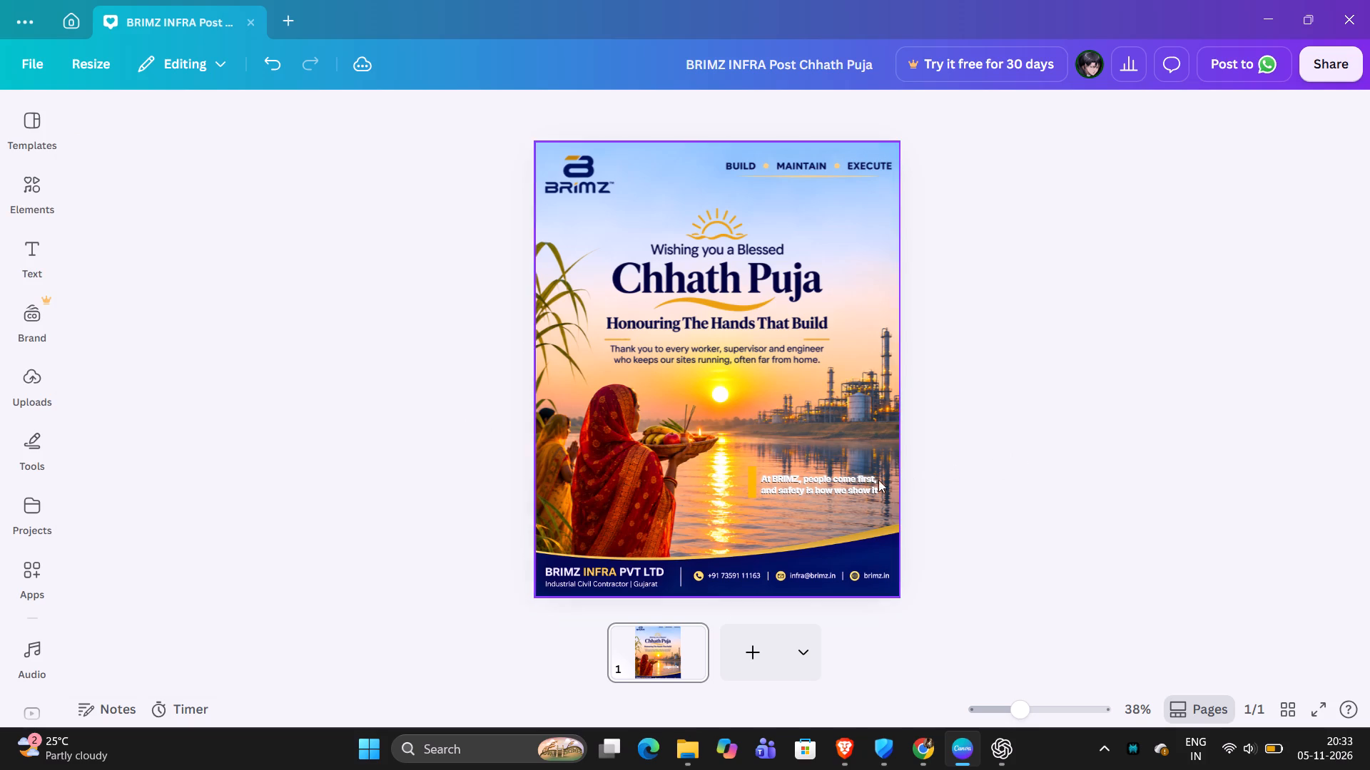
Nudge the Chhath Puja headline artwork slightly upward on the poster.
{"action": "left_click", "coordinate": [778, 315]}
{"action": "key", "text": "Up"}
{"action": "key", "text": "Up"}
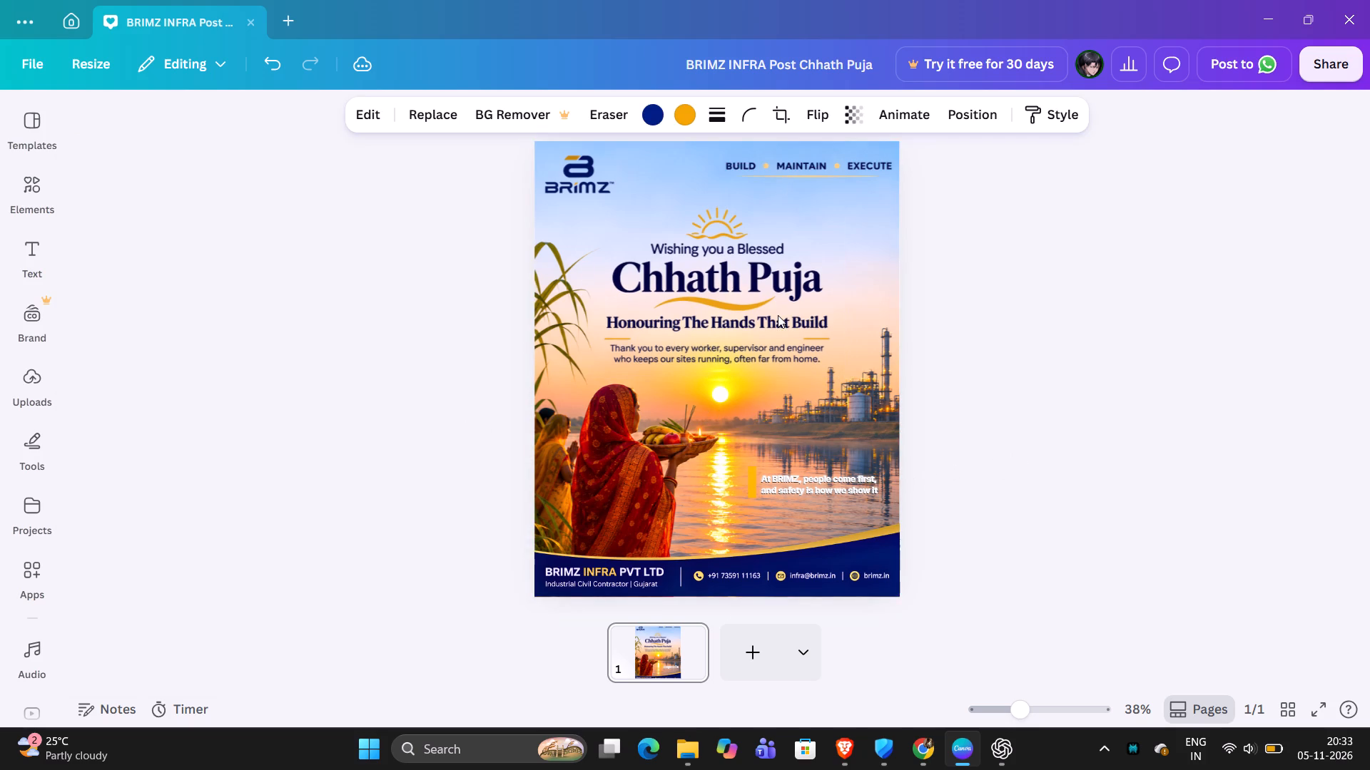
{"action": "key", "text": "Up"}
{"action": "key", "text": "Up"}
{"action": "key", "text": "Up"}
{"action": "key", "text": "Up"}
{"action": "key", "text": "Up"}
{"action": "key", "text": "Up"}
{"action": "key", "text": "Up"}
{"action": "key", "text": "Up"}
{"action": "key", "text": "Up"}
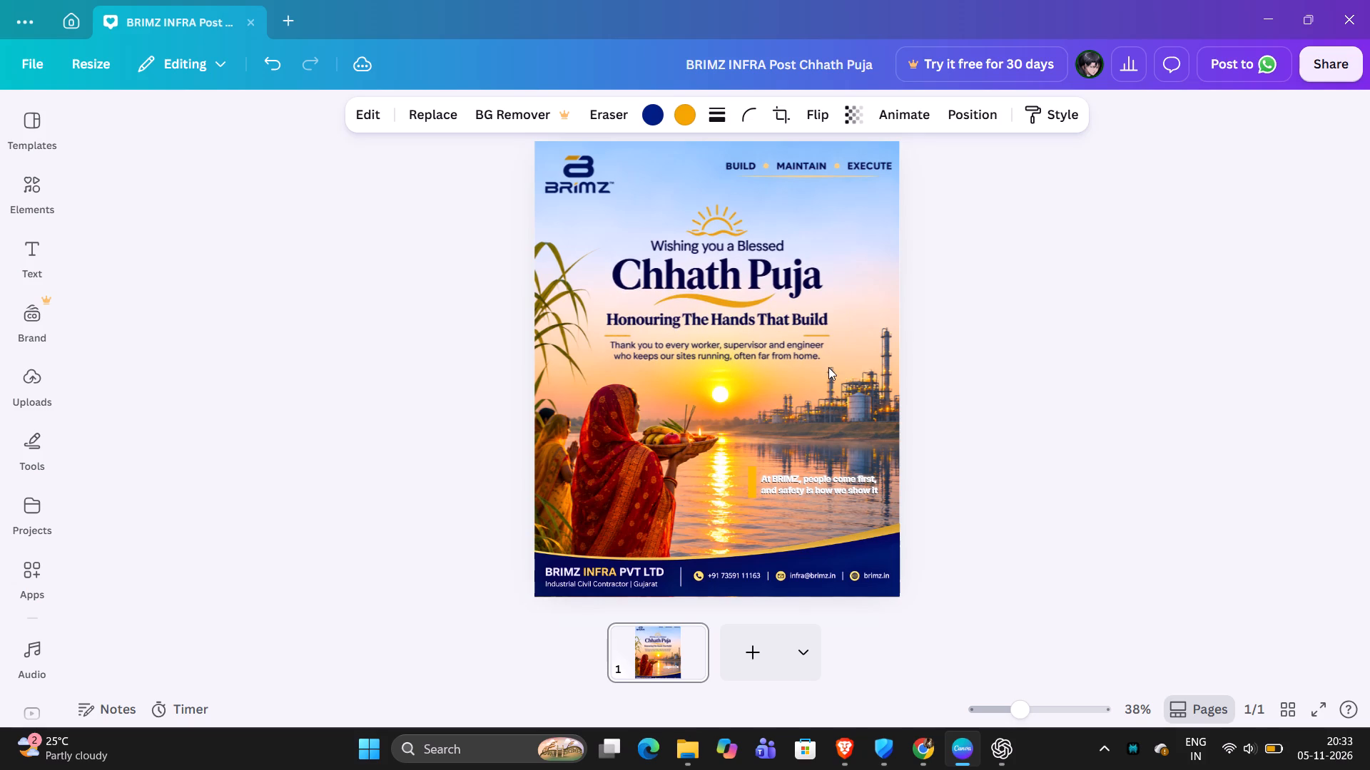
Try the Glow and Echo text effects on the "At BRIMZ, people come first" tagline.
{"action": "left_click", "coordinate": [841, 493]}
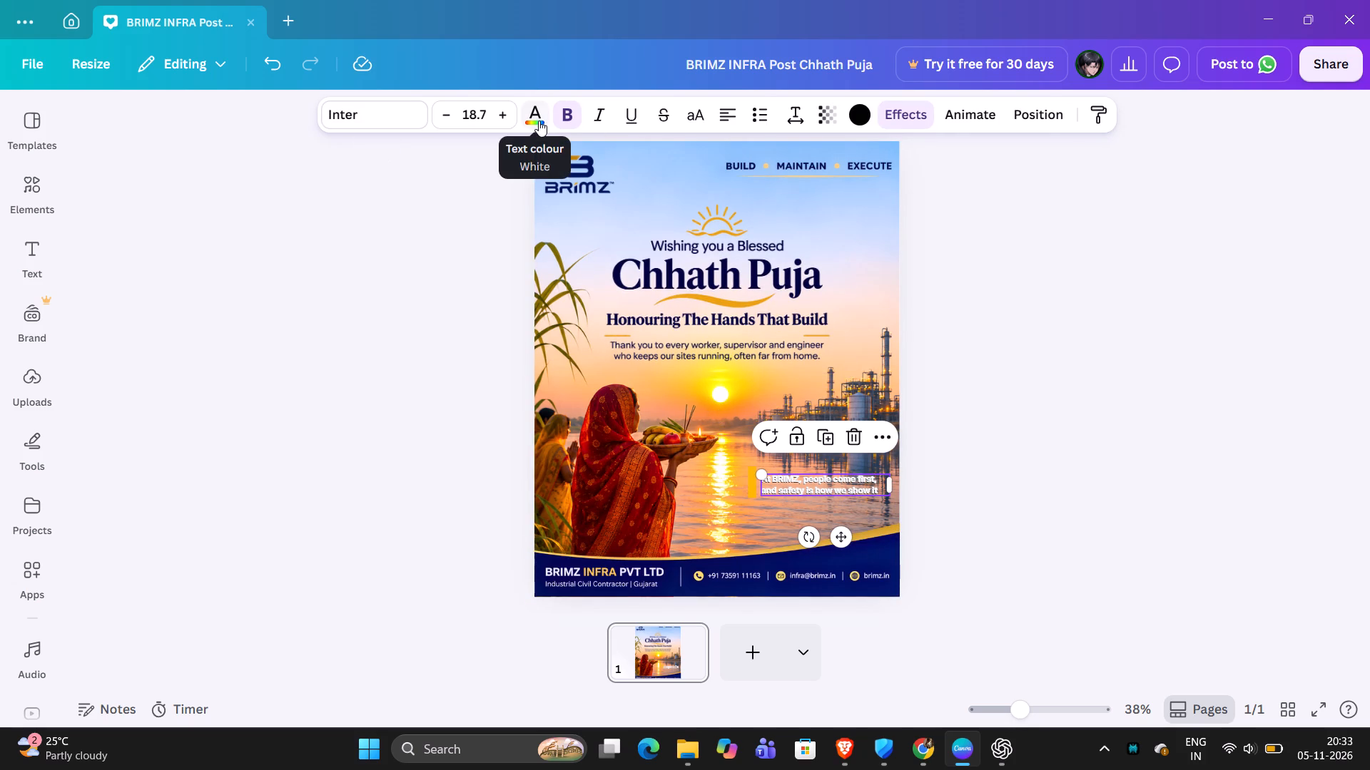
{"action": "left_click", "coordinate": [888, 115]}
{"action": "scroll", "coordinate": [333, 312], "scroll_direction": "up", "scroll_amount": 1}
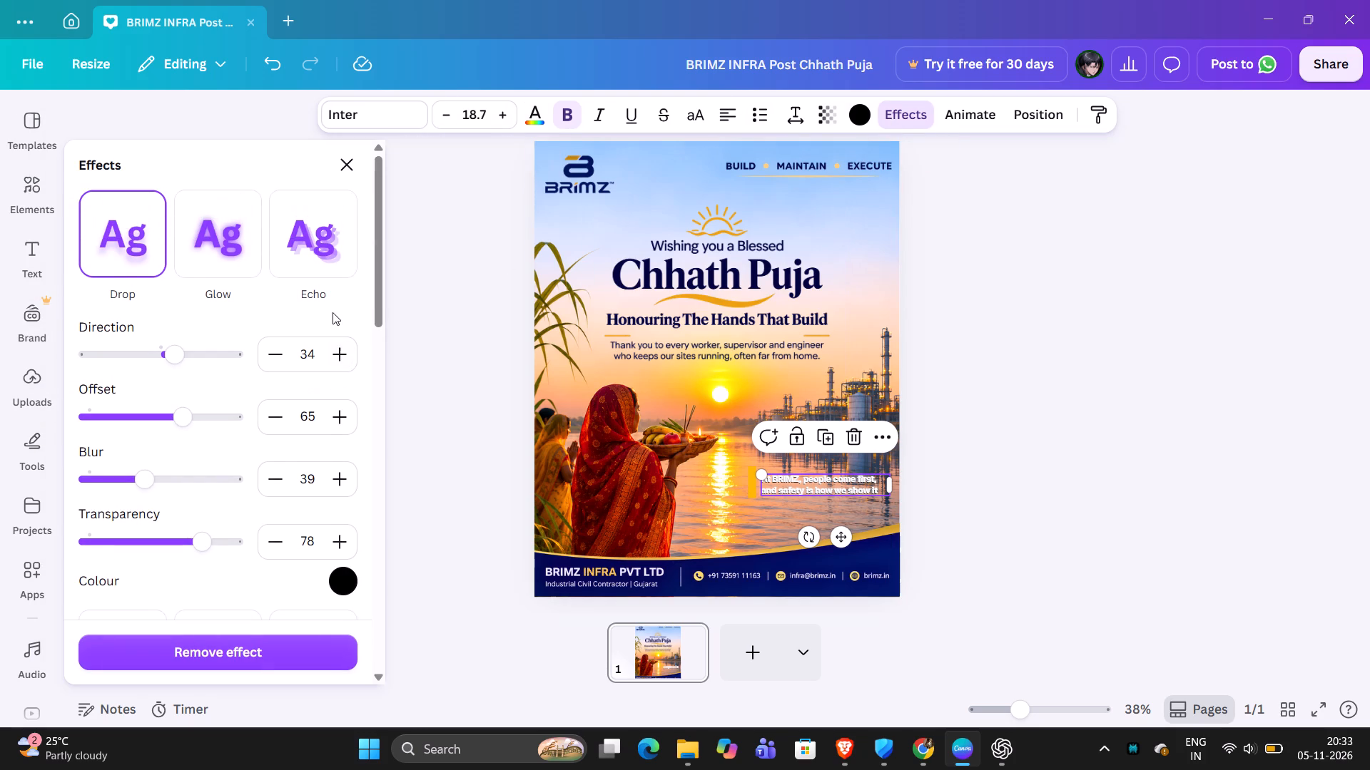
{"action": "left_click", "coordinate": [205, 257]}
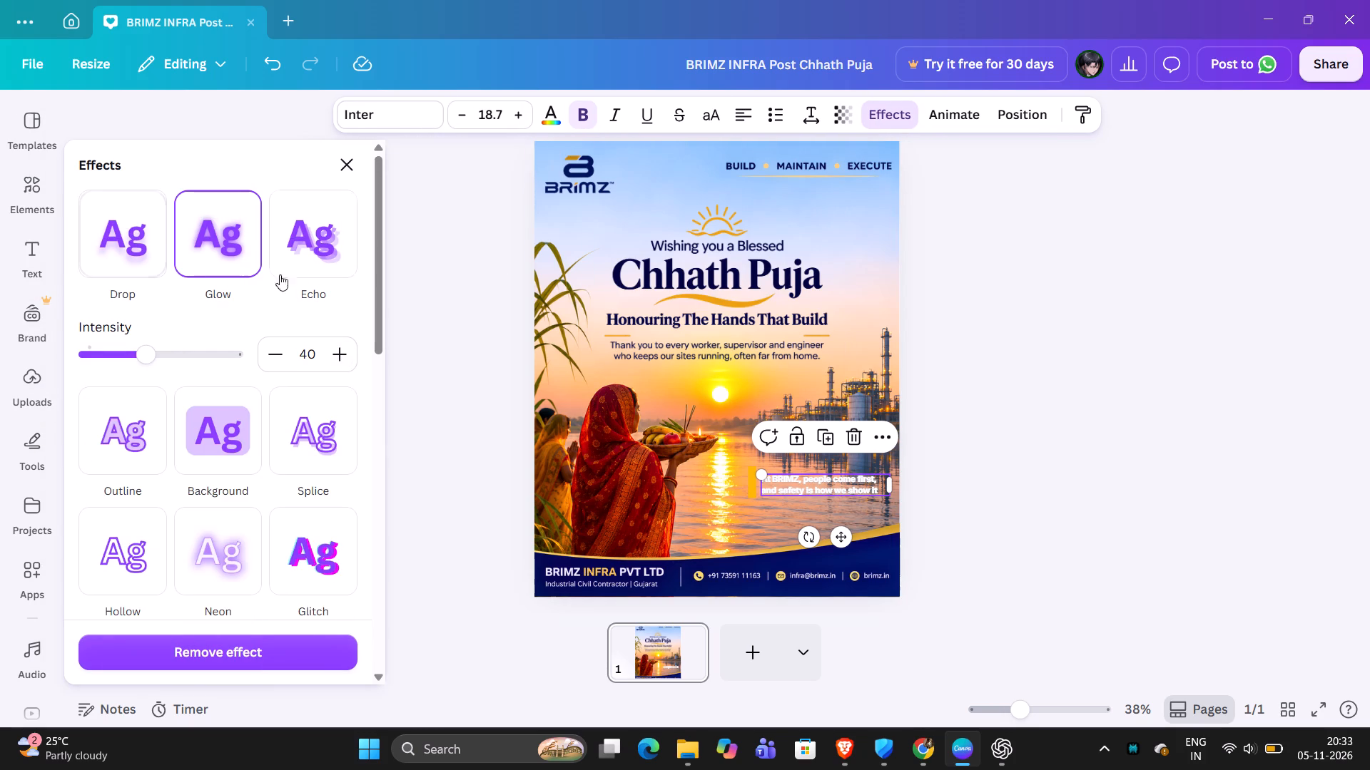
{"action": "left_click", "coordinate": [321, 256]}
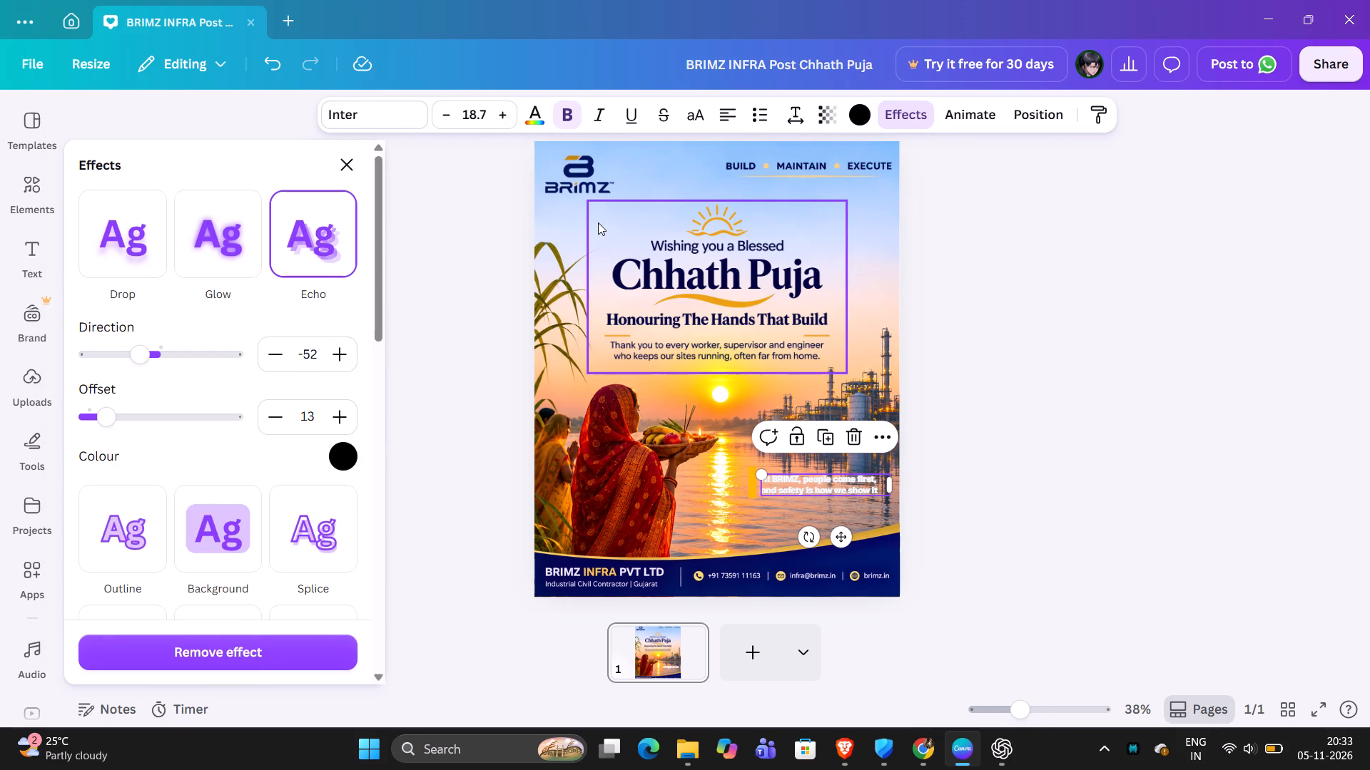
Delete the duplicate tagline layer lying directly beneath the "At BRIMZ, people come first" text.
{"action": "key", "text": "alt+1"}
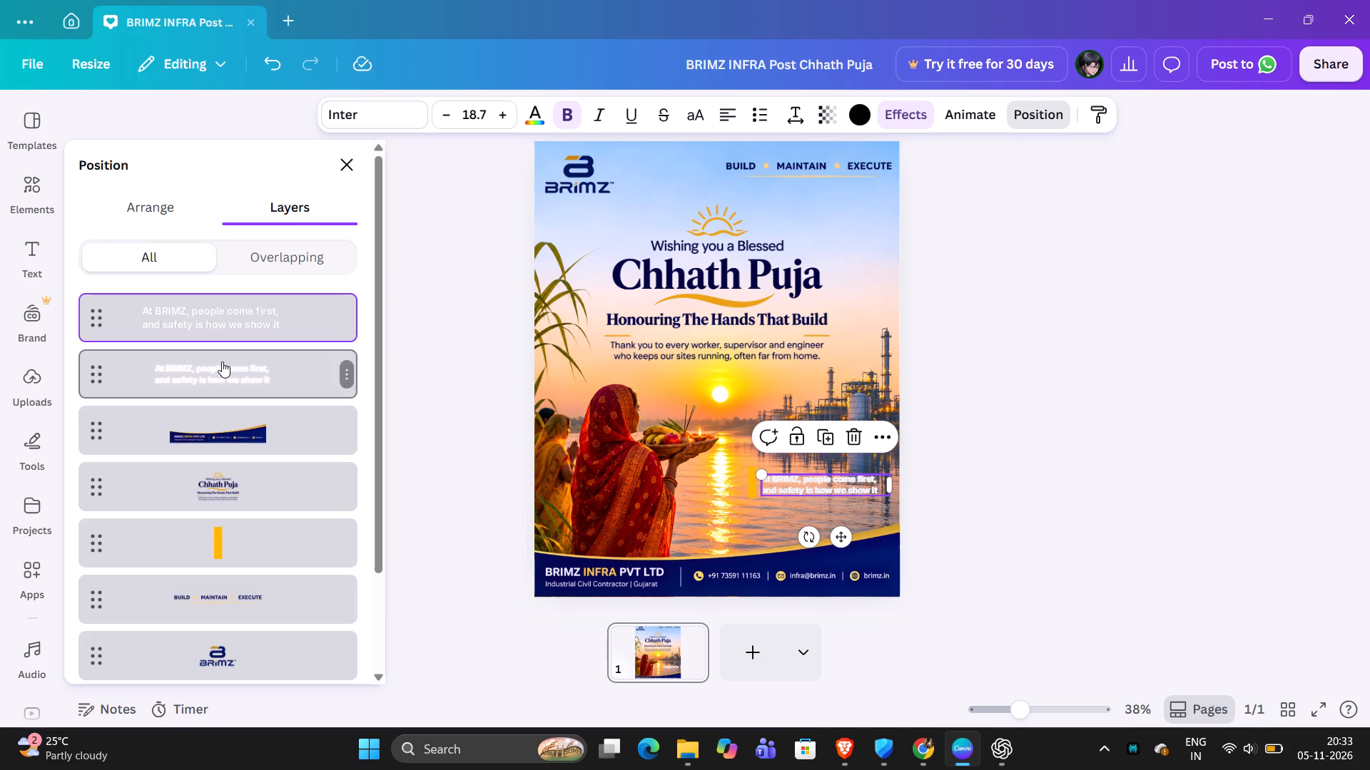
{"action": "left_click", "coordinate": [222, 361]}
{"action": "key", "text": "Delete"}
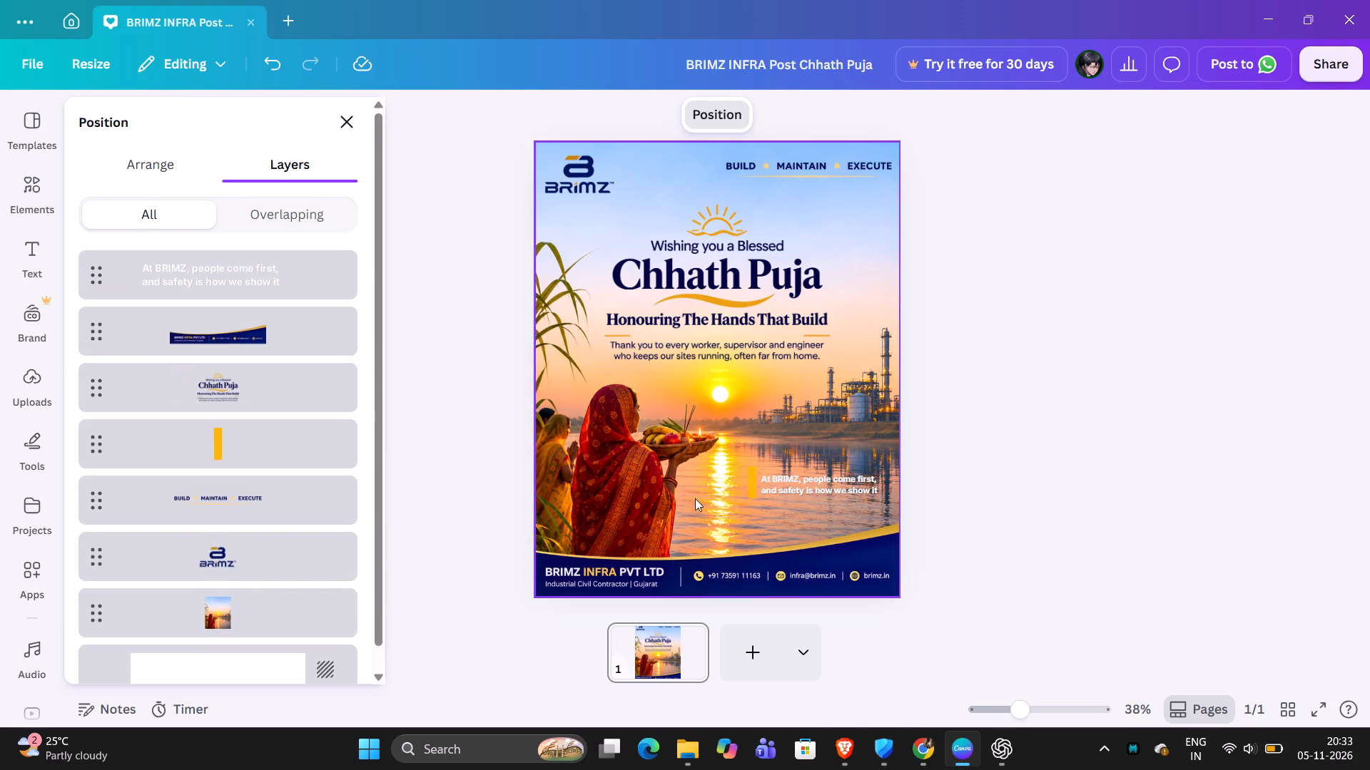
Try Glow on the remaining tagline text, then apply the Glitch effect to it.
{"action": "left_click", "coordinate": [826, 484]}
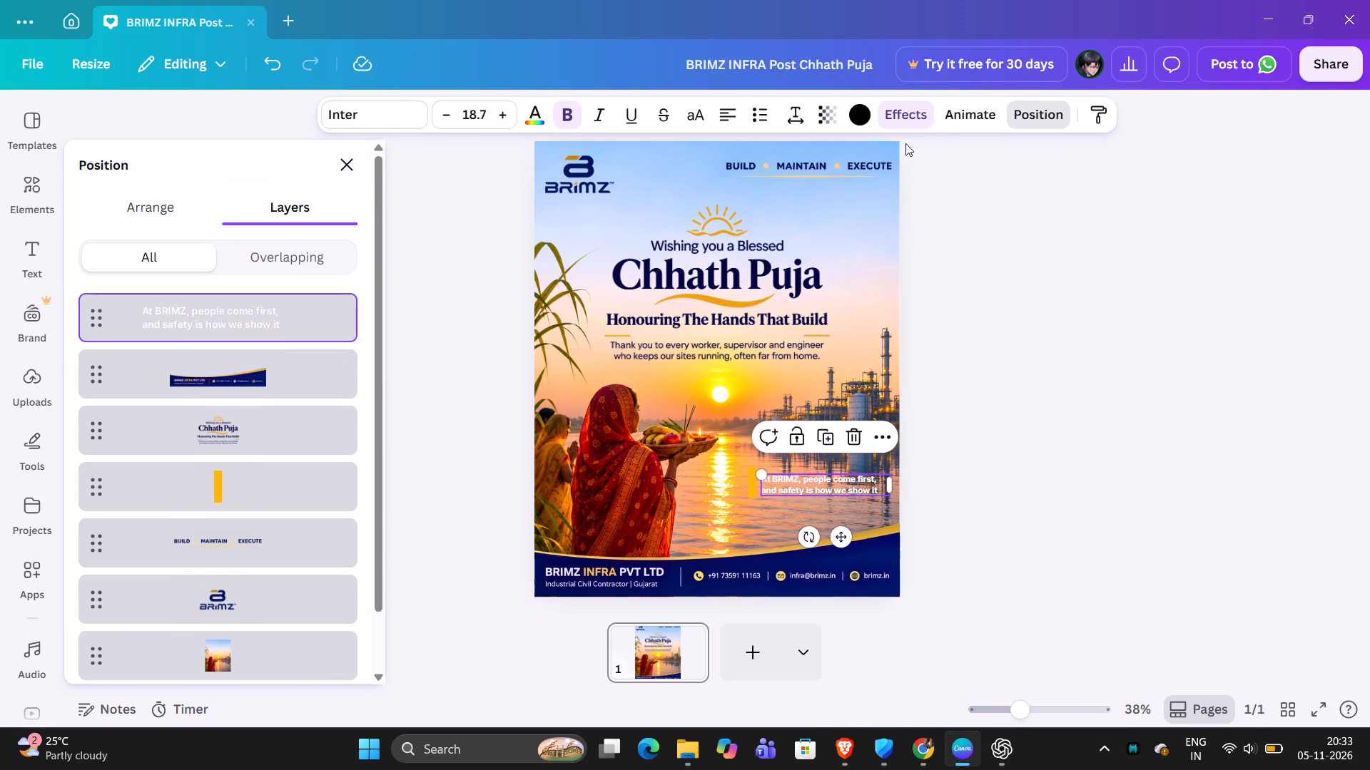
{"action": "left_click", "coordinate": [905, 121]}
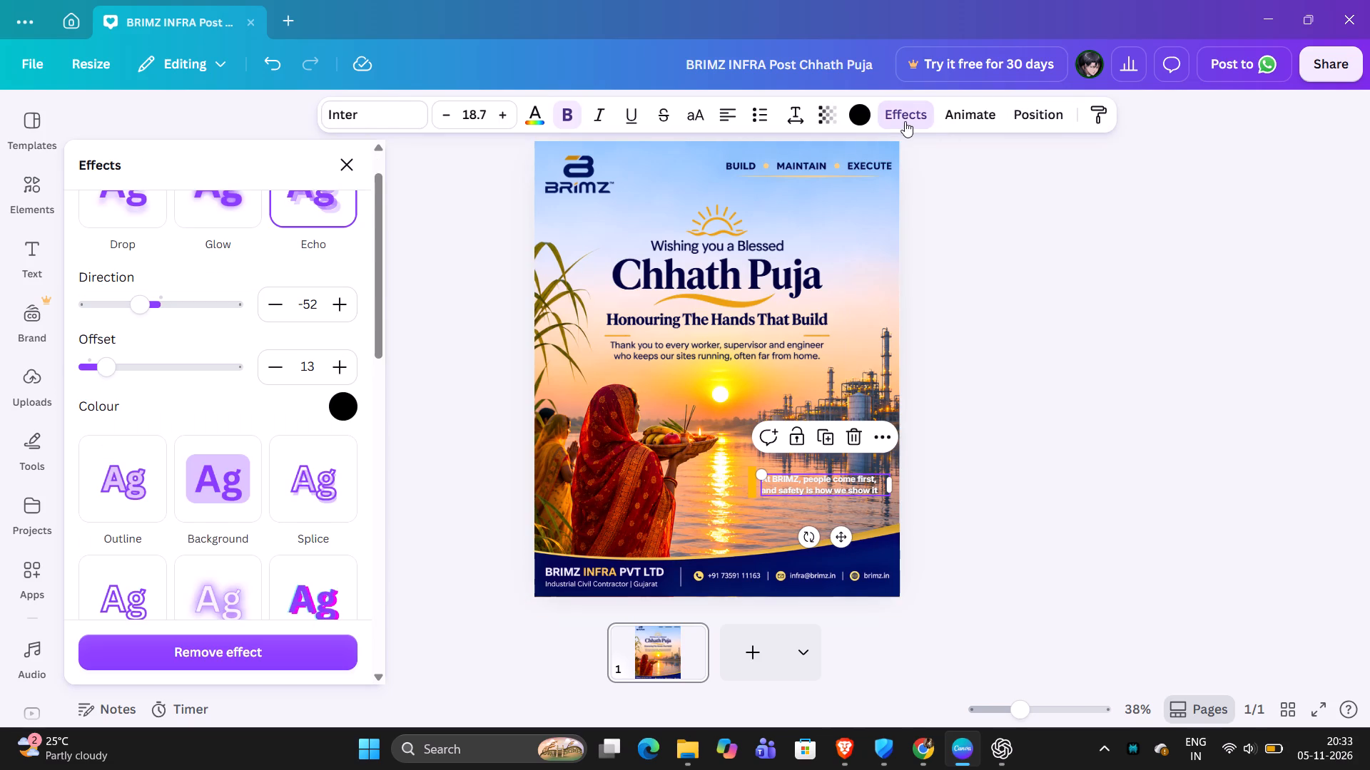
{"action": "scroll", "coordinate": [404, 344], "scroll_direction": "up", "scroll_amount": 1}
{"action": "scroll", "coordinate": [253, 269], "scroll_direction": "up", "scroll_amount": 1}
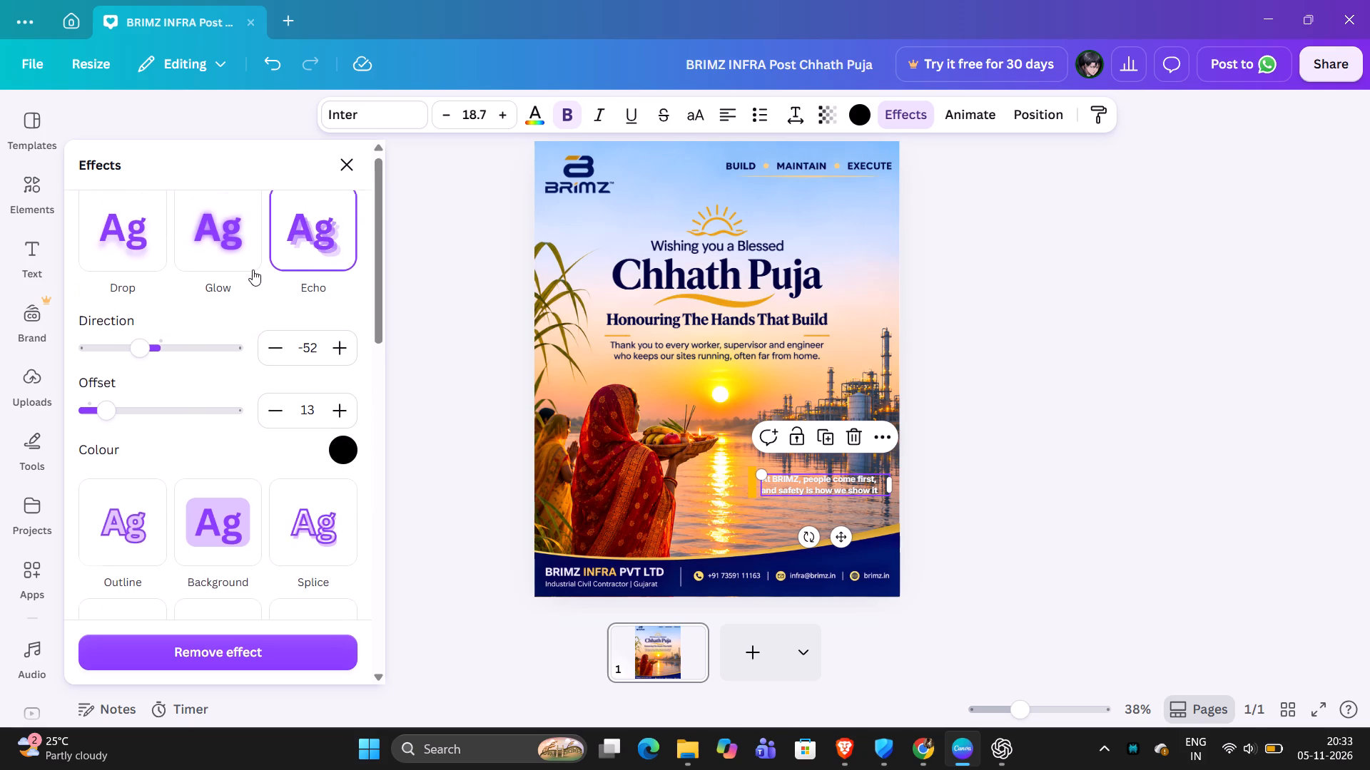
{"action": "scroll", "coordinate": [253, 269], "scroll_direction": "up", "scroll_amount": 1}
{"action": "left_click", "coordinate": [223, 244]}
{"action": "scroll", "coordinate": [215, 408], "scroll_direction": "down", "scroll_amount": 1}
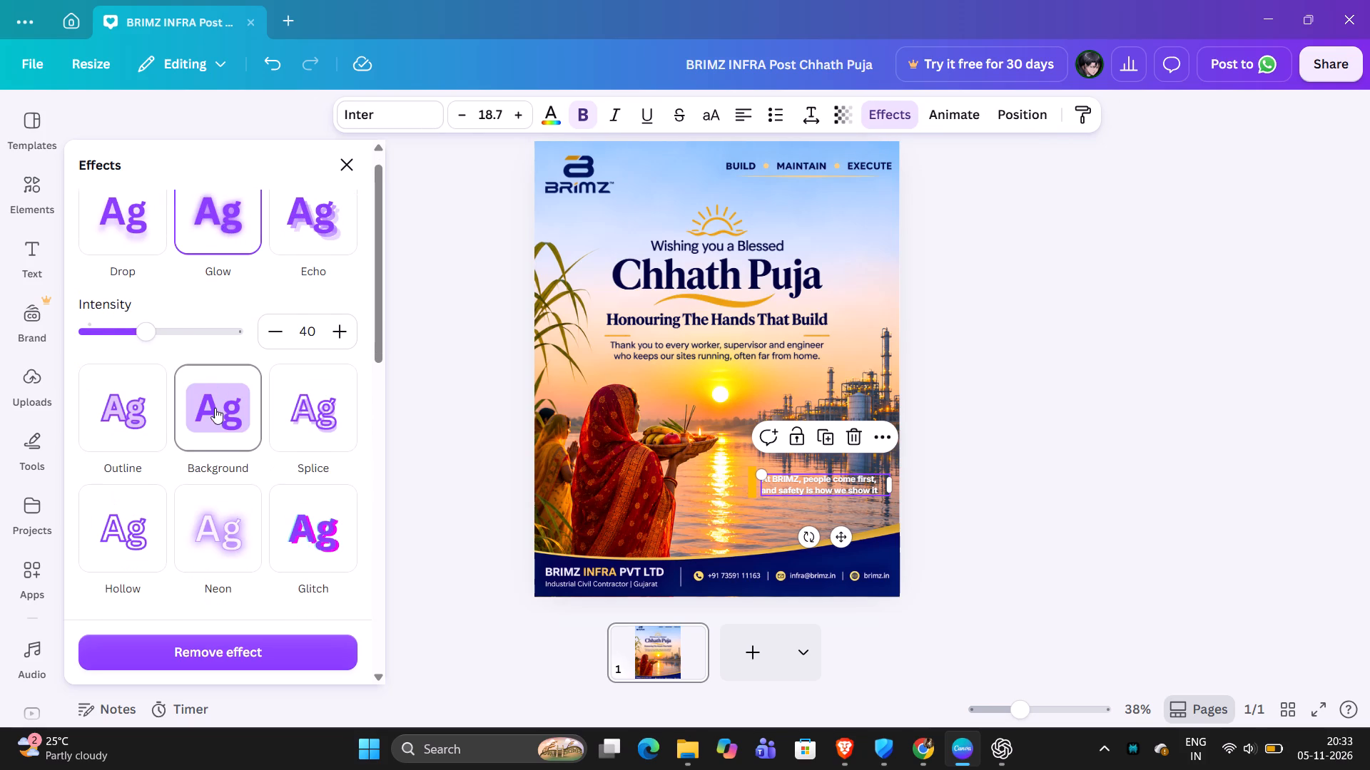
{"action": "scroll", "coordinate": [215, 408], "scroll_direction": "down", "scroll_amount": 1}
{"action": "left_click", "coordinate": [299, 504]}
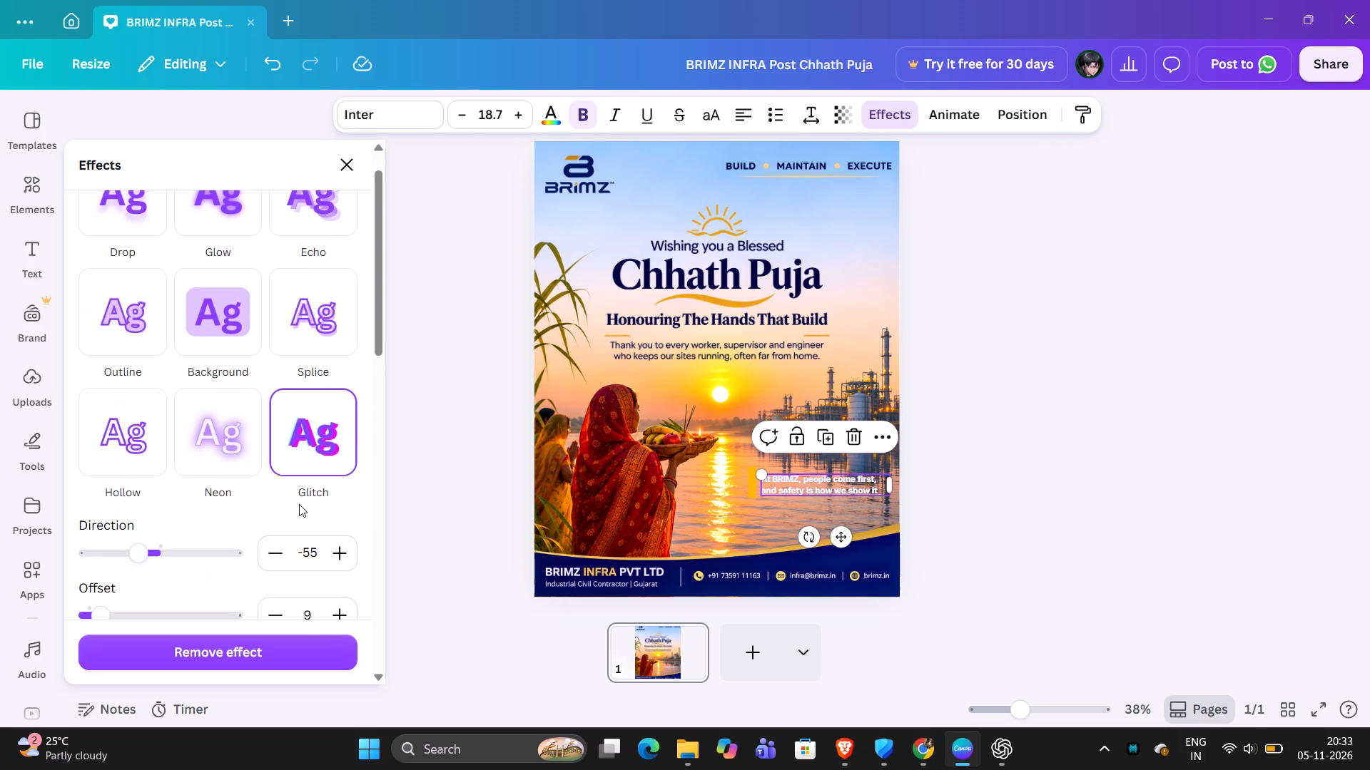
Change the tagline's text colour to the pale pinkish grey #E2D3D3.
{"action": "left_click", "coordinate": [546, 118]}
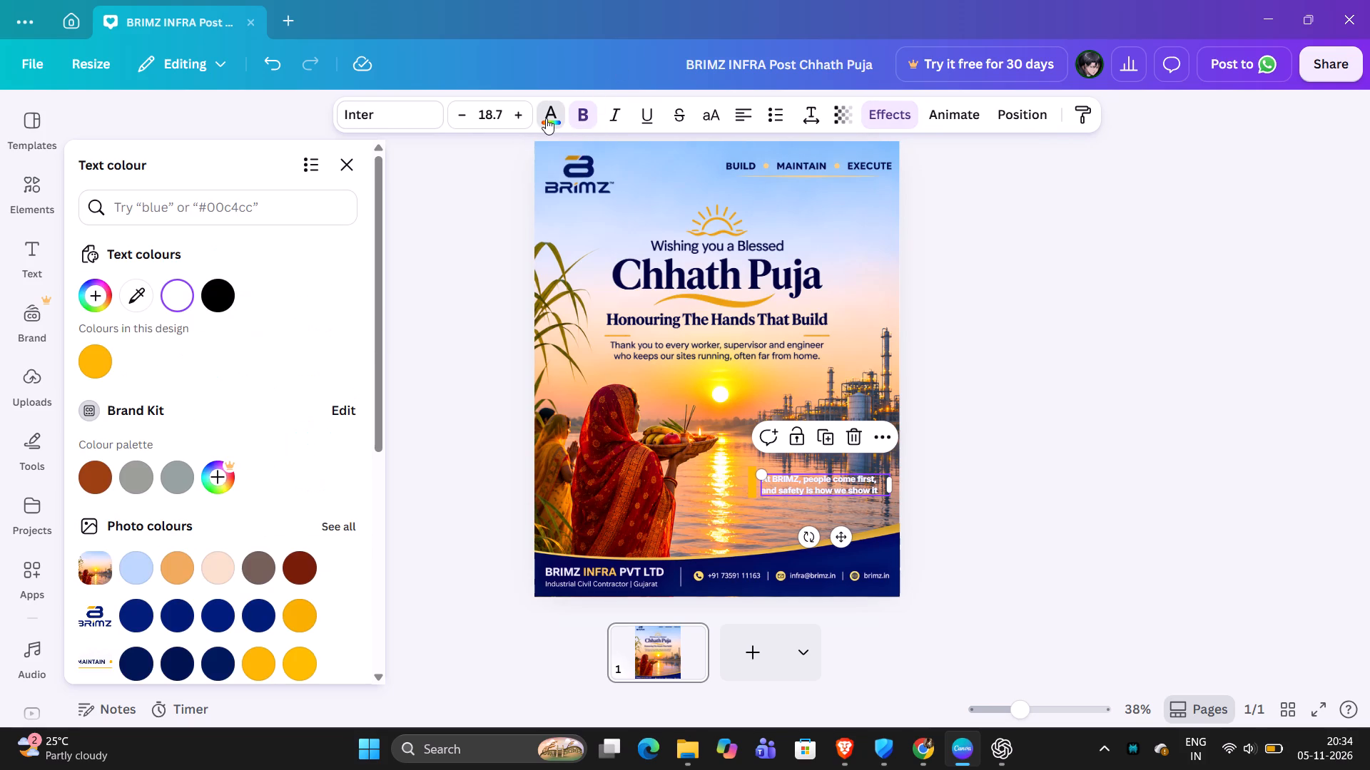
{"action": "scroll", "coordinate": [225, 391], "scroll_direction": "down", "scroll_amount": 3}
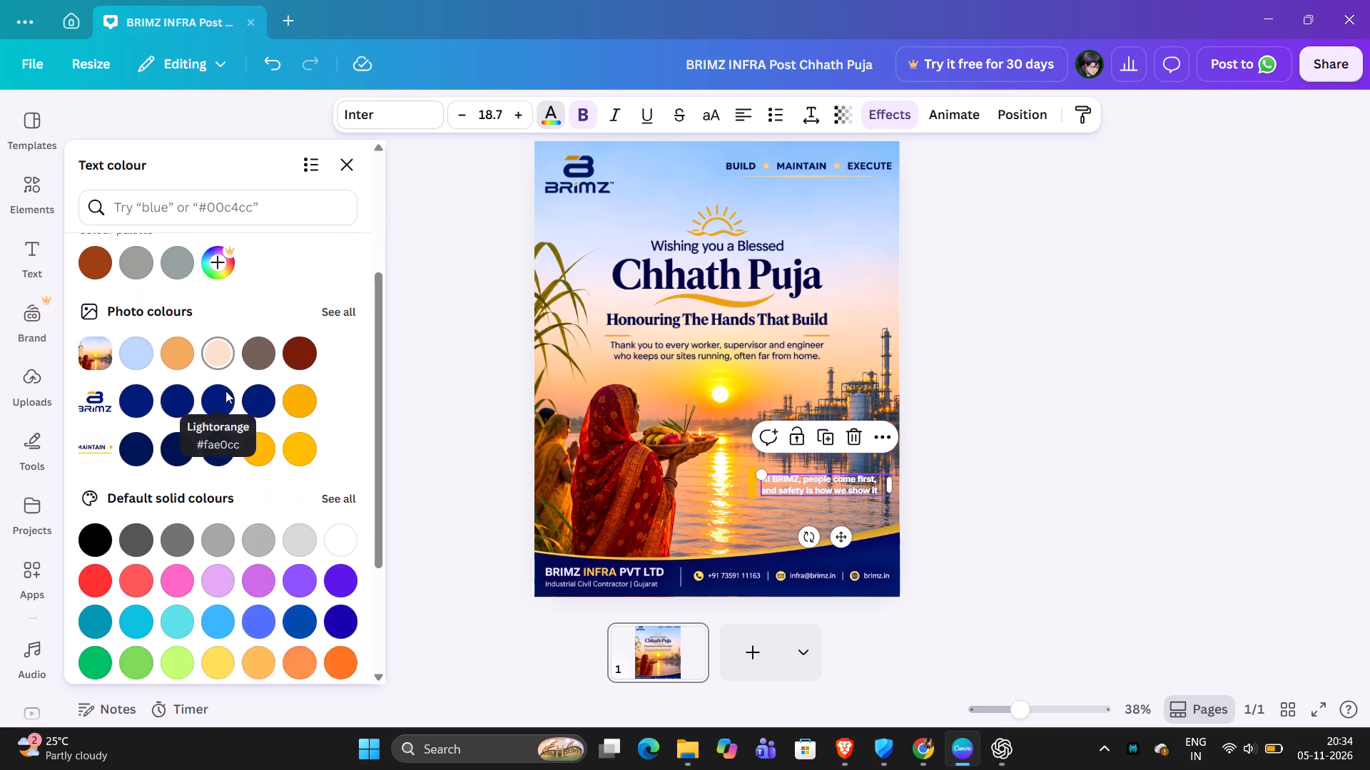
{"action": "scroll", "coordinate": [225, 391], "scroll_direction": "down", "scroll_amount": 1}
{"action": "scroll", "coordinate": [208, 563], "scroll_direction": "down", "scroll_amount": 1}
{"action": "scroll", "coordinate": [208, 563], "scroll_direction": "up", "scroll_amount": 3}
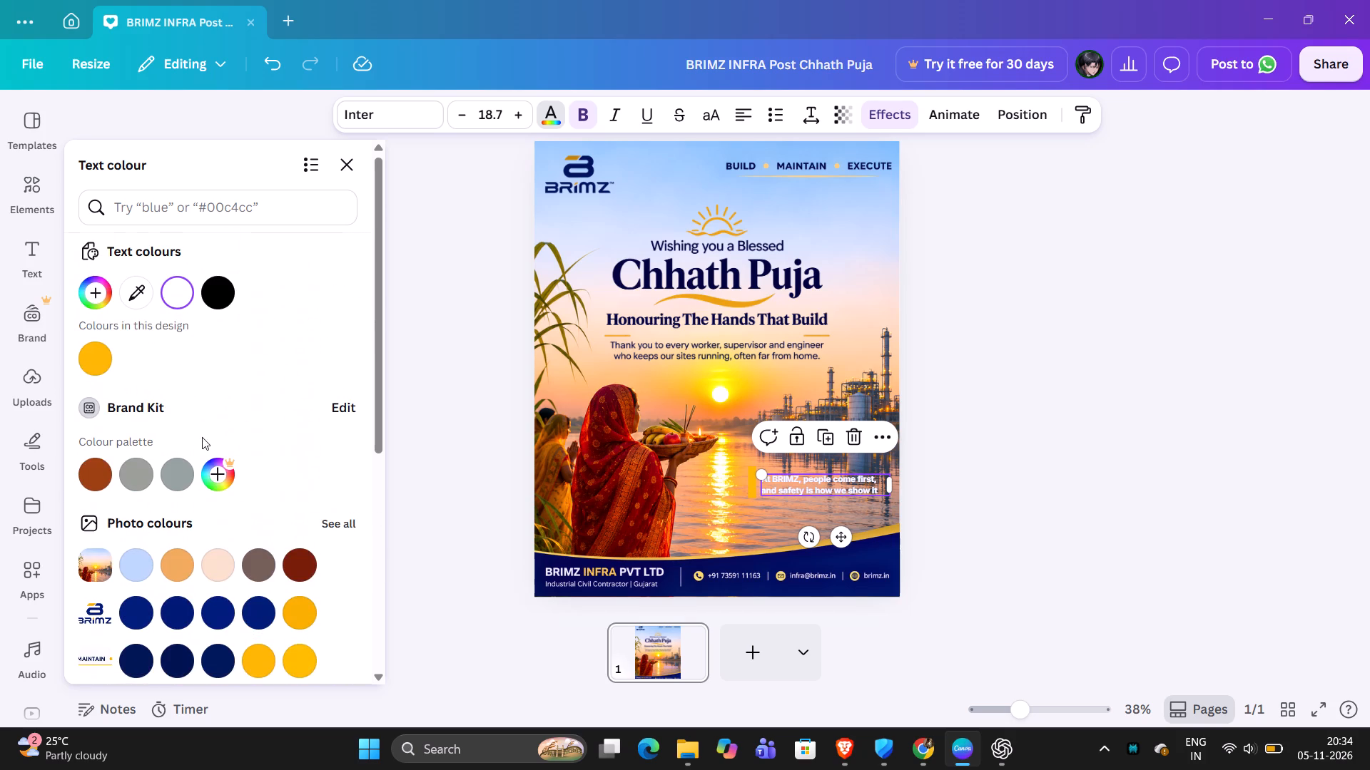
{"action": "left_click", "coordinate": [179, 300]}
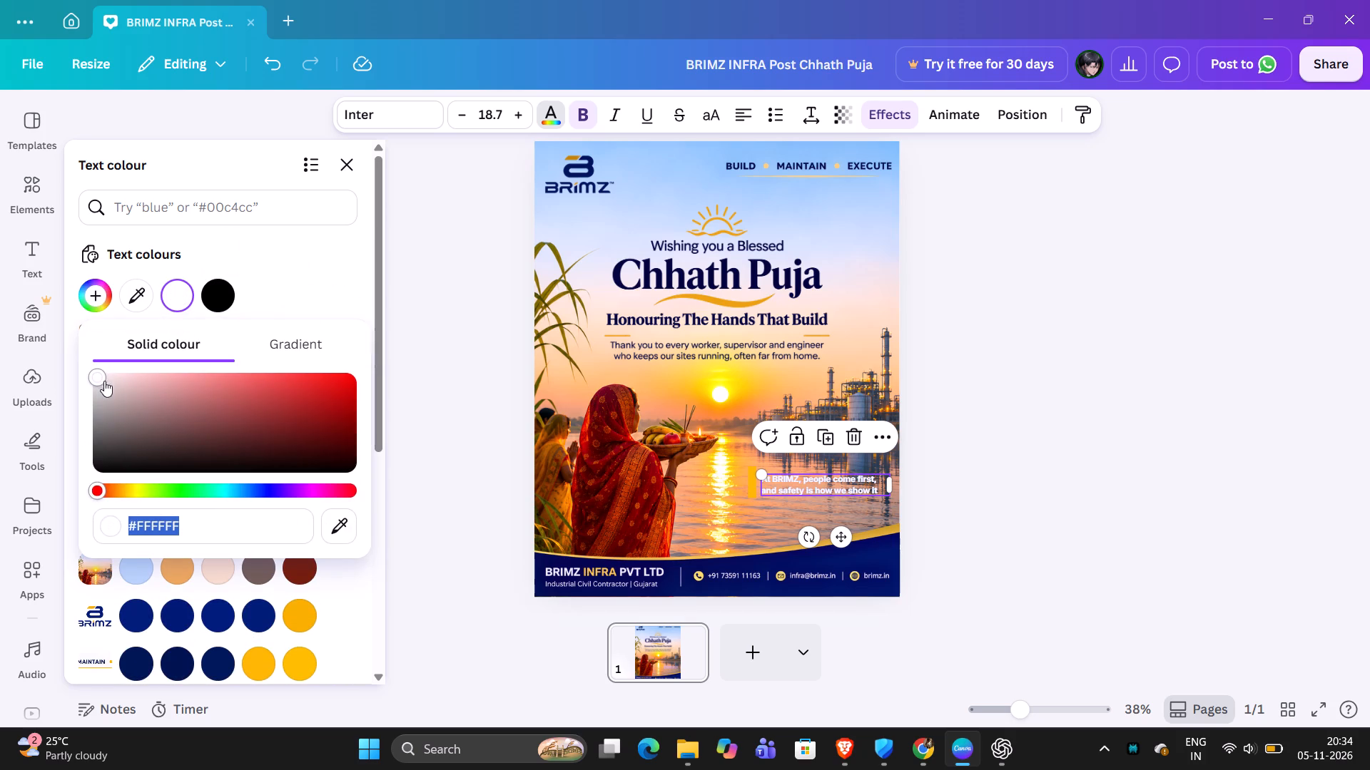
{"action": "left_click_drag", "start_coordinate": [98, 375], "coordinate": [156, 396]}
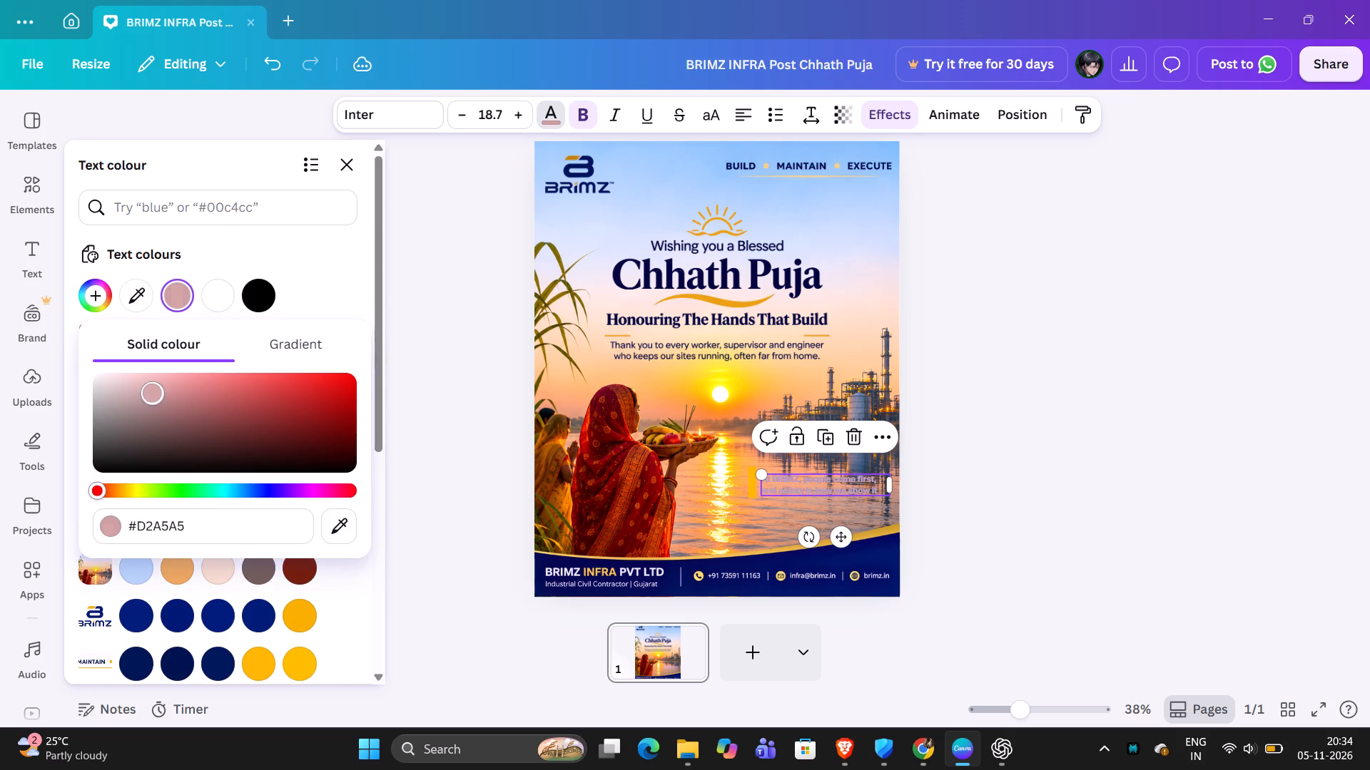
{"action": "left_click_drag", "start_coordinate": [156, 396], "coordinate": [151, 389]}
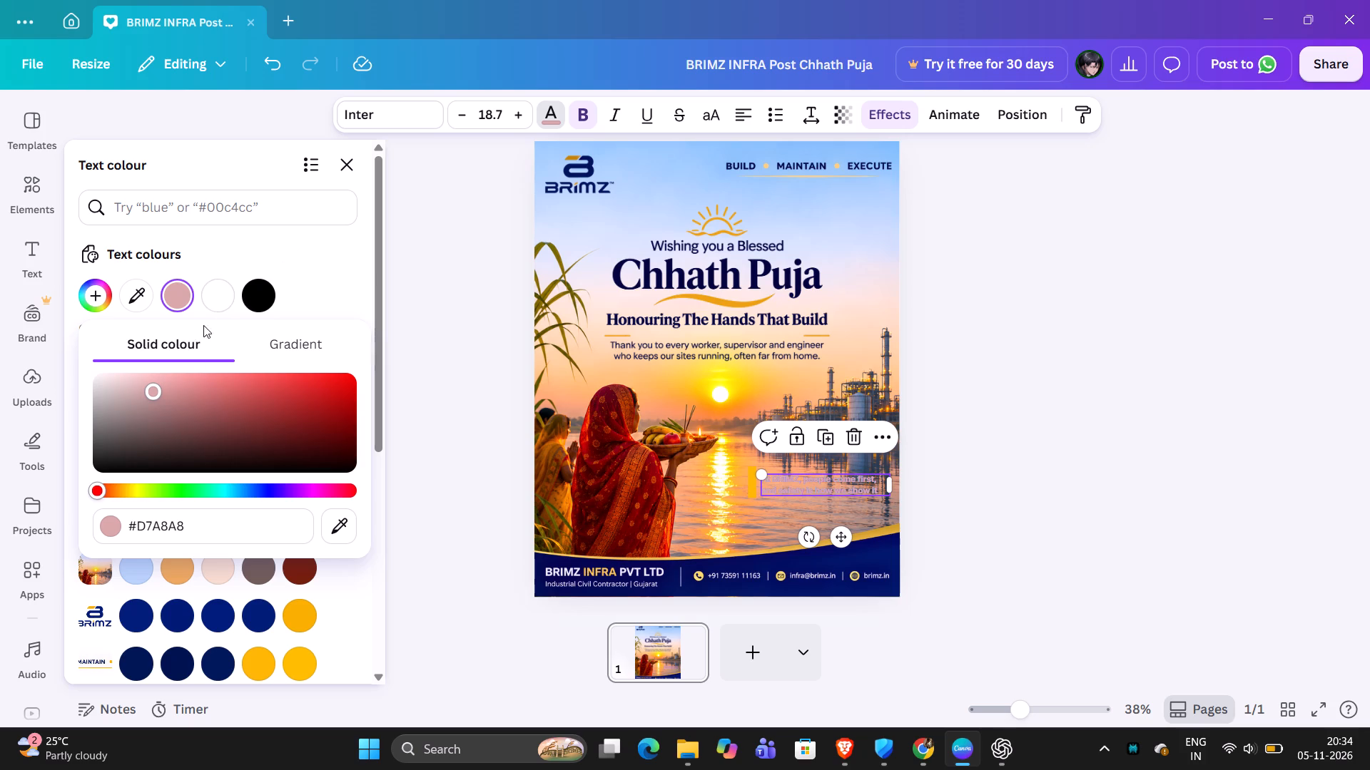
{"action": "left_click_drag", "start_coordinate": [153, 386], "coordinate": [127, 389]}
{"action": "left_click_drag", "start_coordinate": [127, 389], "coordinate": [111, 384]}
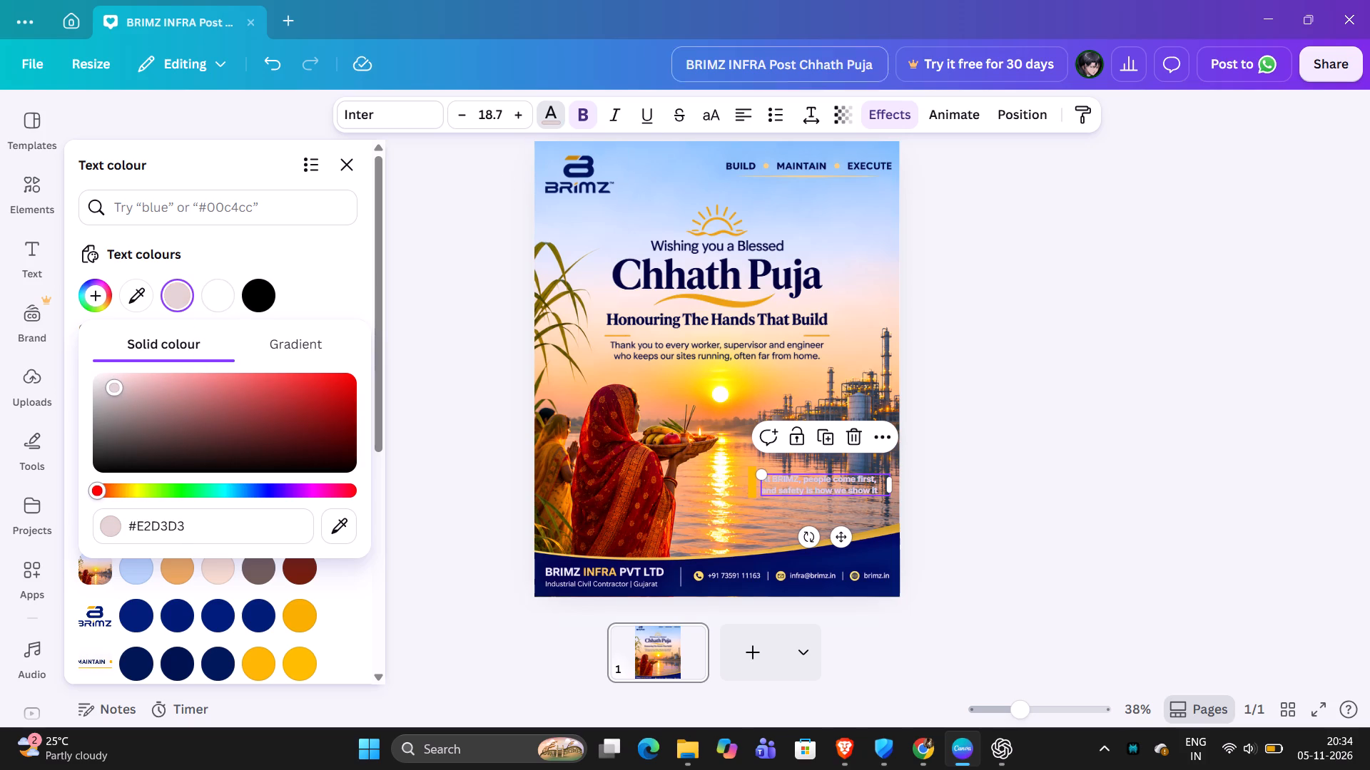
{"action": "left_click", "coordinate": [432, 291]}
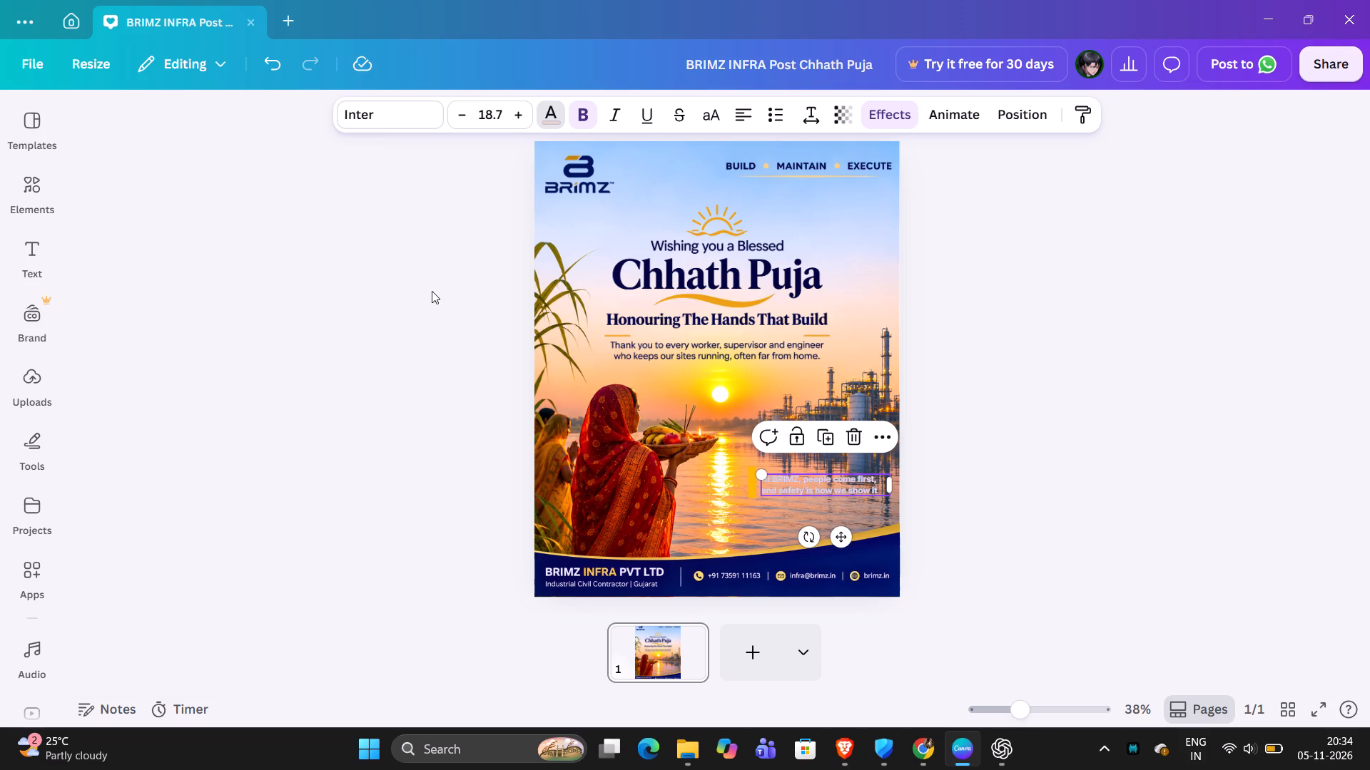
Set the tagline's Glitch offset to 42 and its two effect colours to white and black.
{"action": "left_click", "coordinate": [893, 118]}
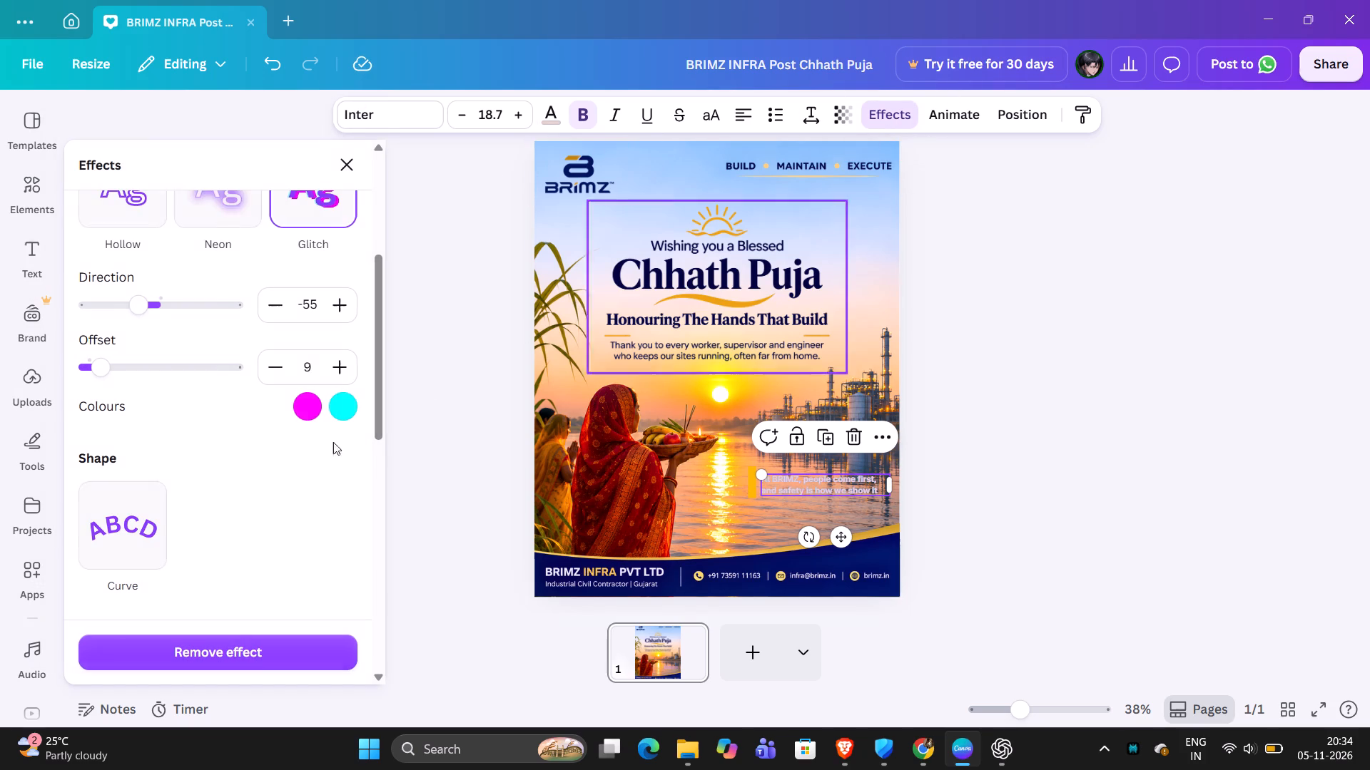
{"action": "scroll", "coordinate": [161, 334], "scroll_direction": "up", "scroll_amount": 1}
{"action": "left_click_drag", "start_coordinate": [103, 426], "coordinate": [148, 425]}
{"action": "left_click", "coordinate": [305, 472]}
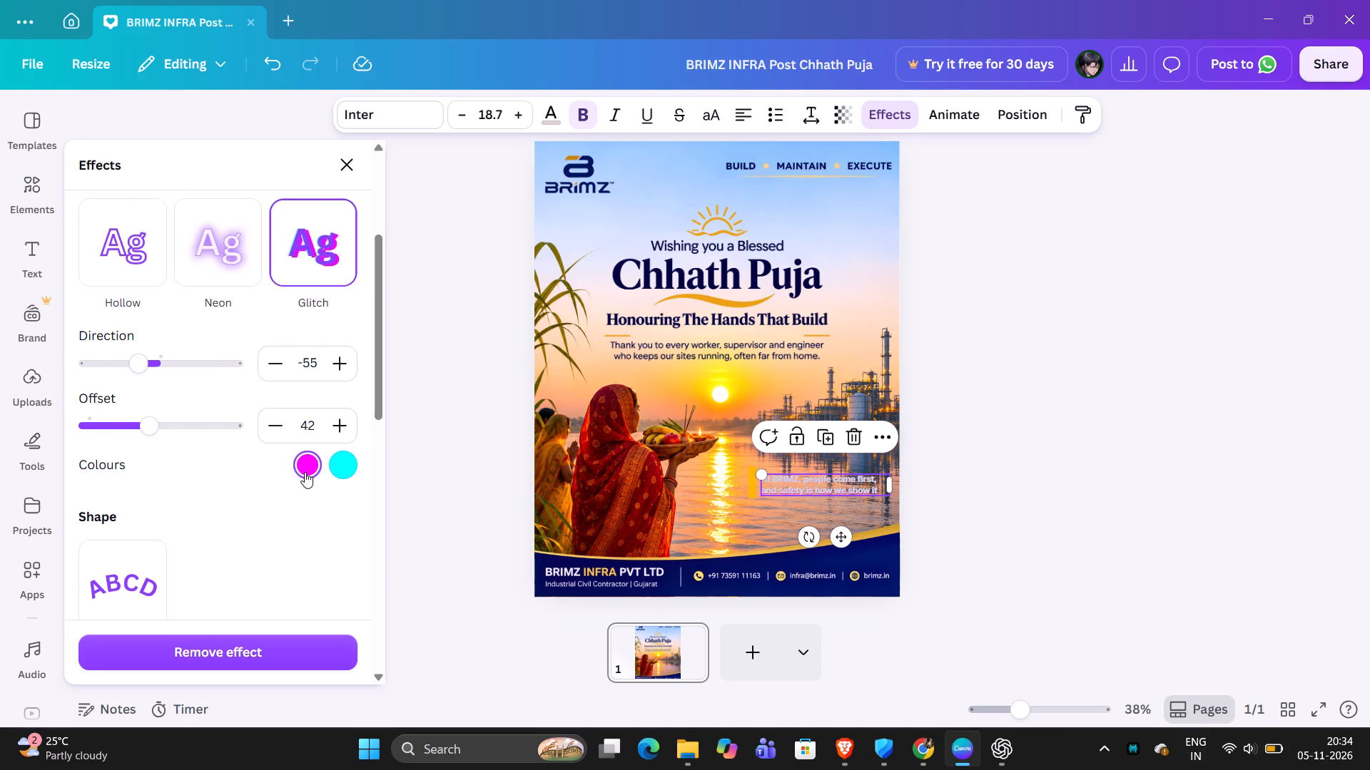
{"action": "double_click", "coordinate": [276, 374]}
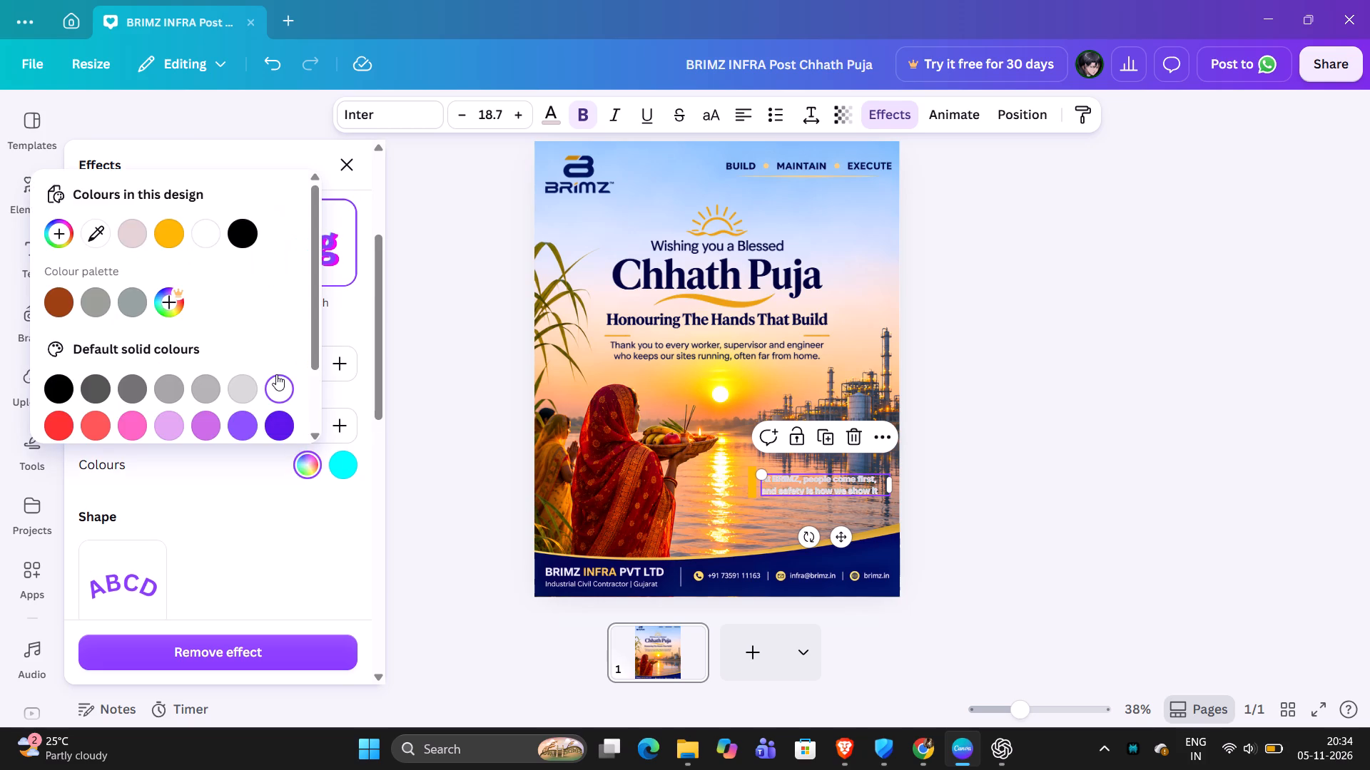
{"action": "left_click", "coordinate": [284, 386]}
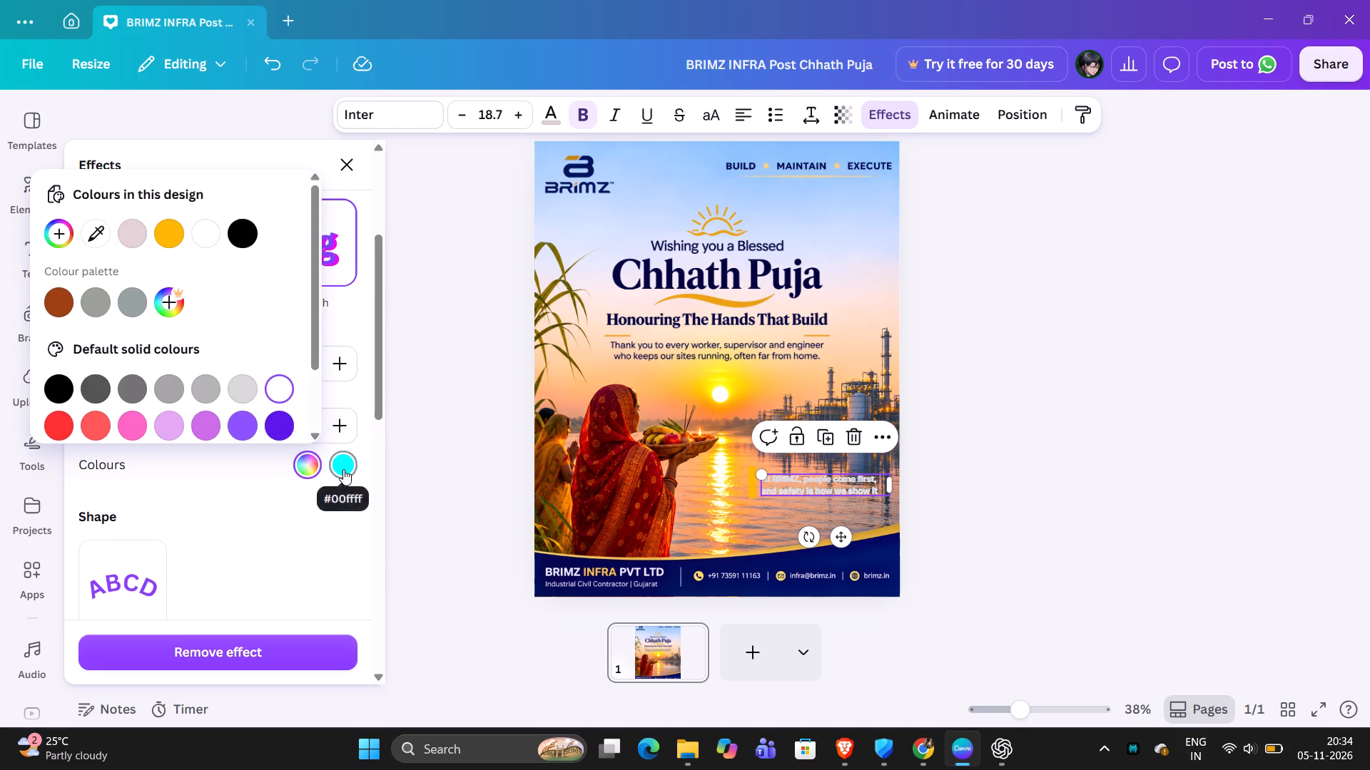
{"action": "left_click", "coordinate": [343, 469]}
{"action": "left_click", "coordinate": [283, 234]}
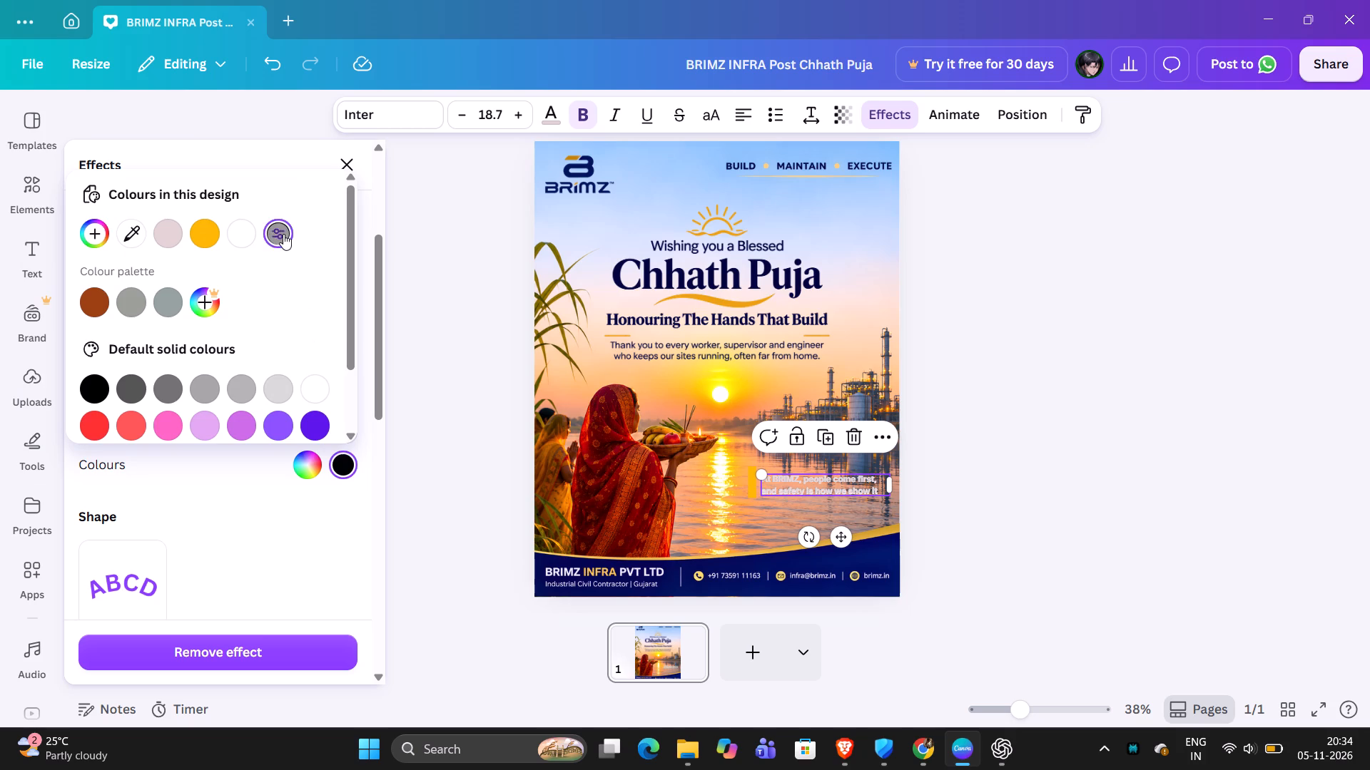
{"action": "left_click", "coordinate": [261, 528]}
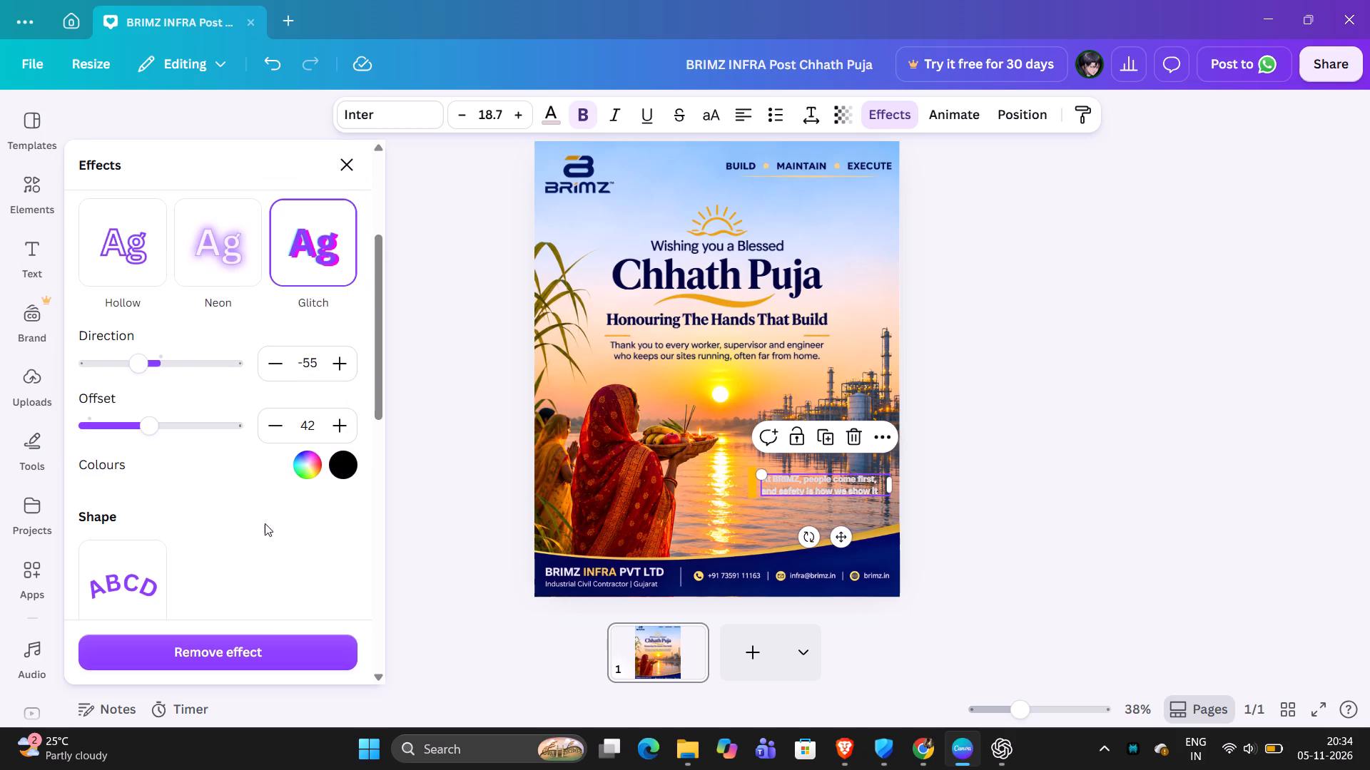
{"action": "left_click", "coordinate": [313, 462]}
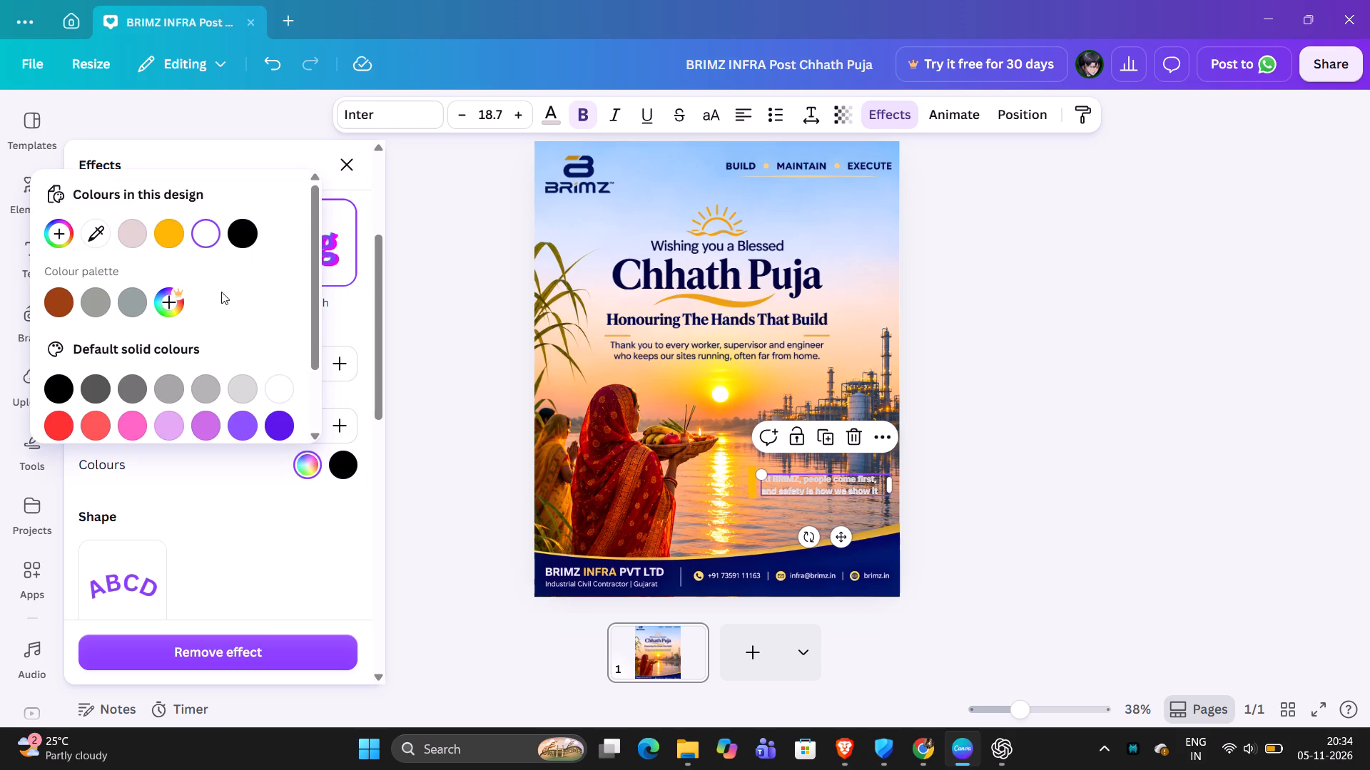
{"action": "left_click", "coordinate": [281, 391]}
{"action": "scroll", "coordinate": [204, 298], "scroll_direction": "down", "scroll_amount": 2}
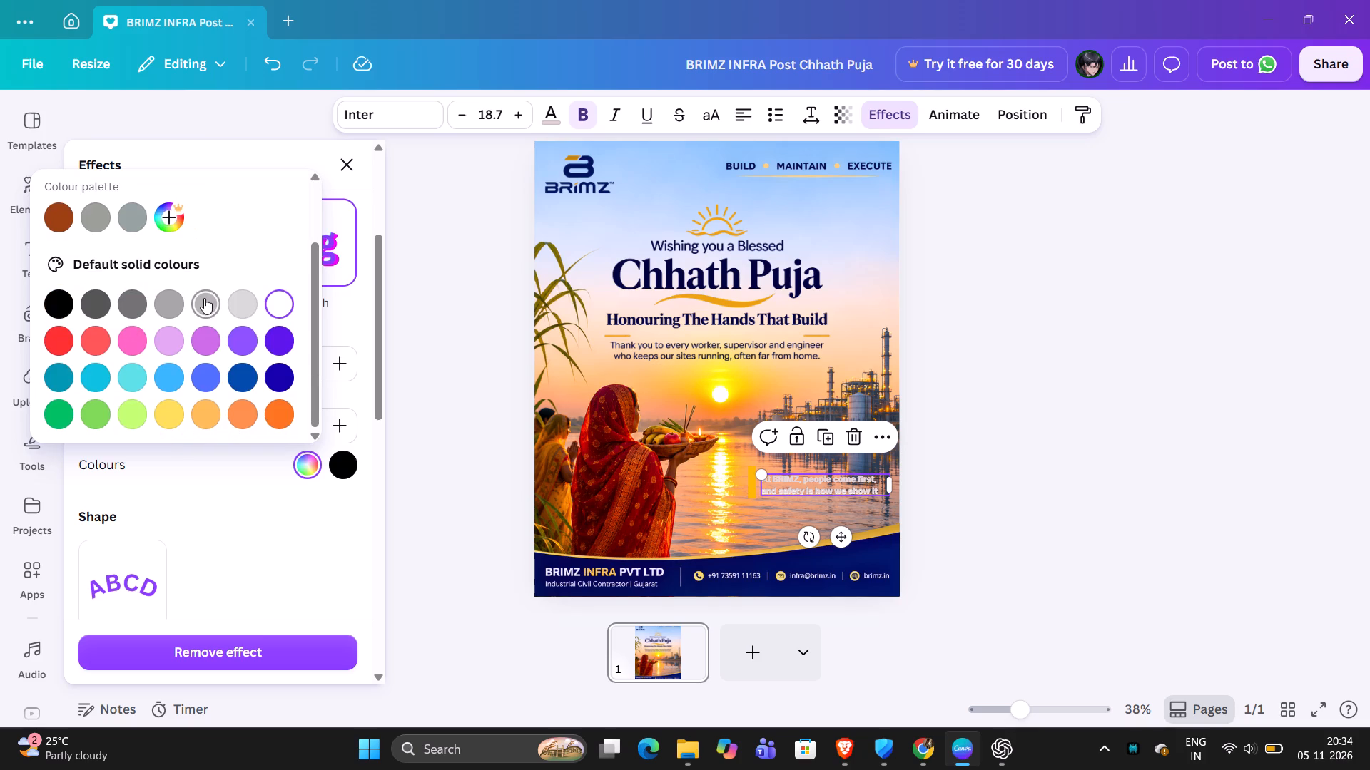
{"action": "scroll", "coordinate": [211, 461], "scroll_direction": "up", "scroll_amount": 1}
{"action": "left_click", "coordinate": [215, 596]}
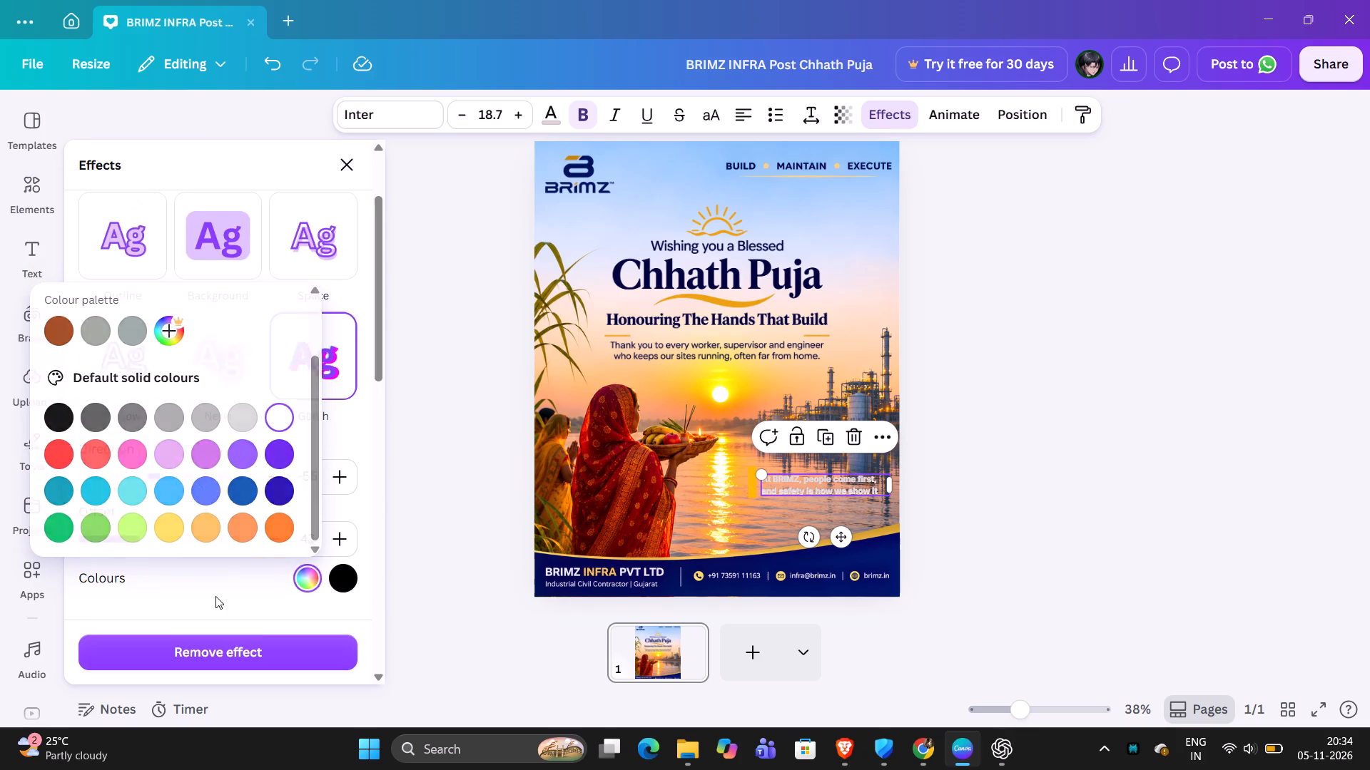
Set the tagline's Glitch offset to 71 and its direction to -100.
{"action": "left_click_drag", "start_coordinate": [147, 538], "coordinate": [163, 535]}
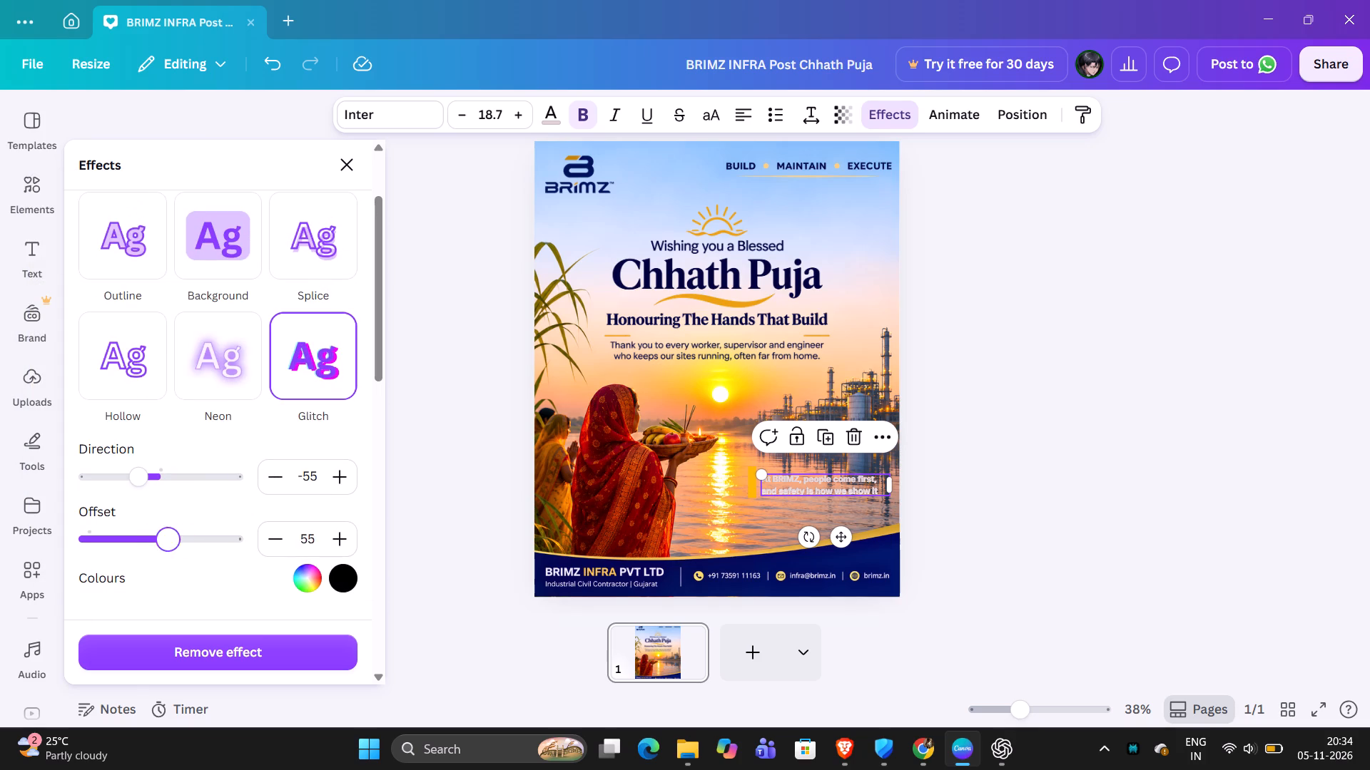
{"action": "left_click_drag", "start_coordinate": [163, 535], "coordinate": [192, 534]}
{"action": "left_click_drag", "start_coordinate": [141, 481], "coordinate": [212, 474]}
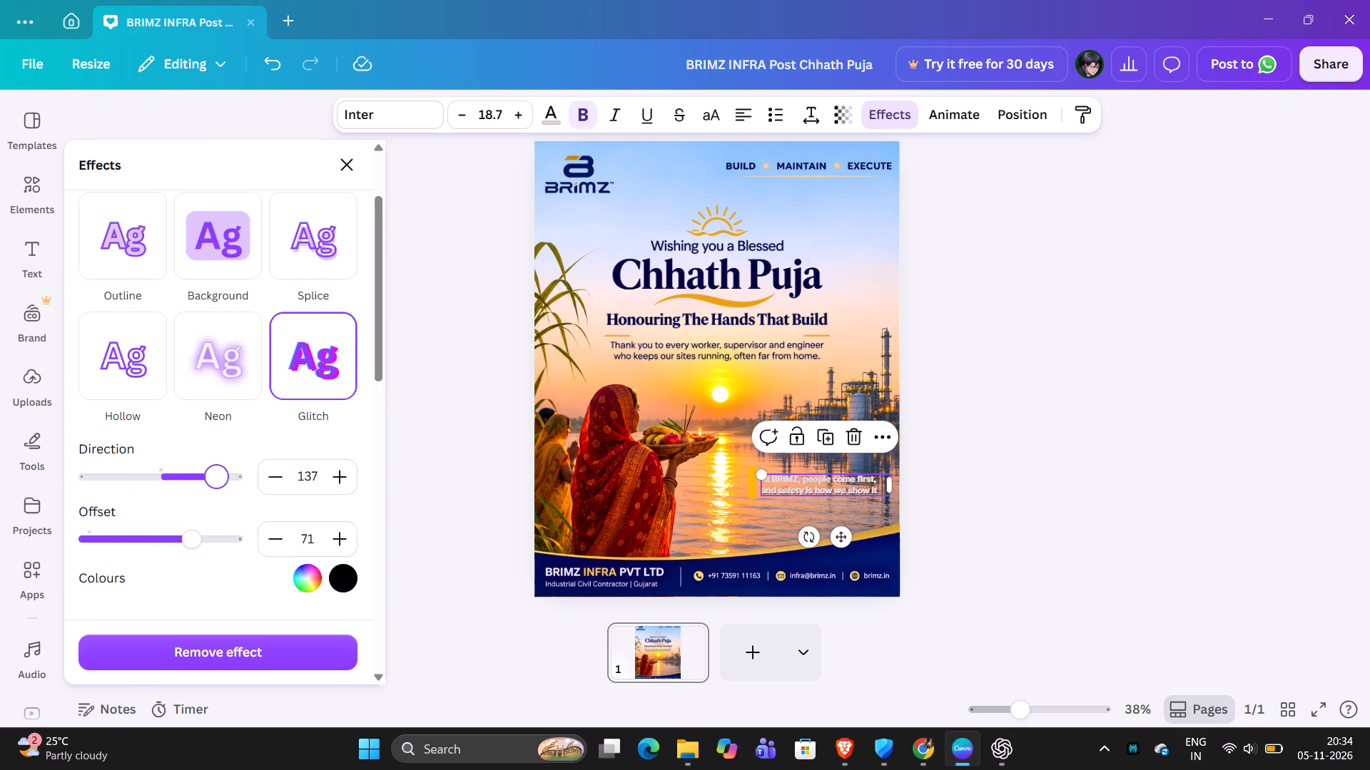
{"action": "left_click_drag", "start_coordinate": [212, 474], "coordinate": [119, 464]}
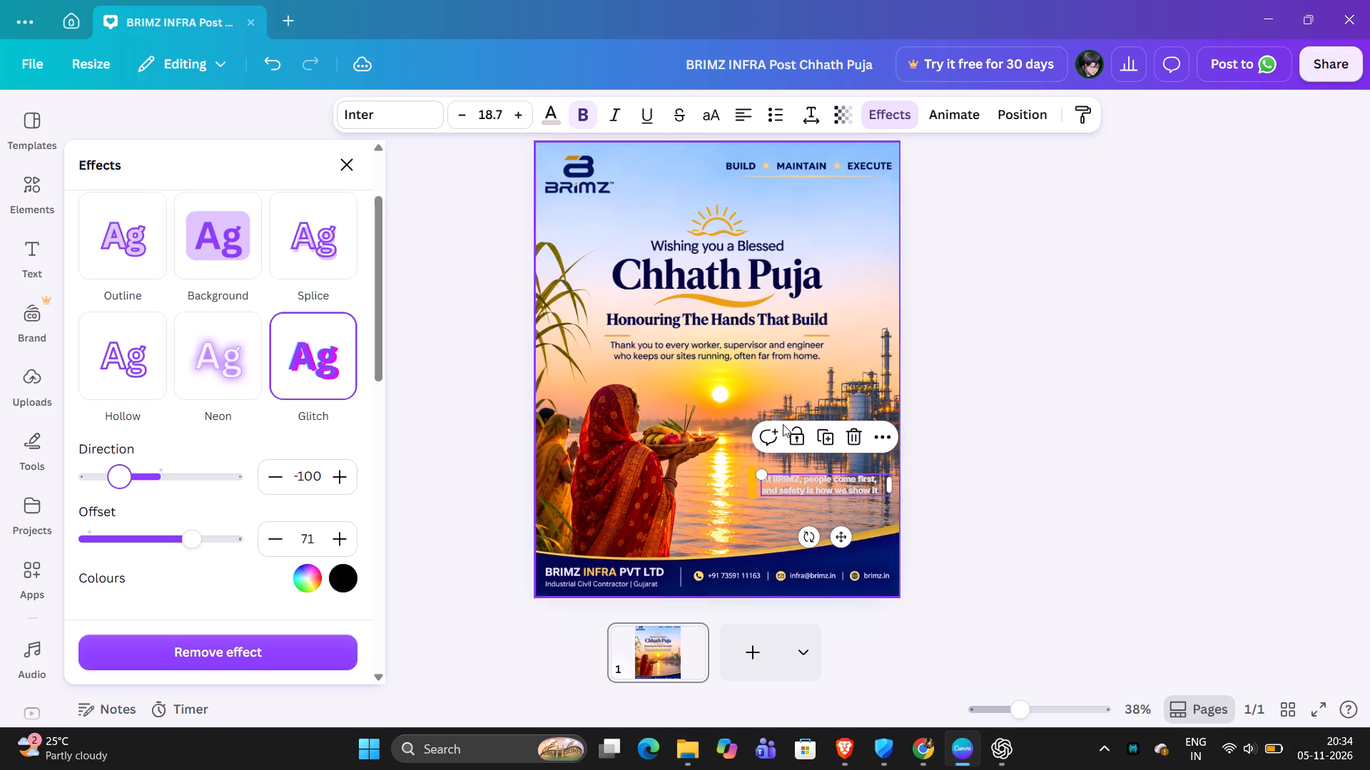
{"action": "left_click", "coordinate": [973, 471]}
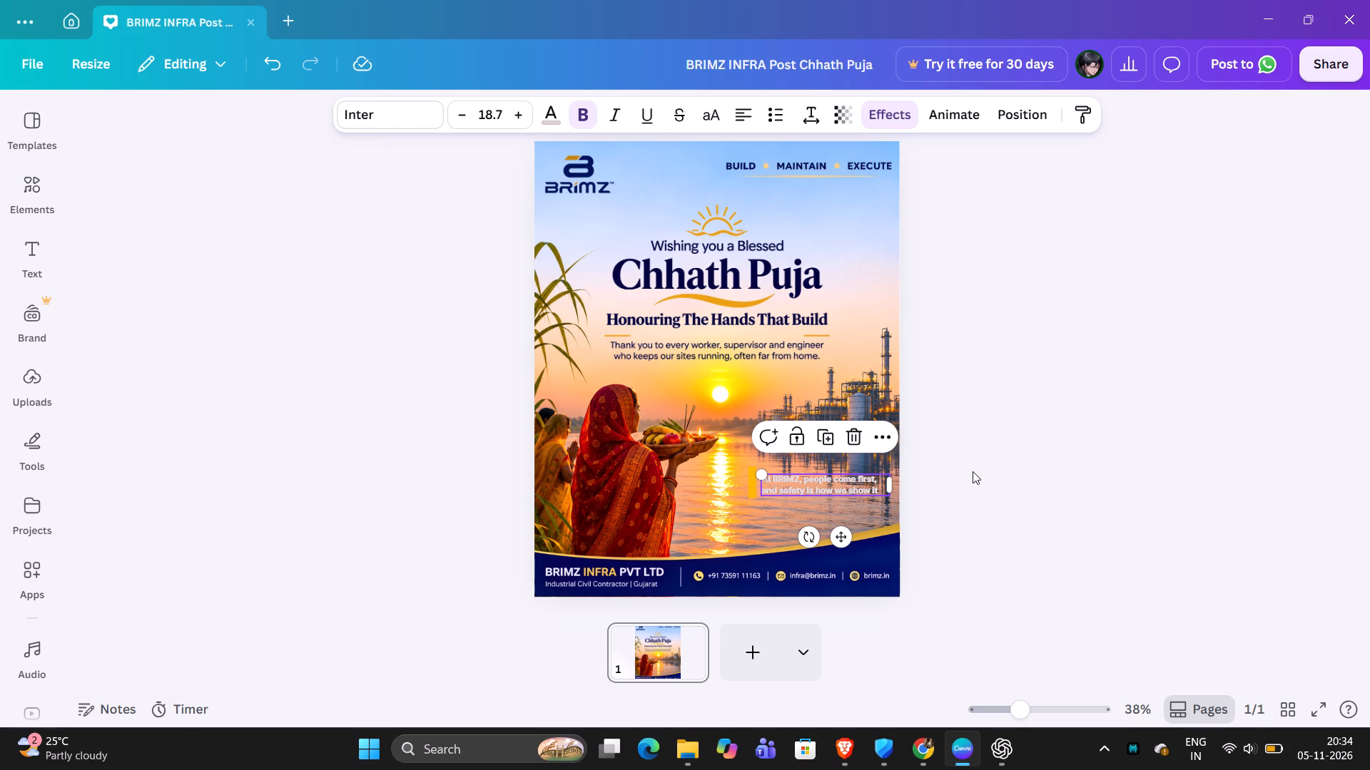
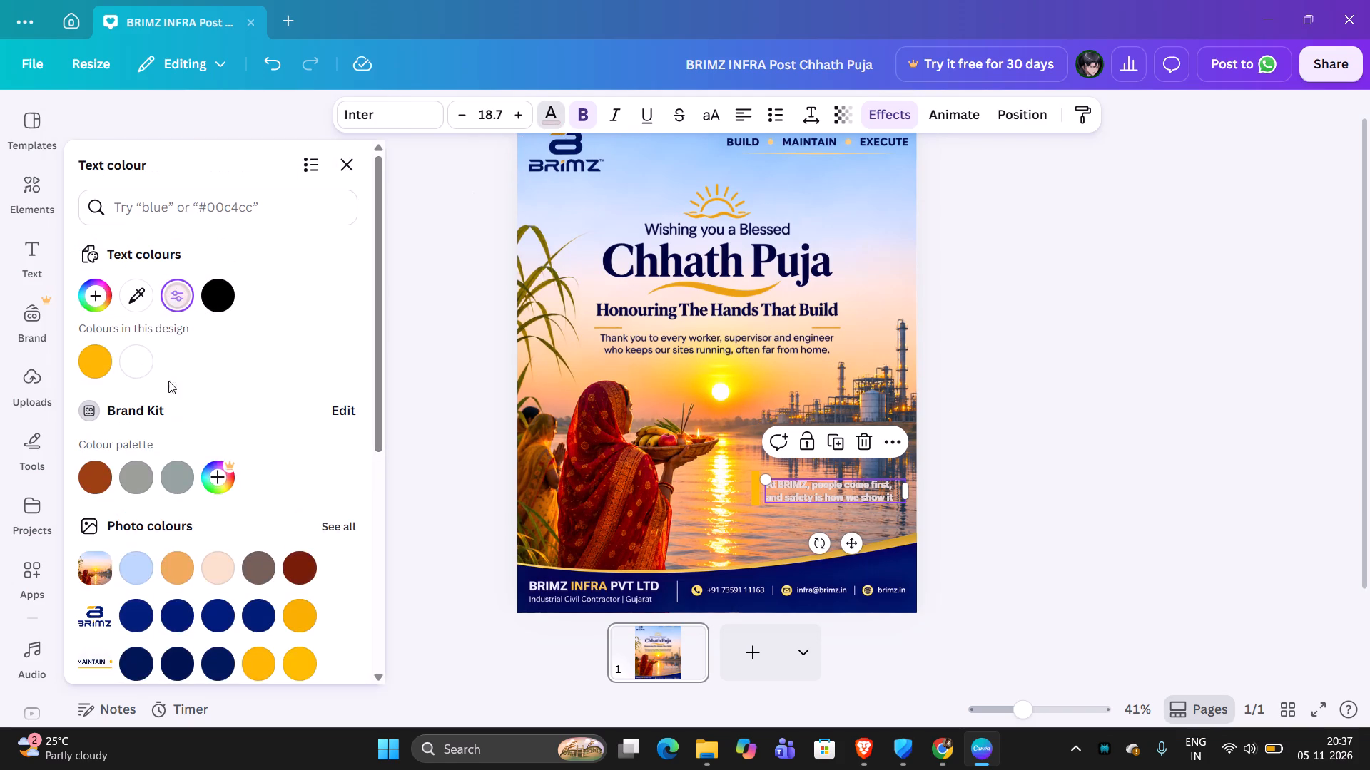
Replace the tagline's Glitch effect with the Outline effect.
{"action": "scroll", "coordinate": [166, 395], "scroll_direction": "down", "scroll_amount": 1}
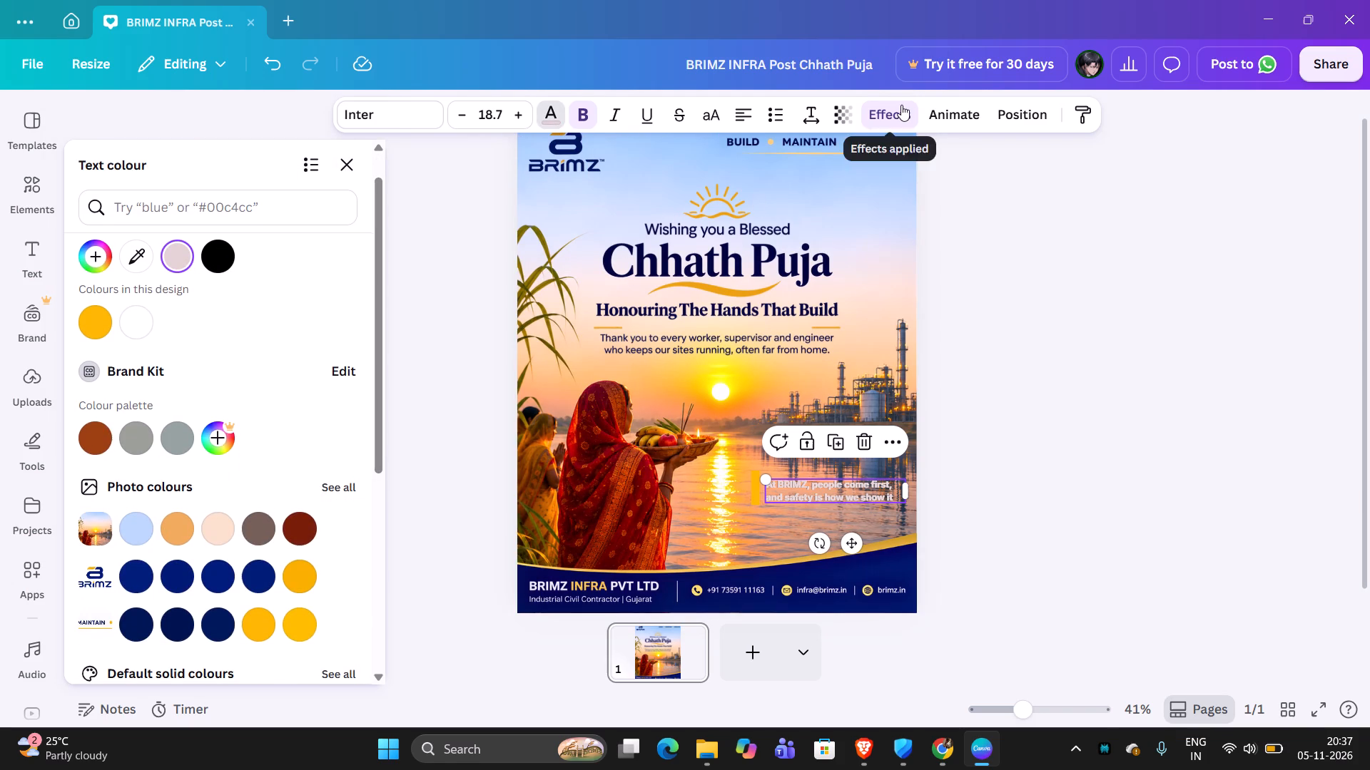
{"action": "left_click", "coordinate": [901, 105]}
{"action": "scroll", "coordinate": [412, 471], "scroll_direction": "up", "scroll_amount": 2}
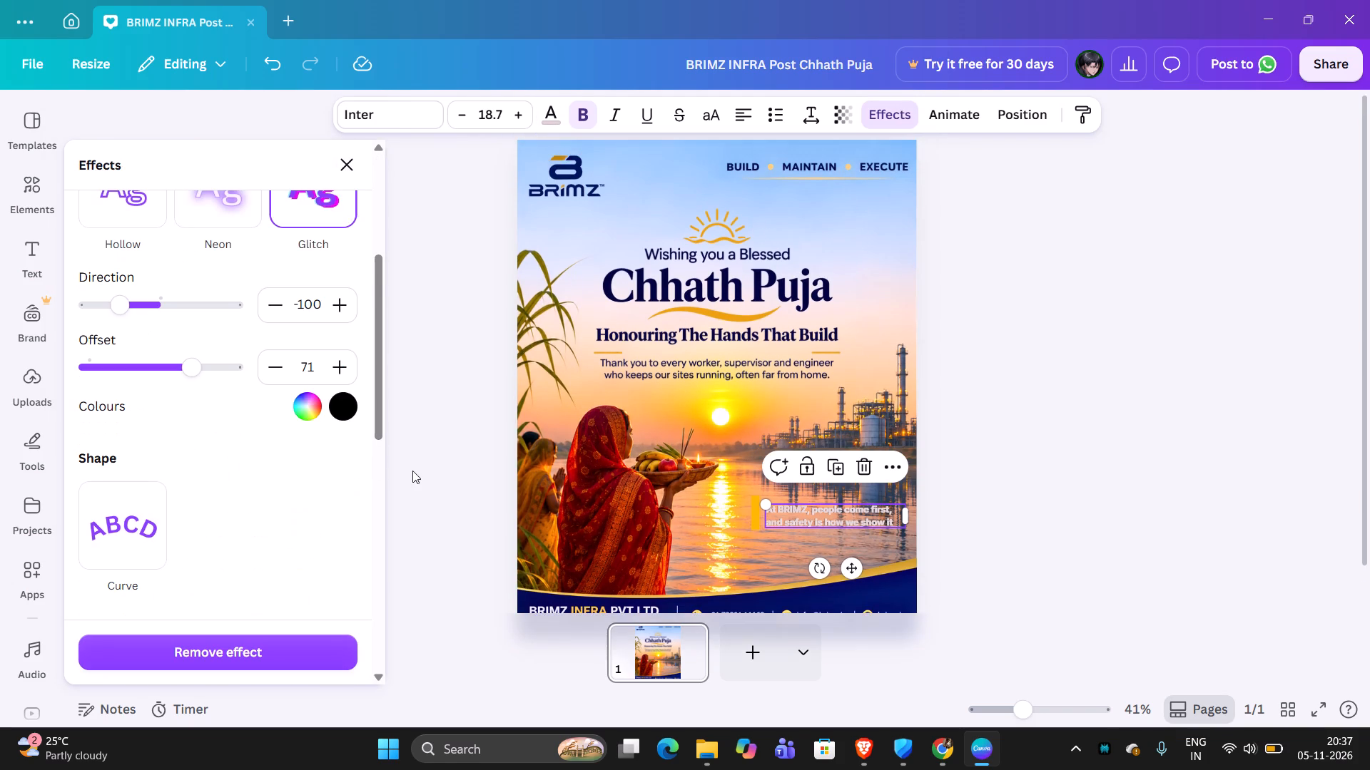
{"action": "scroll", "coordinate": [251, 454], "scroll_direction": "up", "scroll_amount": 3}
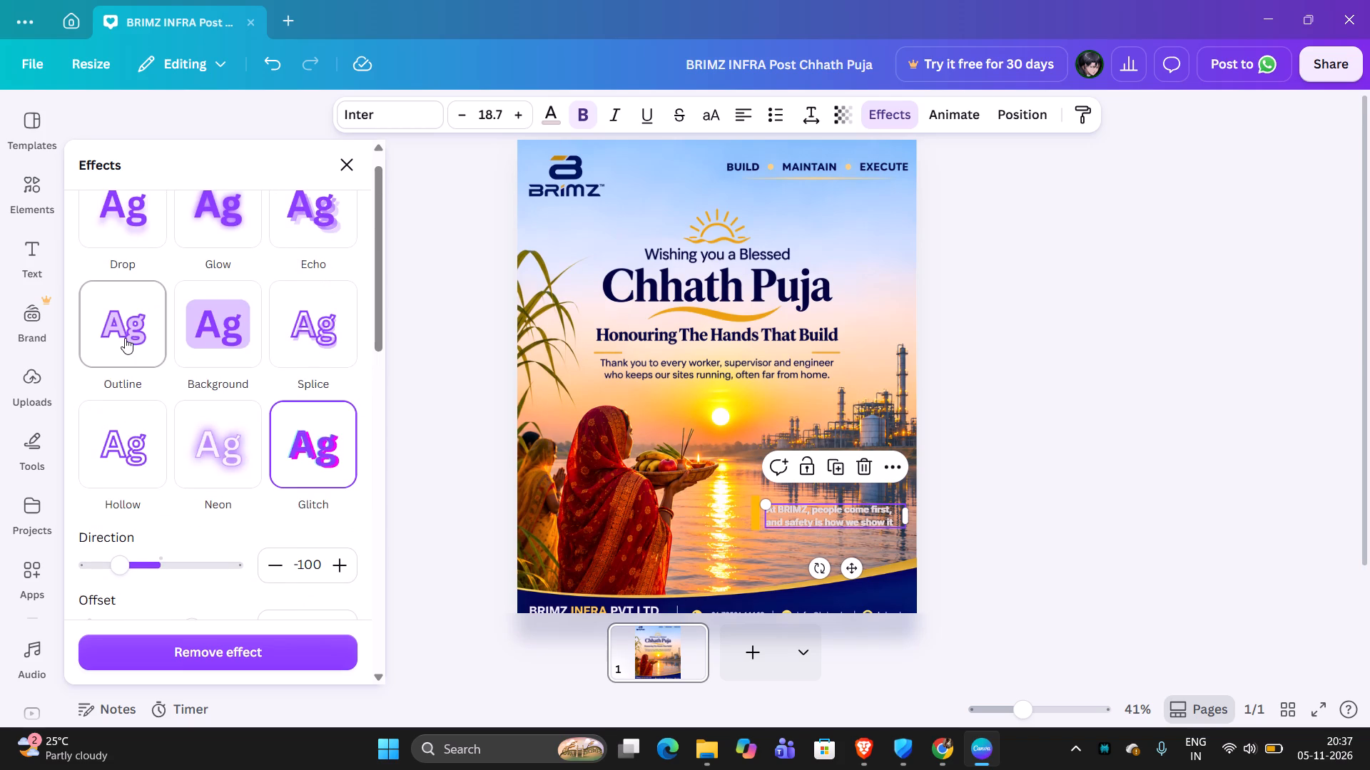
{"action": "left_click", "coordinate": [125, 338]}
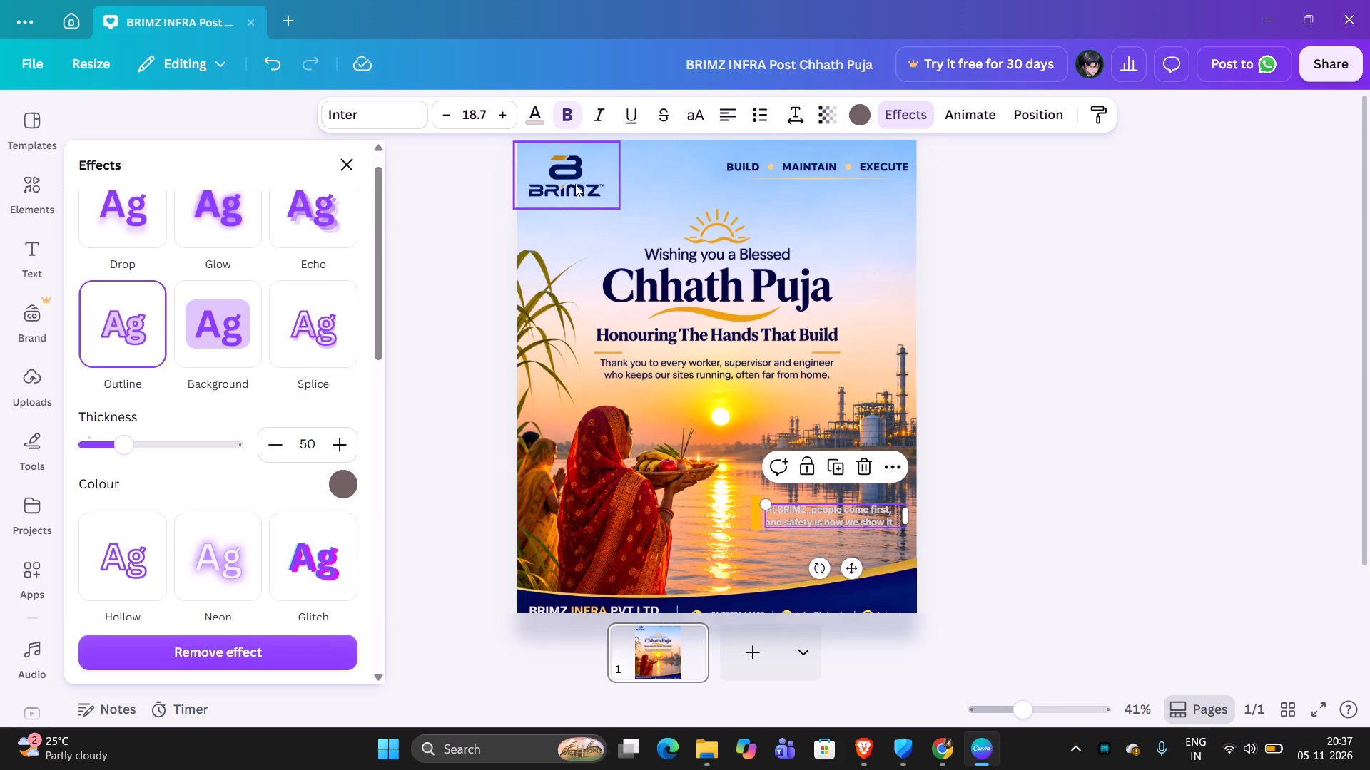
Change the tagline's text colour to white.
{"action": "left_click", "coordinate": [537, 112]}
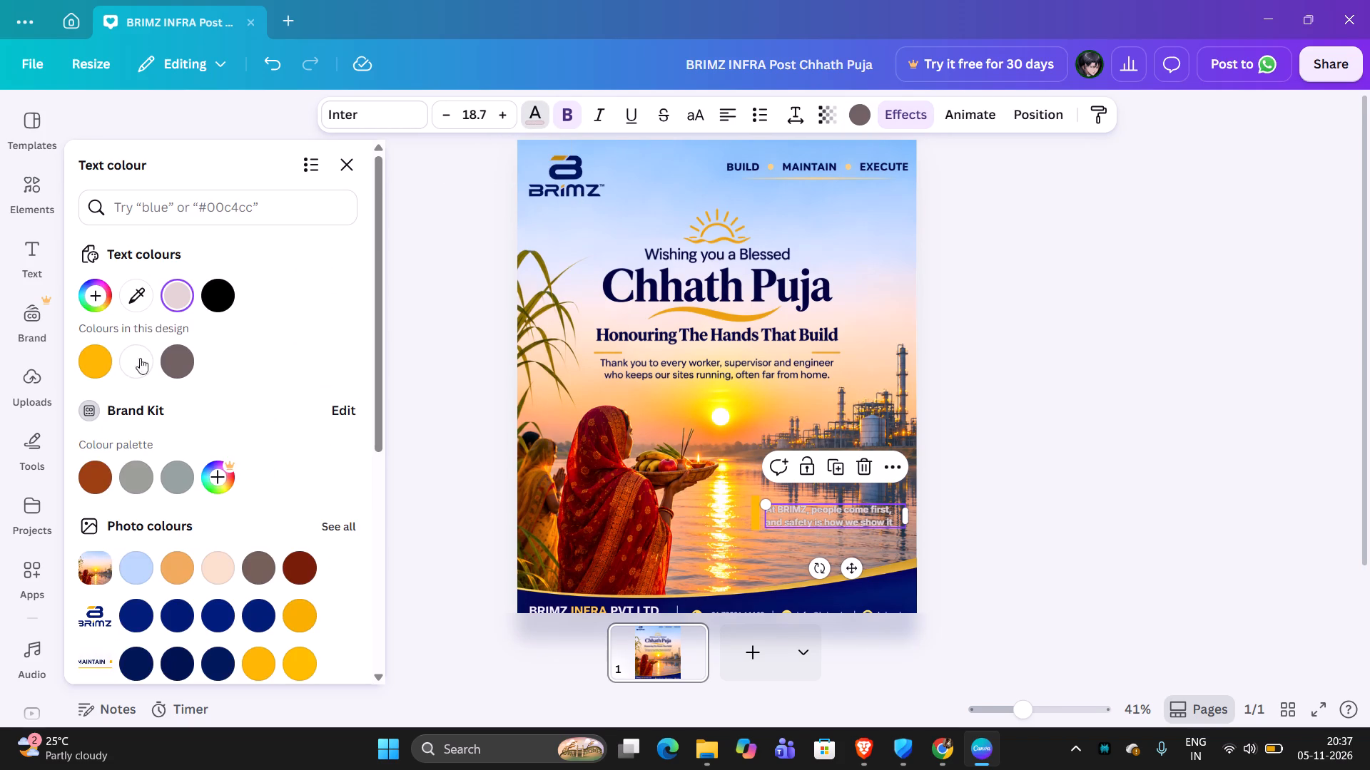
{"action": "left_click", "coordinate": [132, 366]}
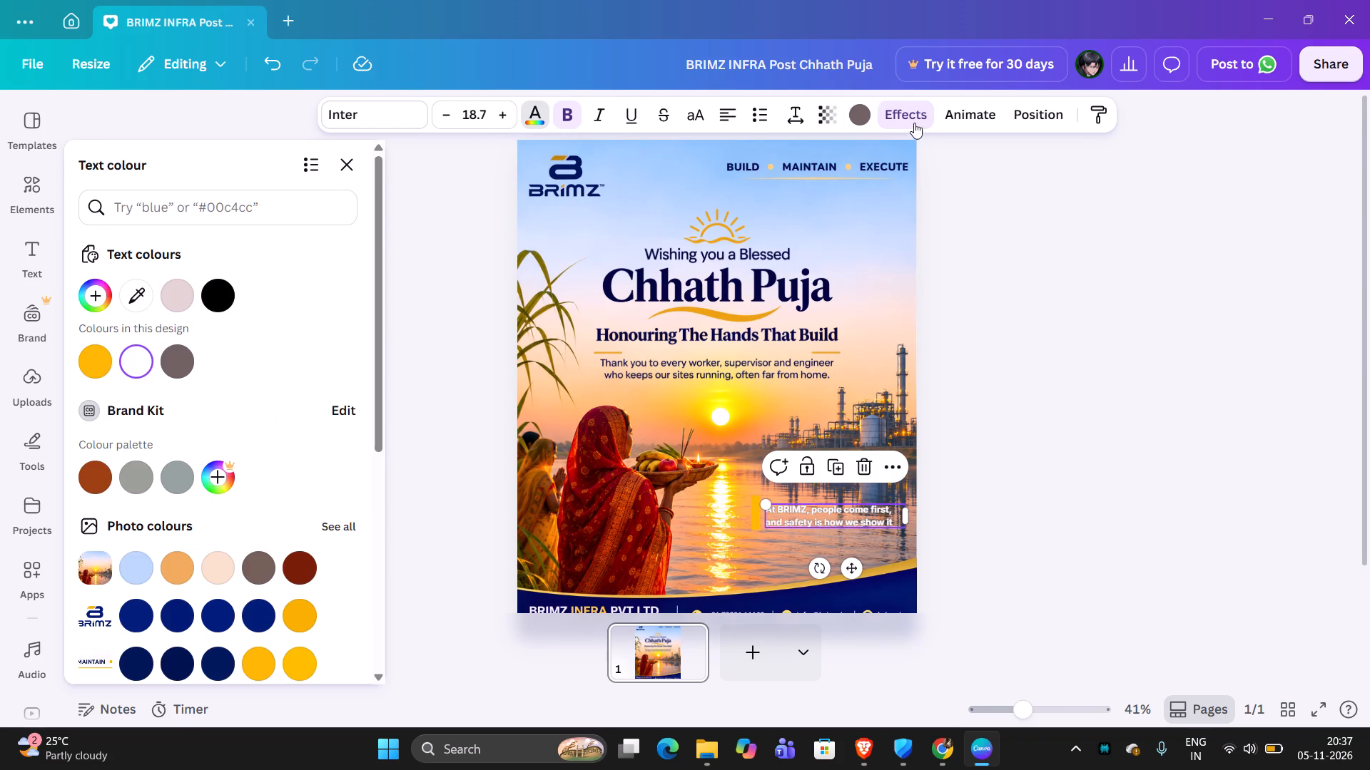
Set the tagline's Outline colour to black and its thickness to 81.
{"action": "left_click", "coordinate": [910, 117]}
{"action": "scroll", "coordinate": [220, 318], "scroll_direction": "up", "scroll_amount": 1}
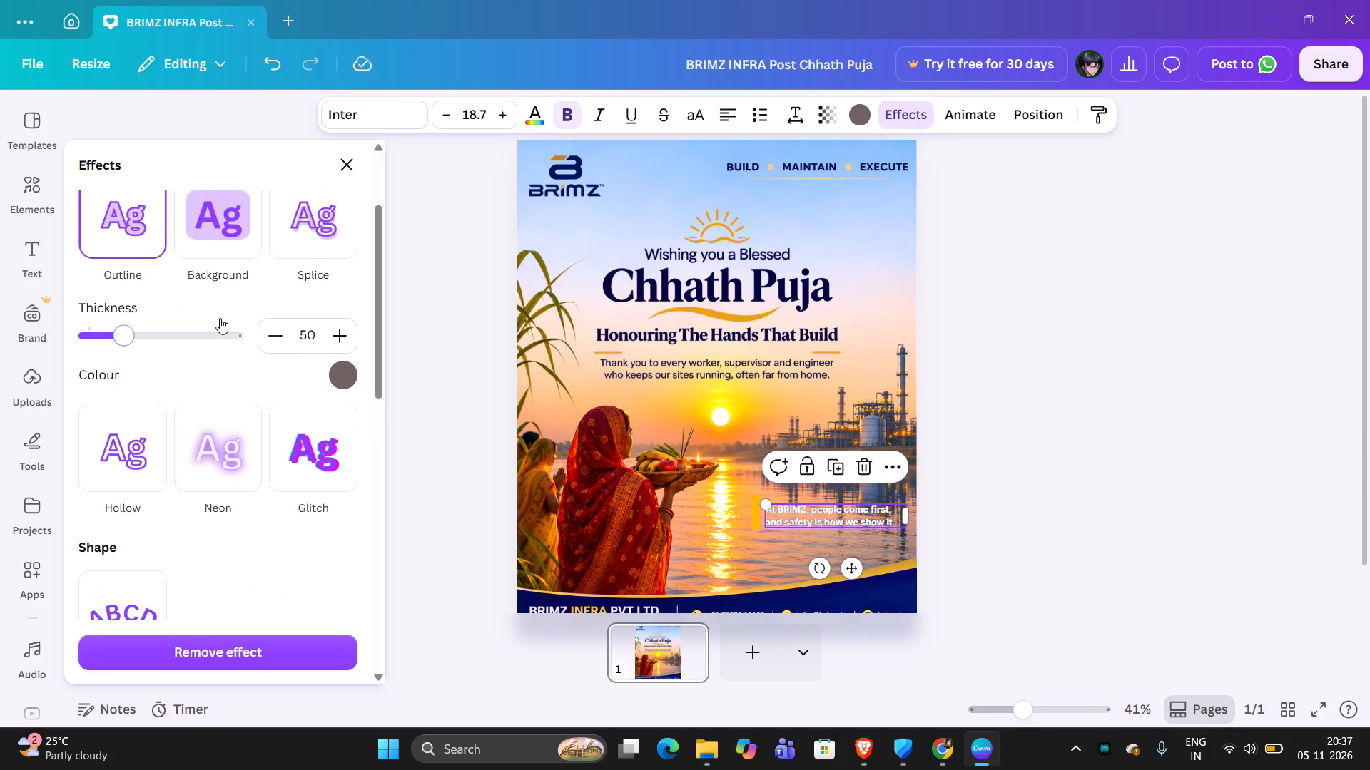
{"action": "left_click", "coordinate": [340, 376]}
{"action": "left_click", "coordinate": [274, 470]}
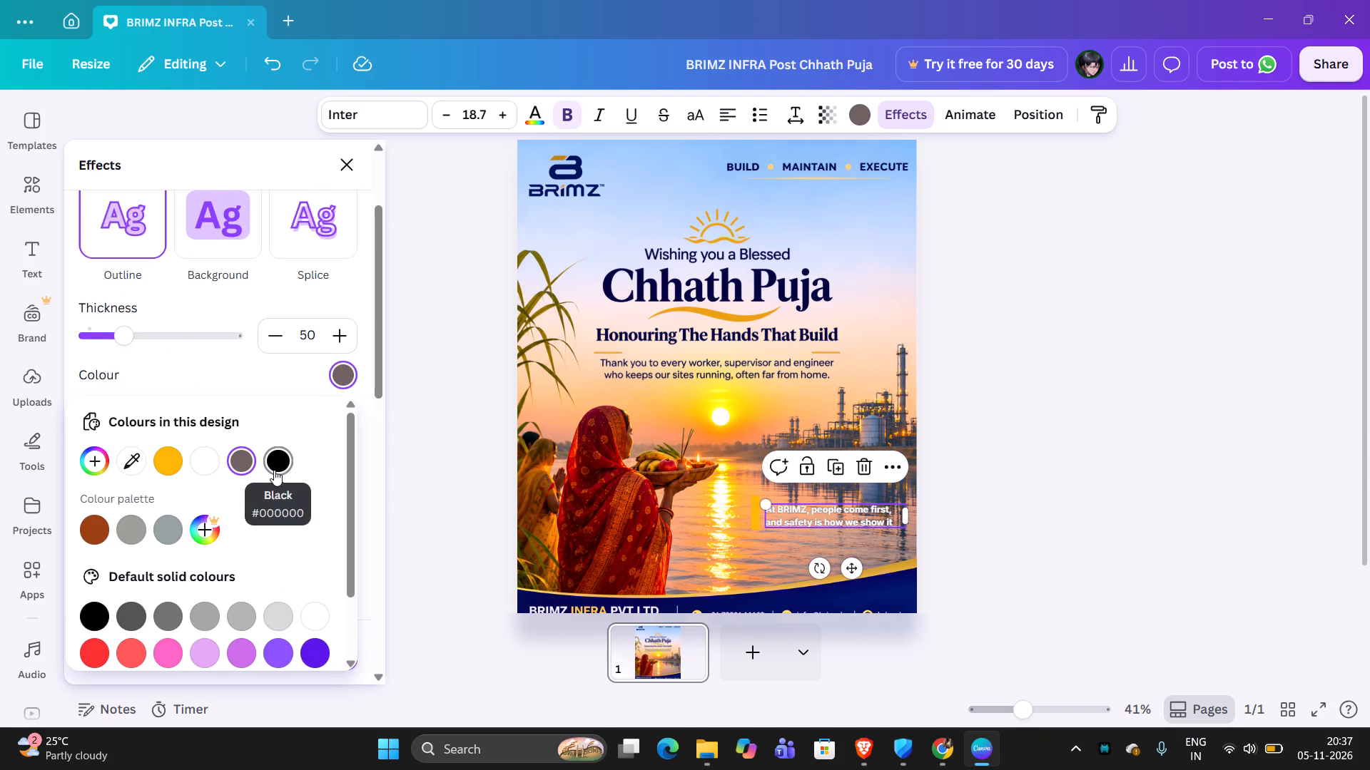
{"action": "left_click_drag", "start_coordinate": [128, 334], "coordinate": [135, 334]}
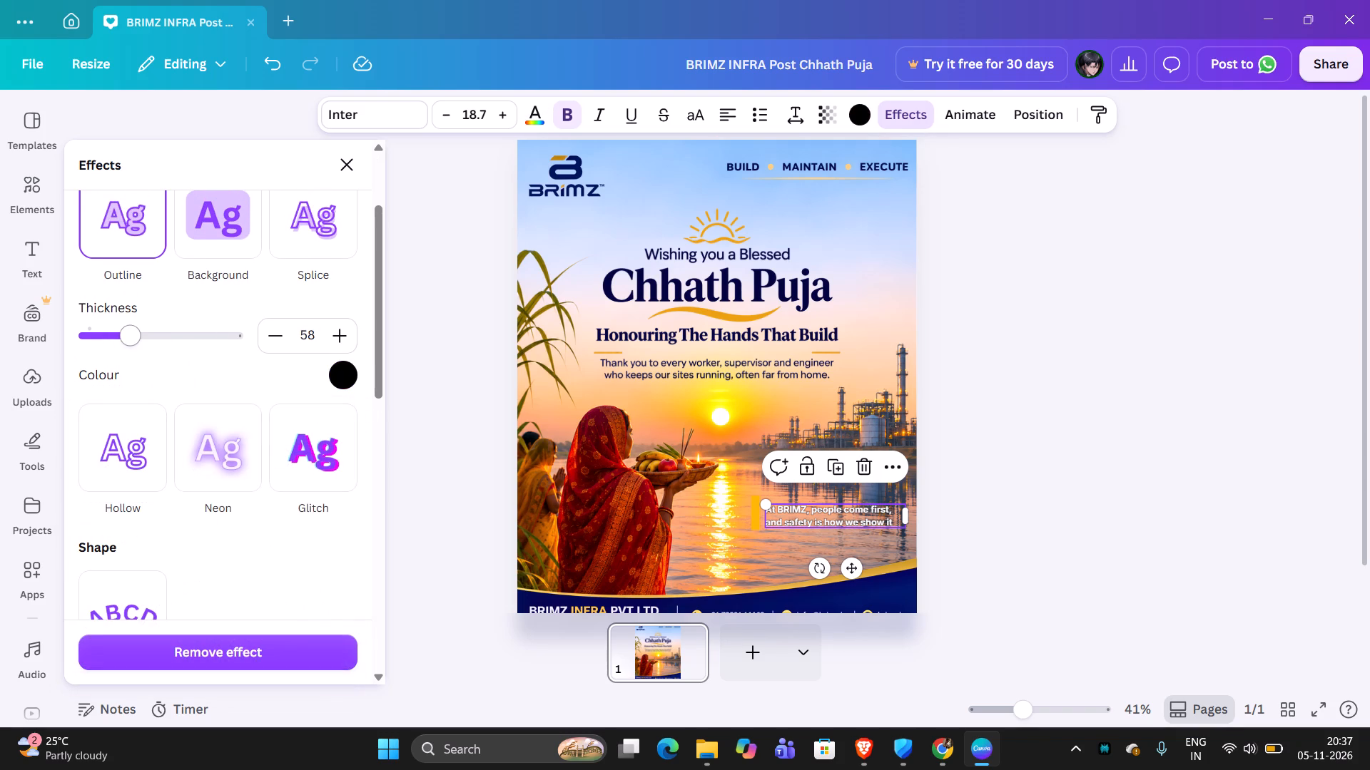
{"action": "left_click_drag", "start_coordinate": [135, 334], "coordinate": [146, 334]}
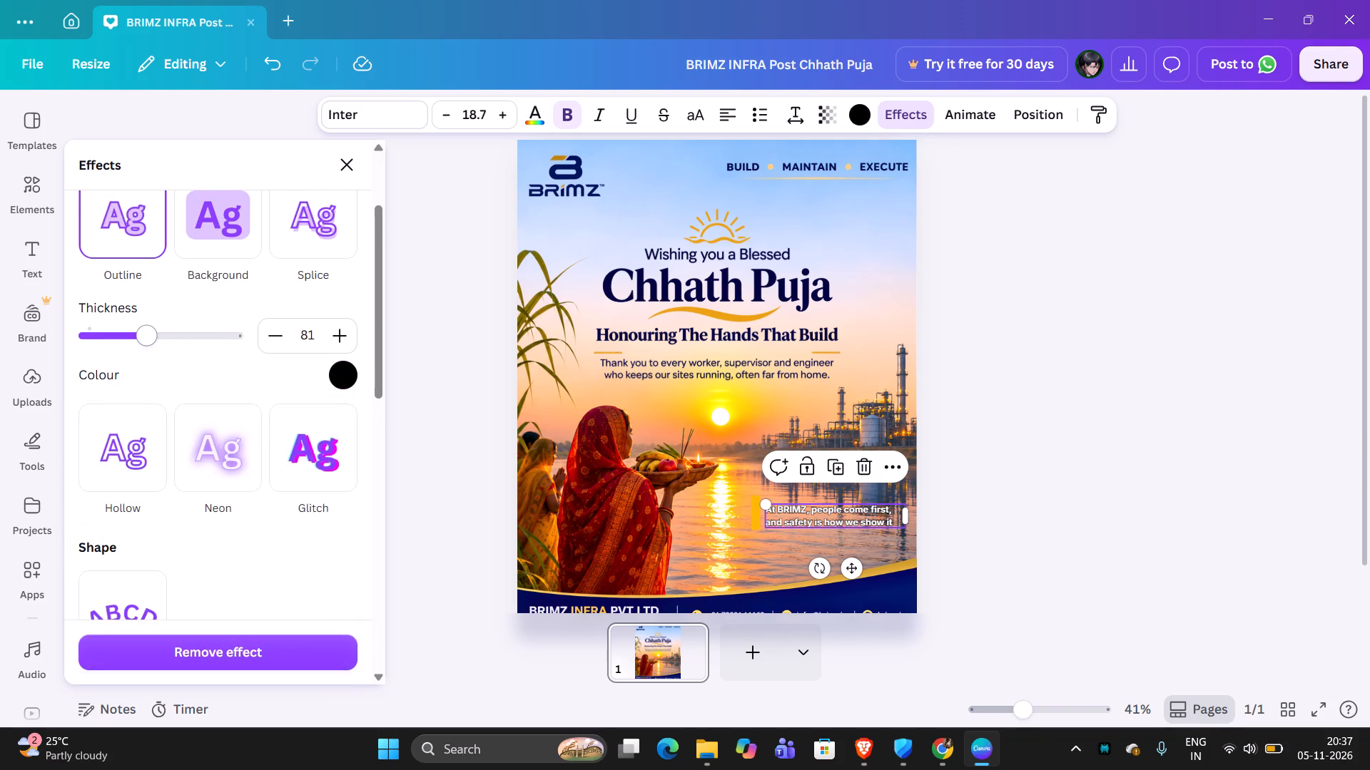
{"action": "left_click", "coordinate": [1000, 515]}
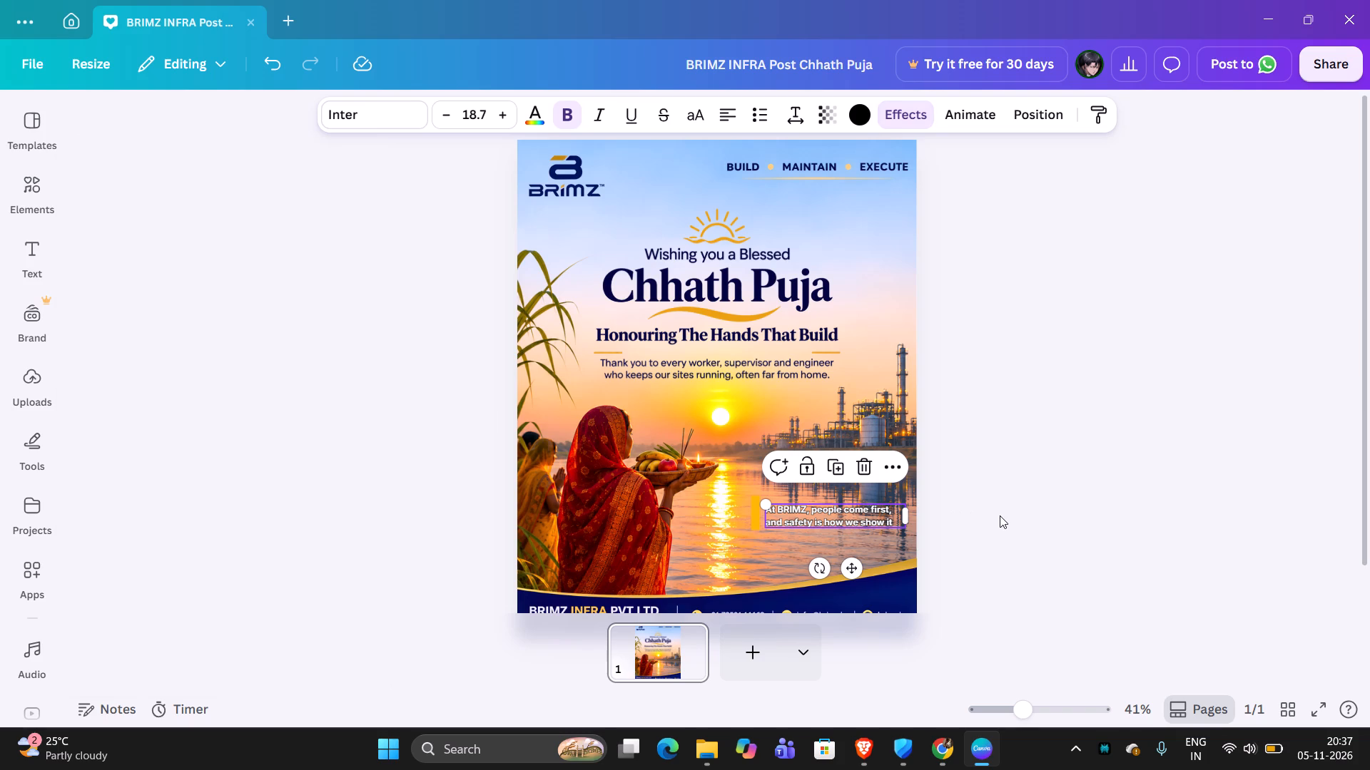
{"action": "left_click", "coordinate": [1000, 515]}
Duplicate the outlined tagline and apply the Neon effect at intensity 50 to the copy.
{"action": "left_click", "coordinate": [910, 518]}
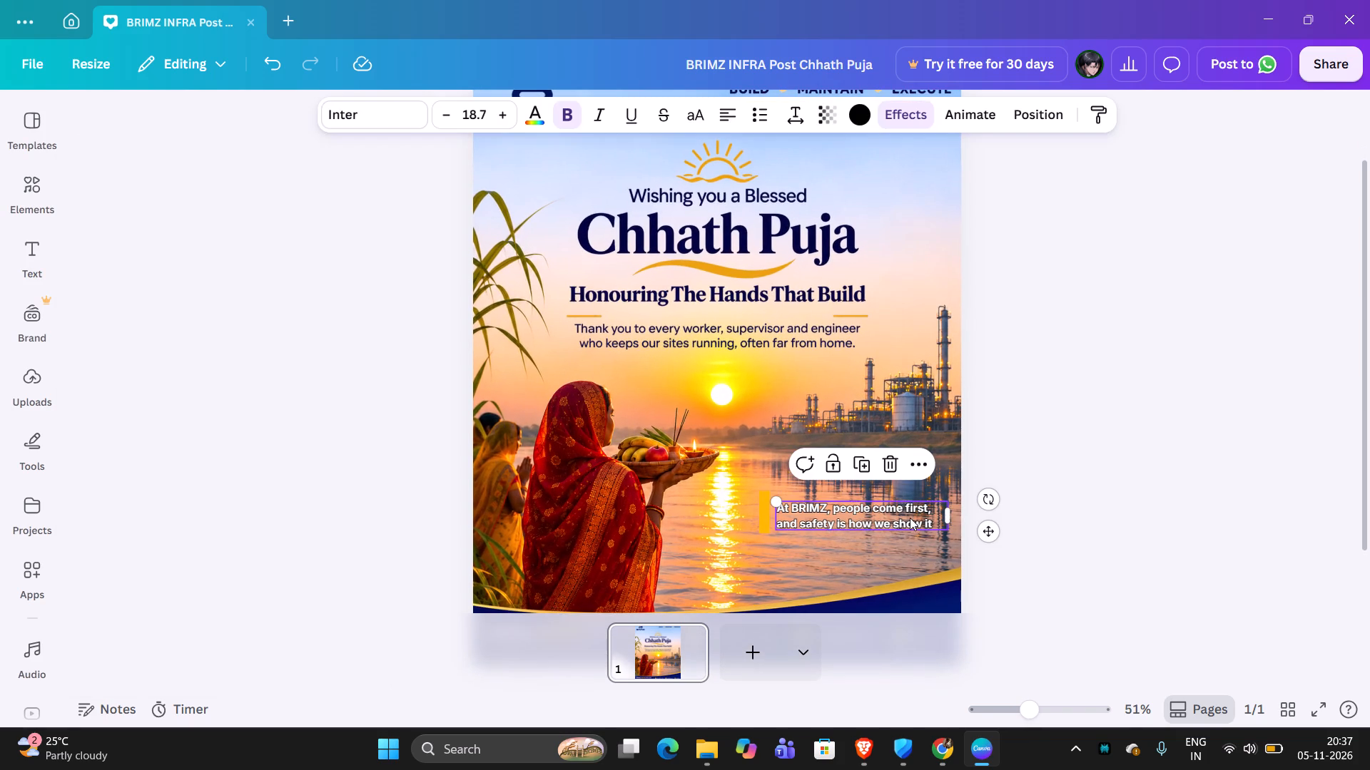
{"action": "key", "text": "ctrl+d"}
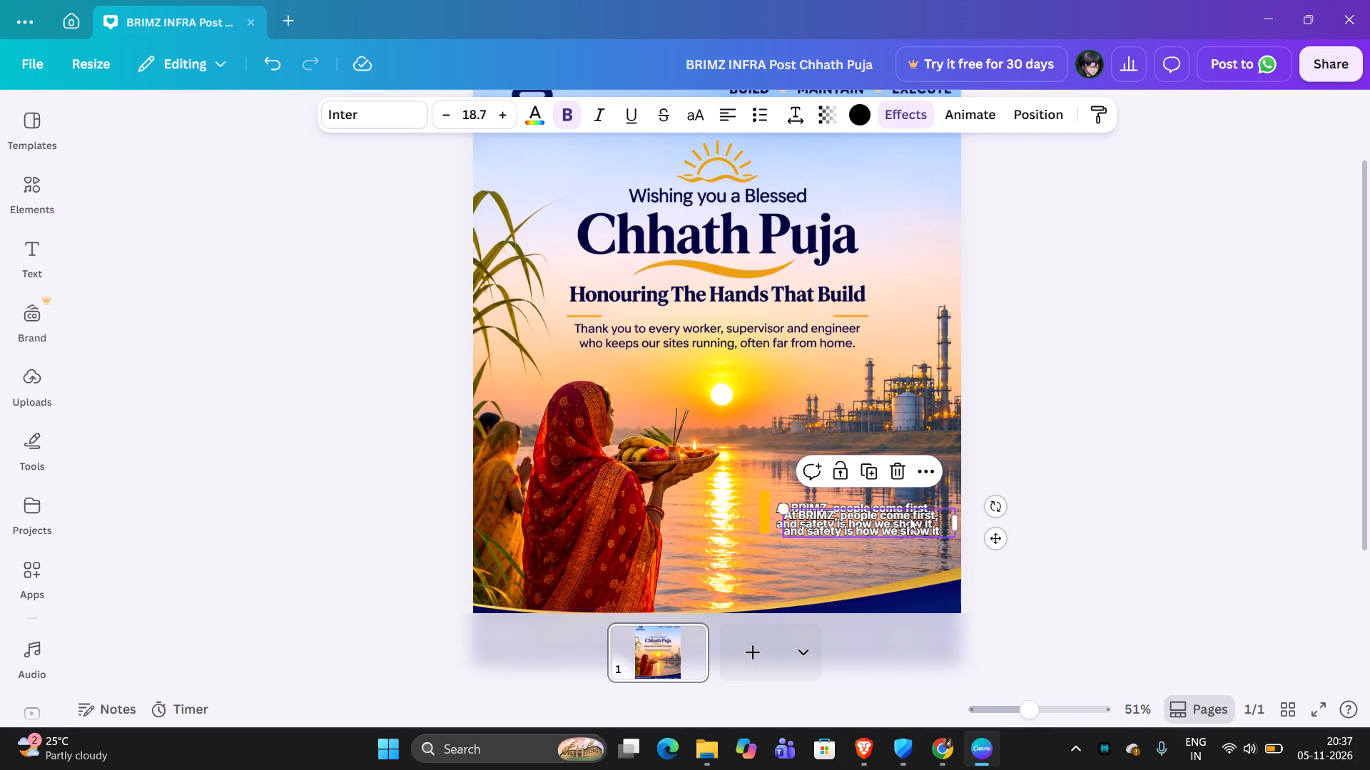
{"action": "left_click", "coordinate": [895, 121]}
{"action": "scroll", "coordinate": [196, 282], "scroll_direction": "up", "scroll_amount": 1}
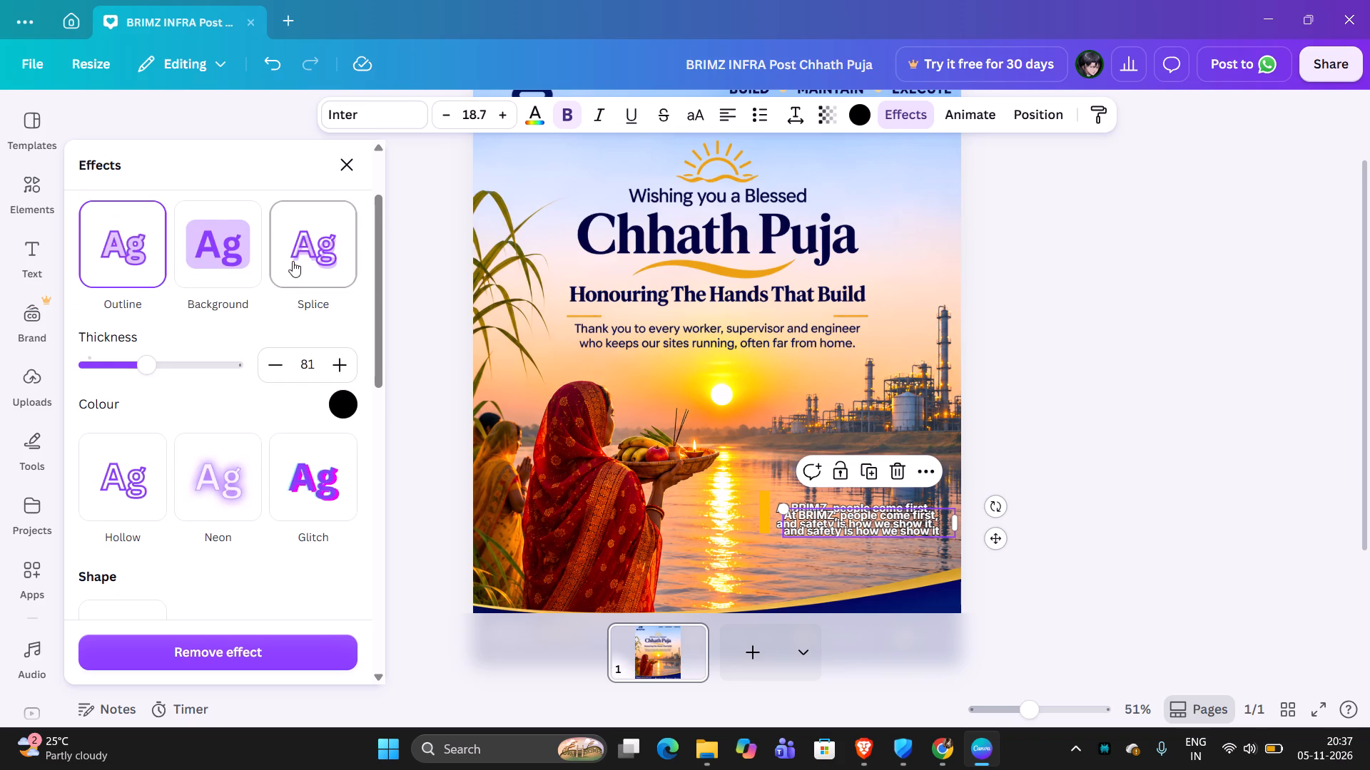
{"action": "left_click", "coordinate": [231, 486]}
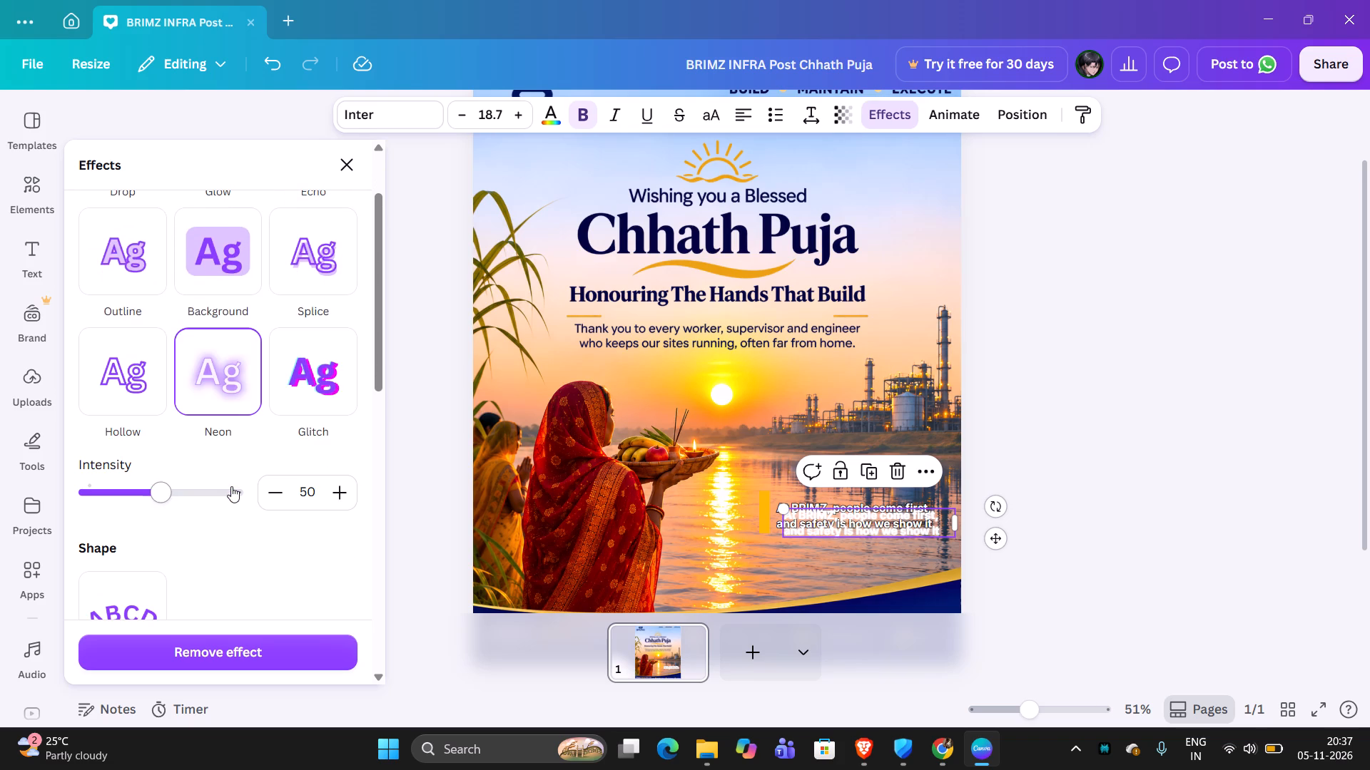
{"action": "left_click", "coordinate": [172, 496]}
{"action": "key", "text": "Left"}
{"action": "key", "text": "Left"}
{"action": "key", "text": "Left"}
{"action": "key", "text": "Left"}
{"action": "key", "text": "Left"}
{"action": "key", "text": "Left"}
{"action": "key", "text": "Left"}
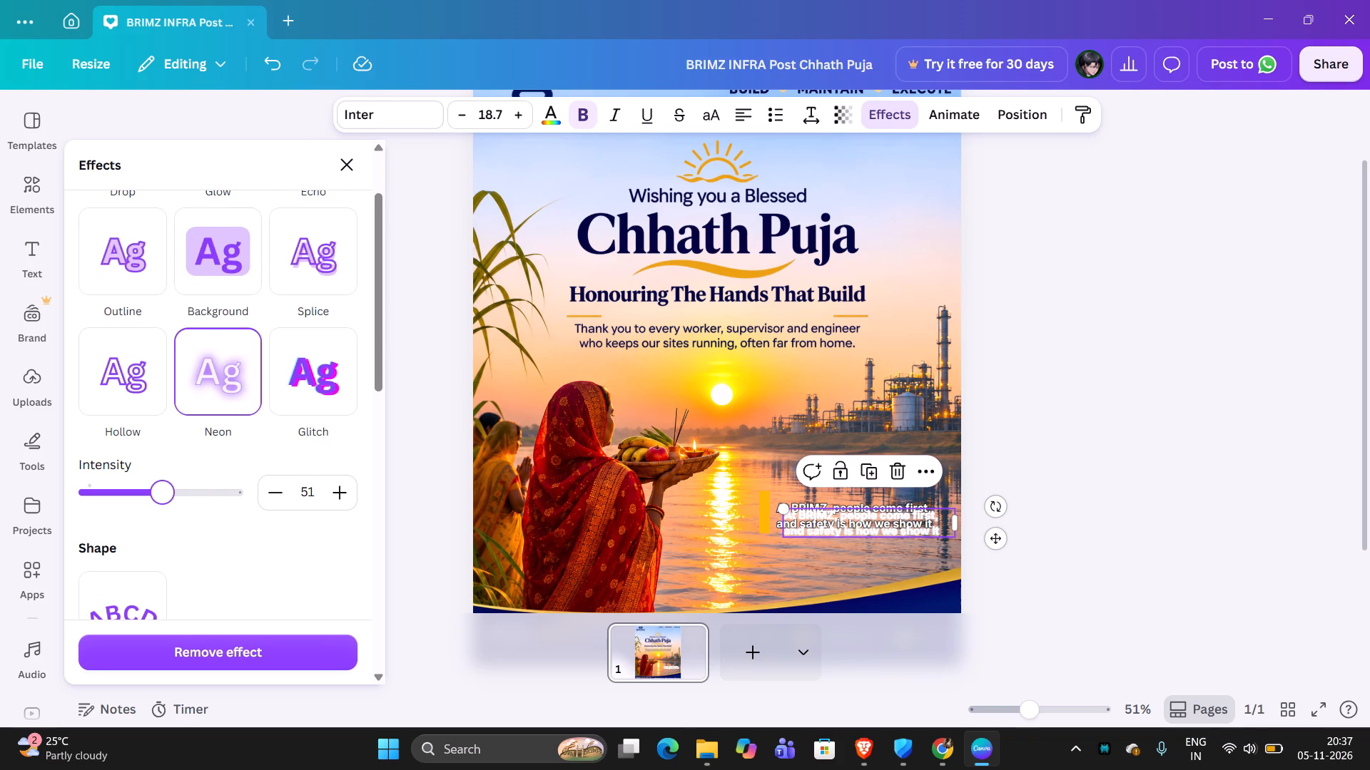
{"action": "key", "text": "Left"}
Move the neon tagline copy one layer down, directly behind the outlined tagline.
{"action": "key", "text": "alt+1"}
{"action": "left_click", "coordinate": [420, 483]}
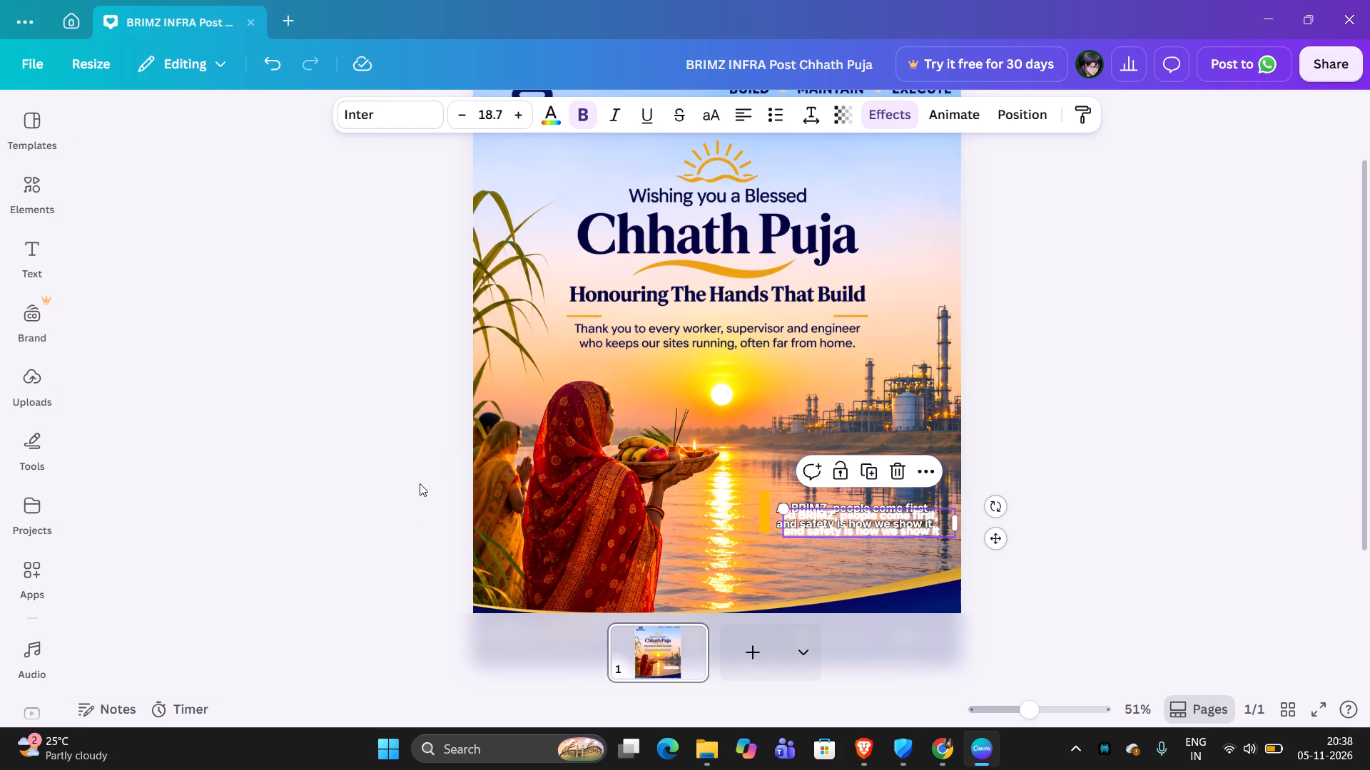
{"action": "key", "text": "alt+1"}
{"action": "left_click_drag", "start_coordinate": [246, 319], "coordinate": [232, 376]}
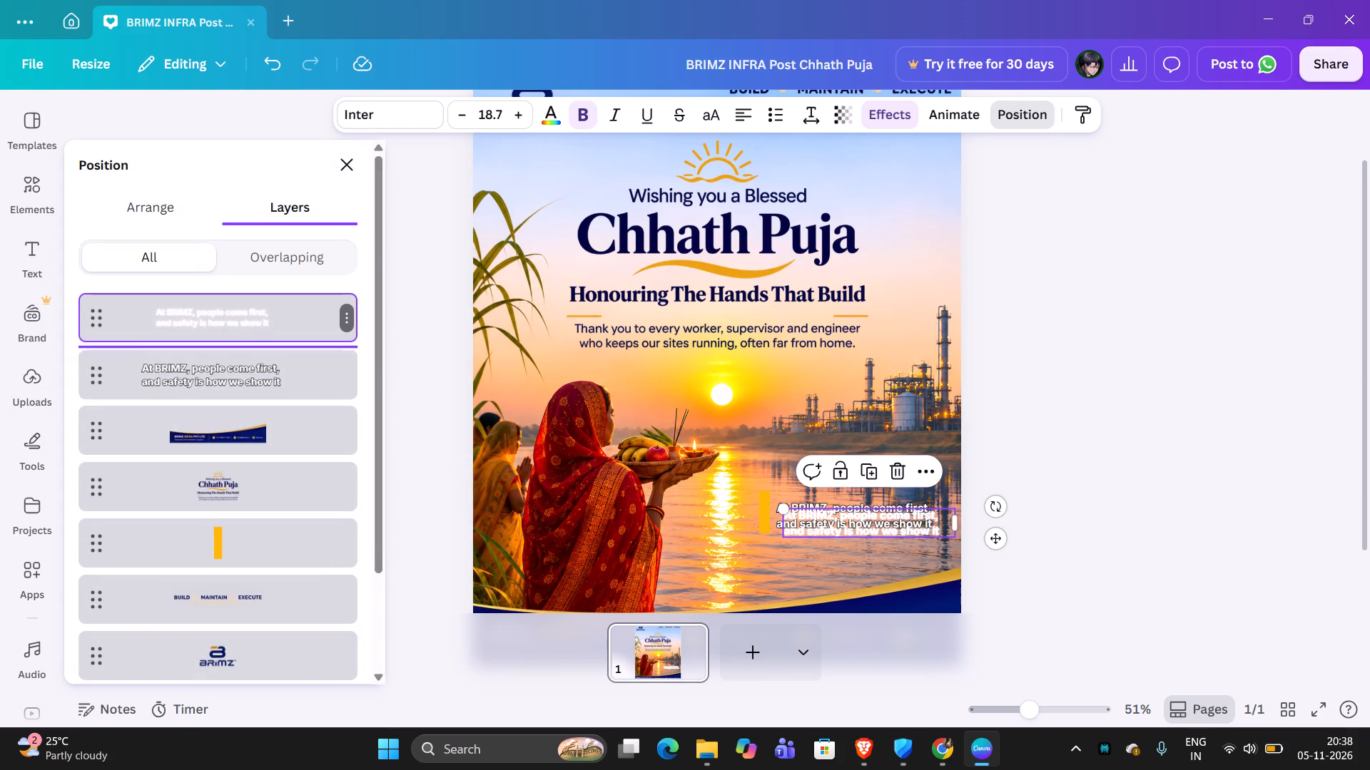
{"action": "left_click_drag", "start_coordinate": [232, 376], "coordinate": [238, 406]}
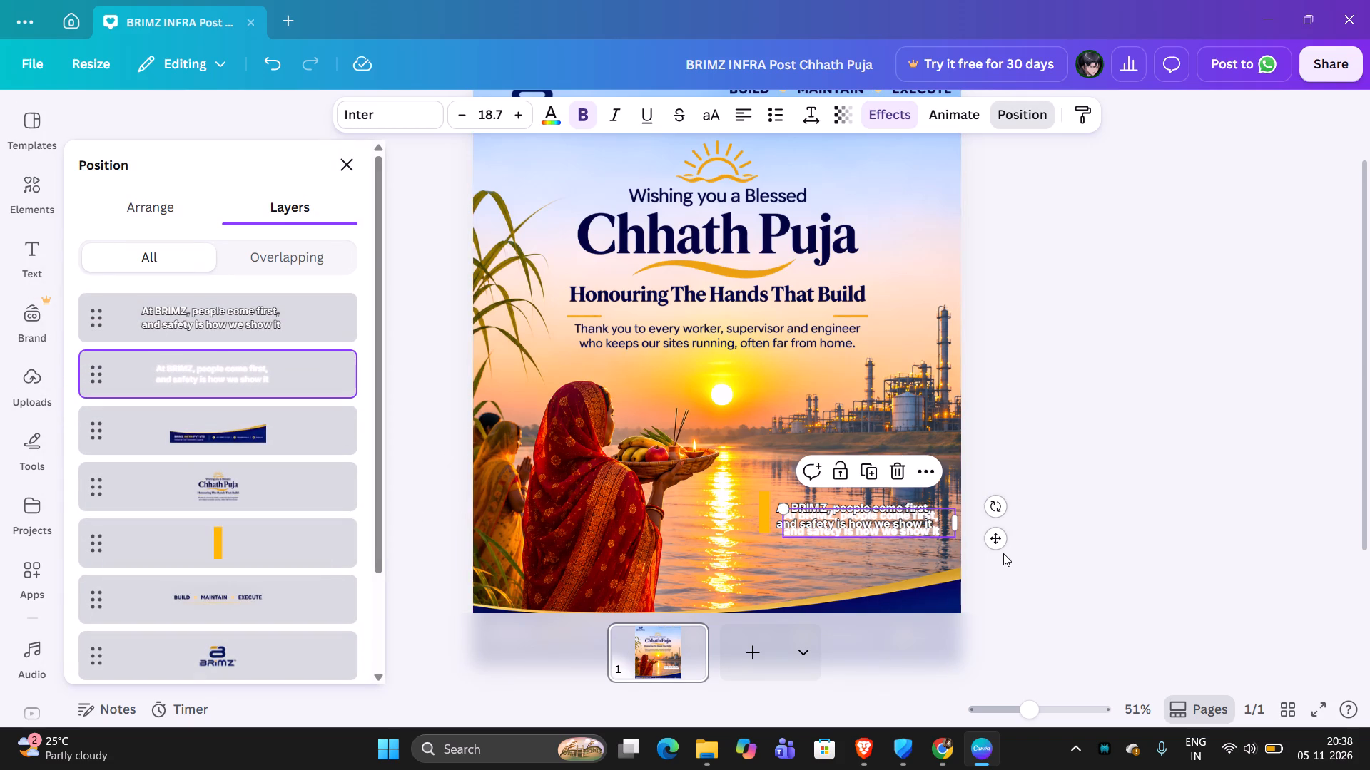
Align the neon tagline copy over the original outlined tagline.
{"action": "left_click_drag", "start_coordinate": [998, 542], "coordinate": [992, 535]}
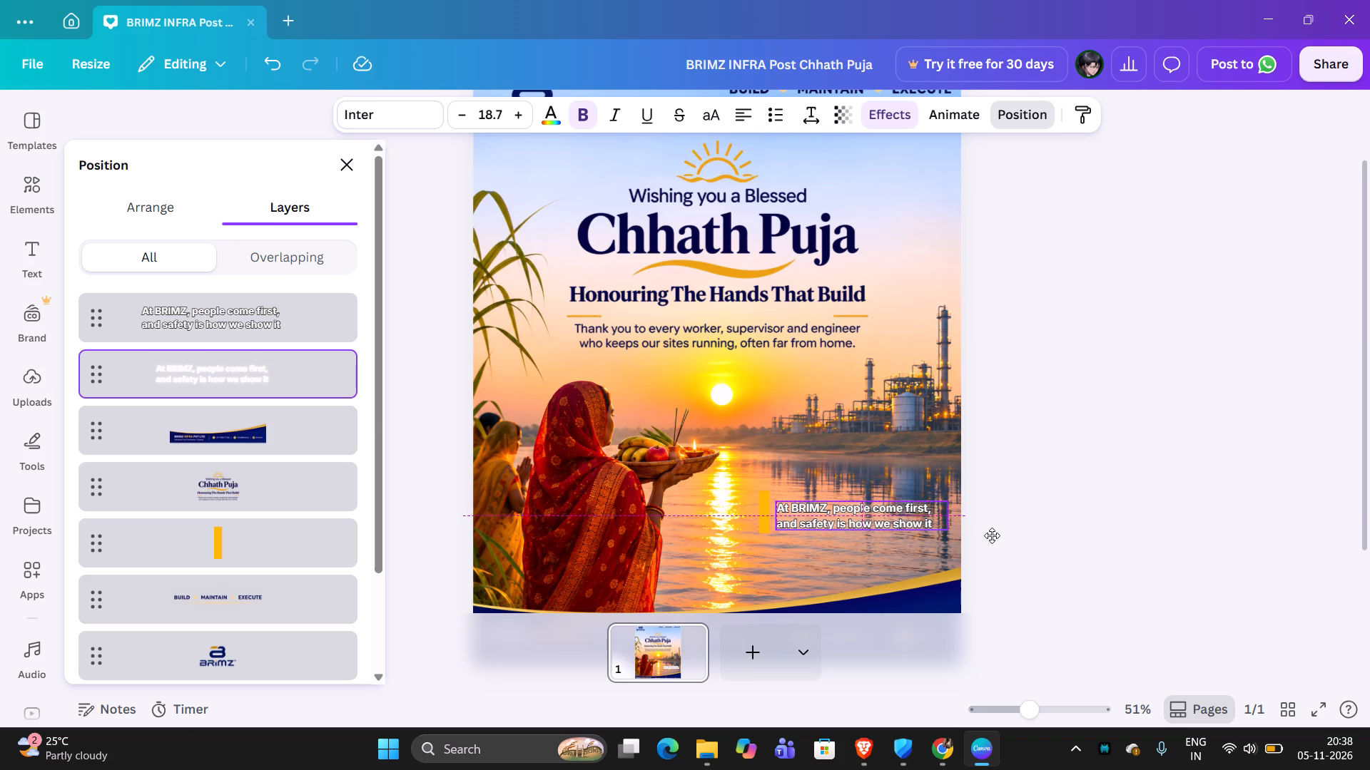
{"action": "left_click_drag", "start_coordinate": [992, 535], "coordinate": [990, 534]}
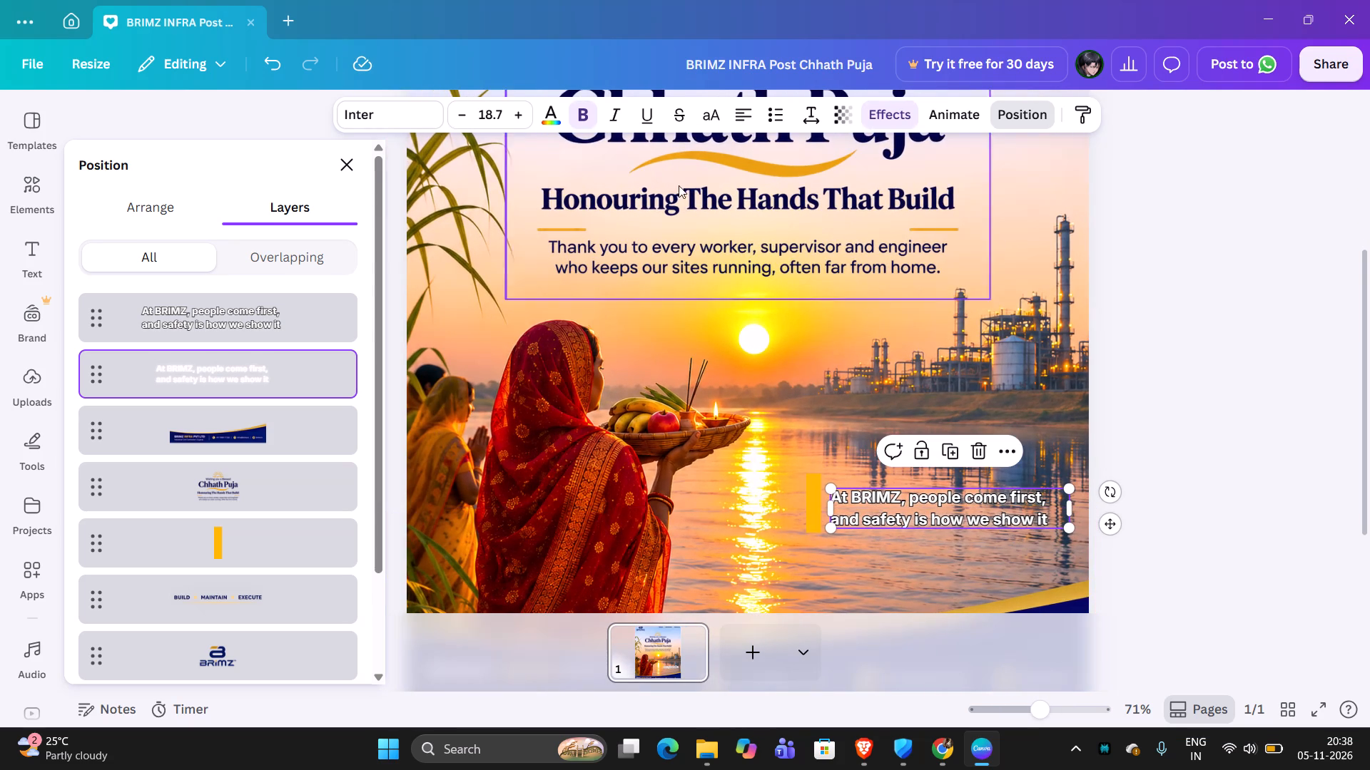
Set the neon tagline copy's font size to 18.8.
{"action": "left_click", "coordinate": [502, 116]}
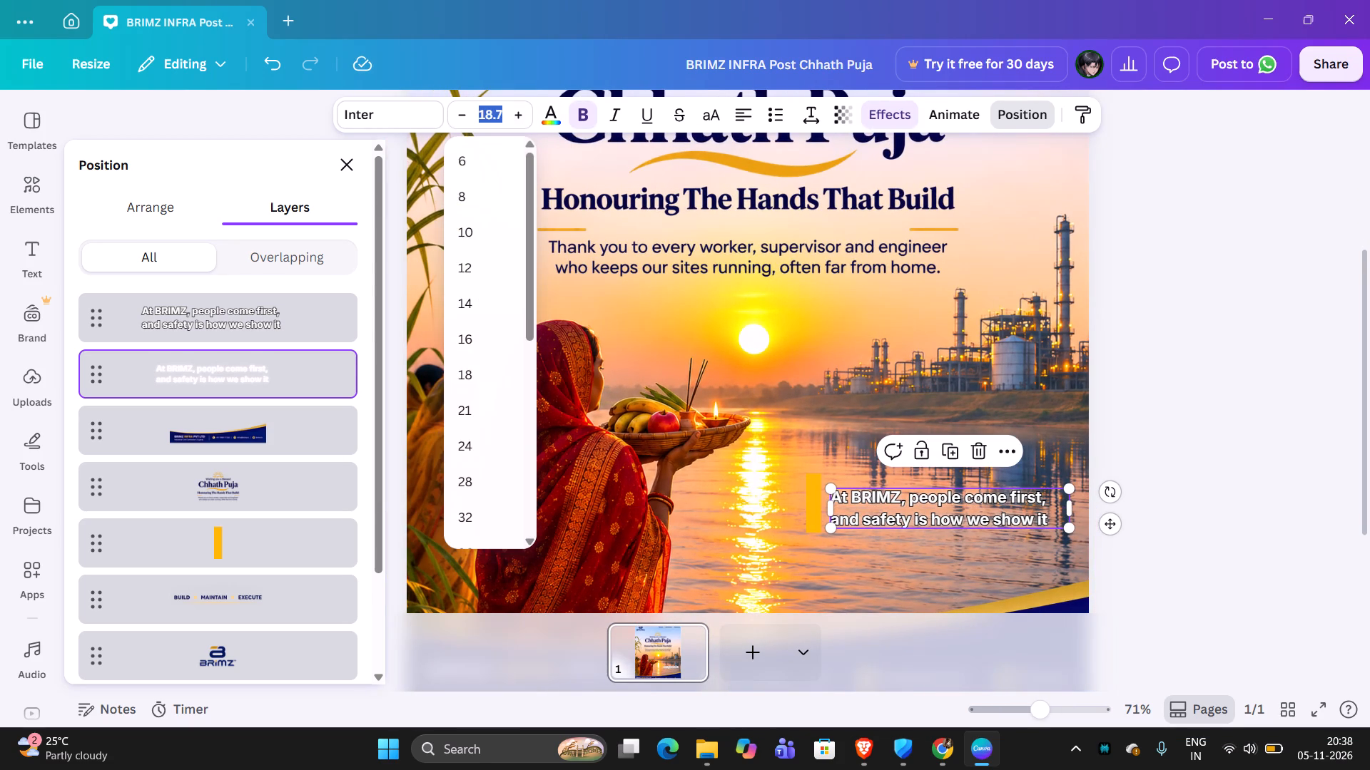
{"action": "type", "text": "18.8"}
{"action": "key", "text": "Return"}
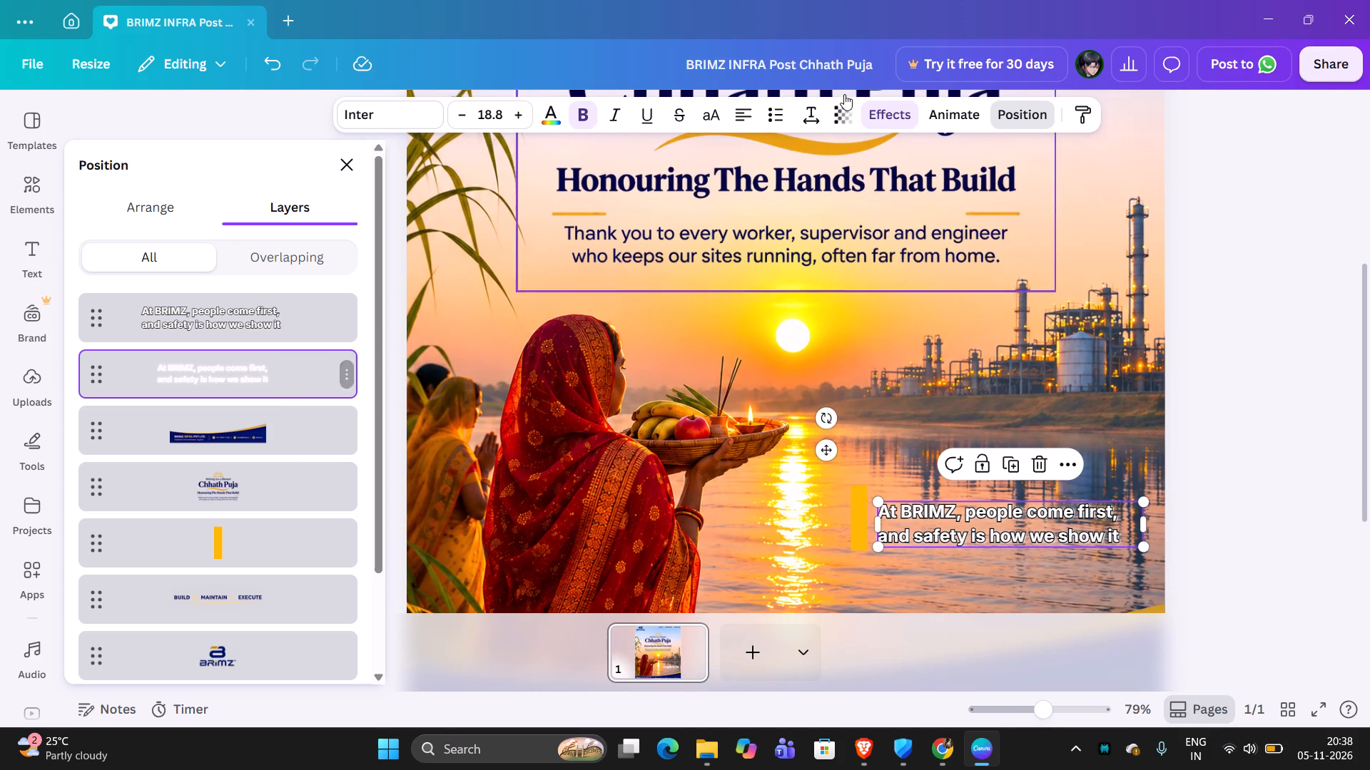
Raise the neon tagline copy's Neon intensity to 100 and check the whole post.
{"action": "left_click", "coordinate": [890, 115]}
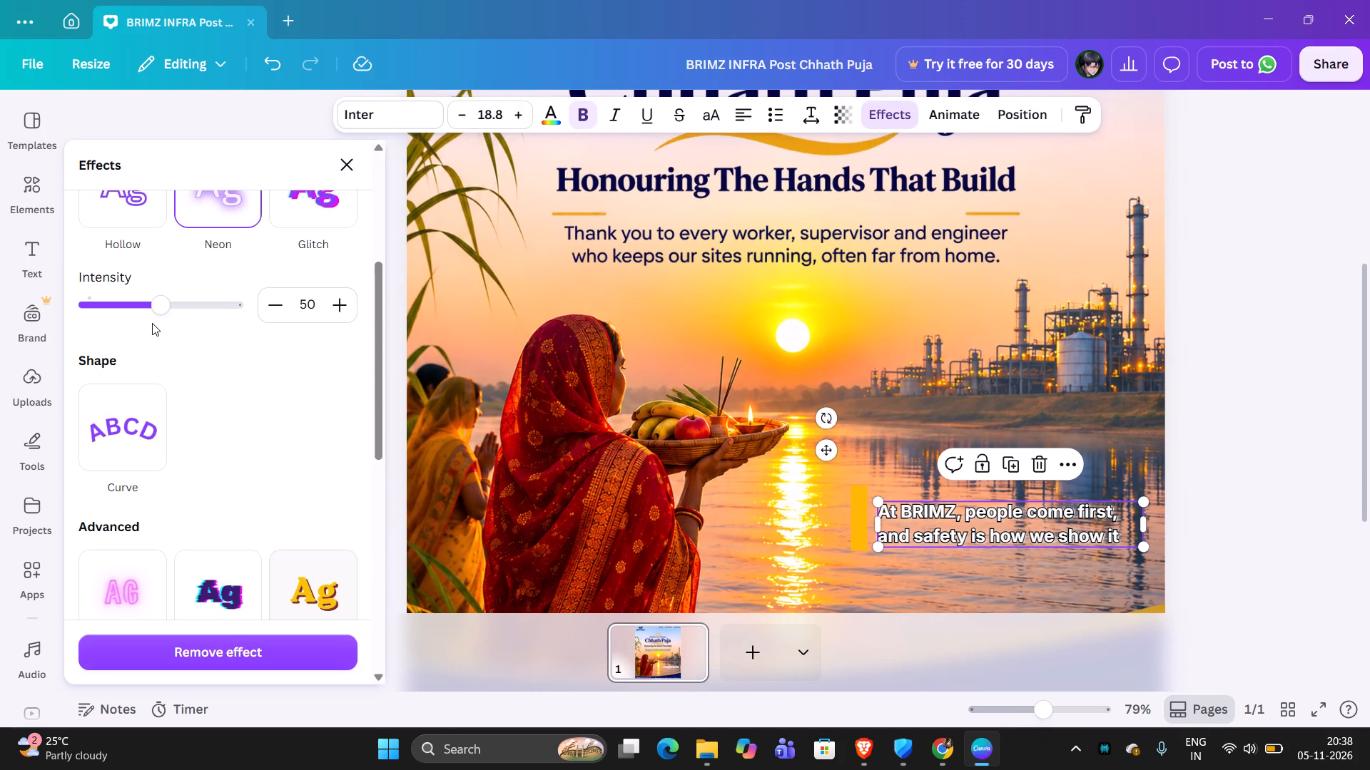
{"action": "left_click_drag", "start_coordinate": [163, 311], "coordinate": [262, 307]}
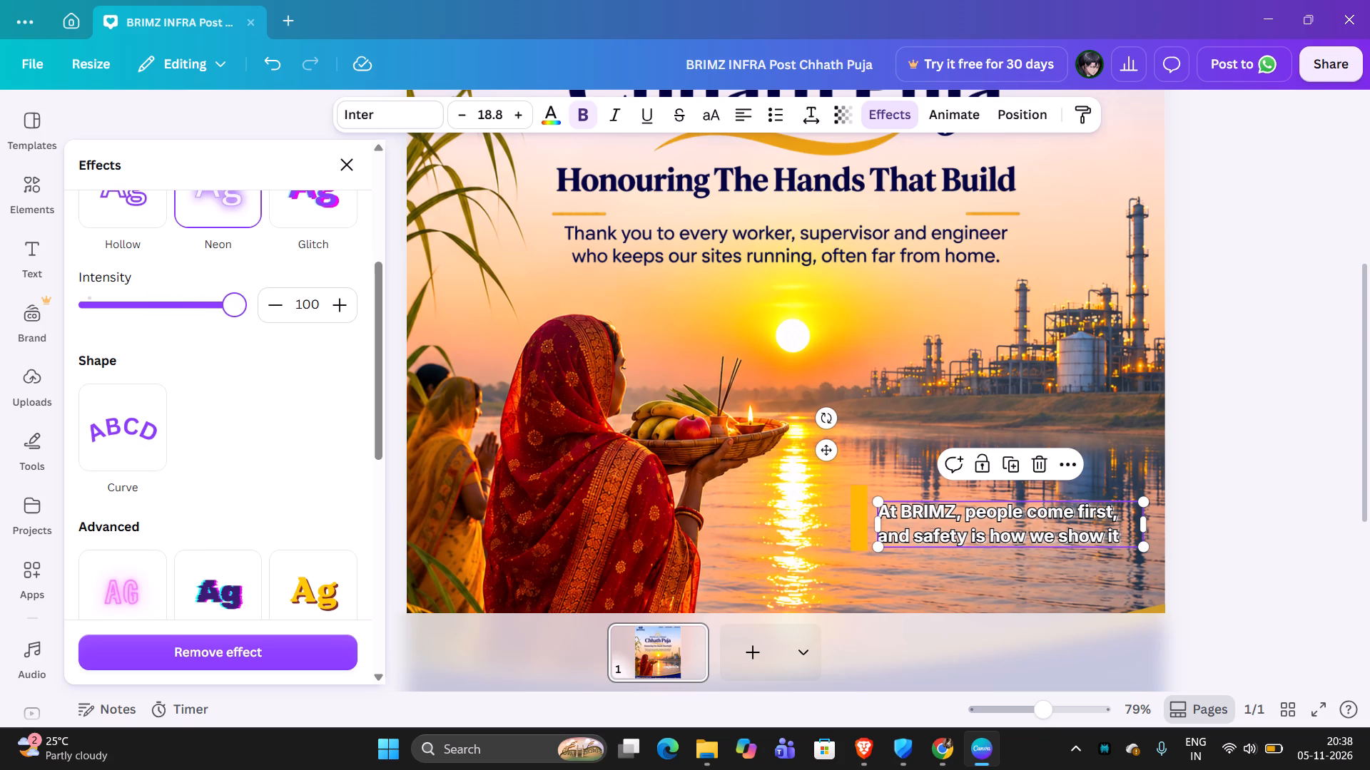
{"action": "left_click_drag", "start_coordinate": [262, 307], "coordinate": [281, 307]}
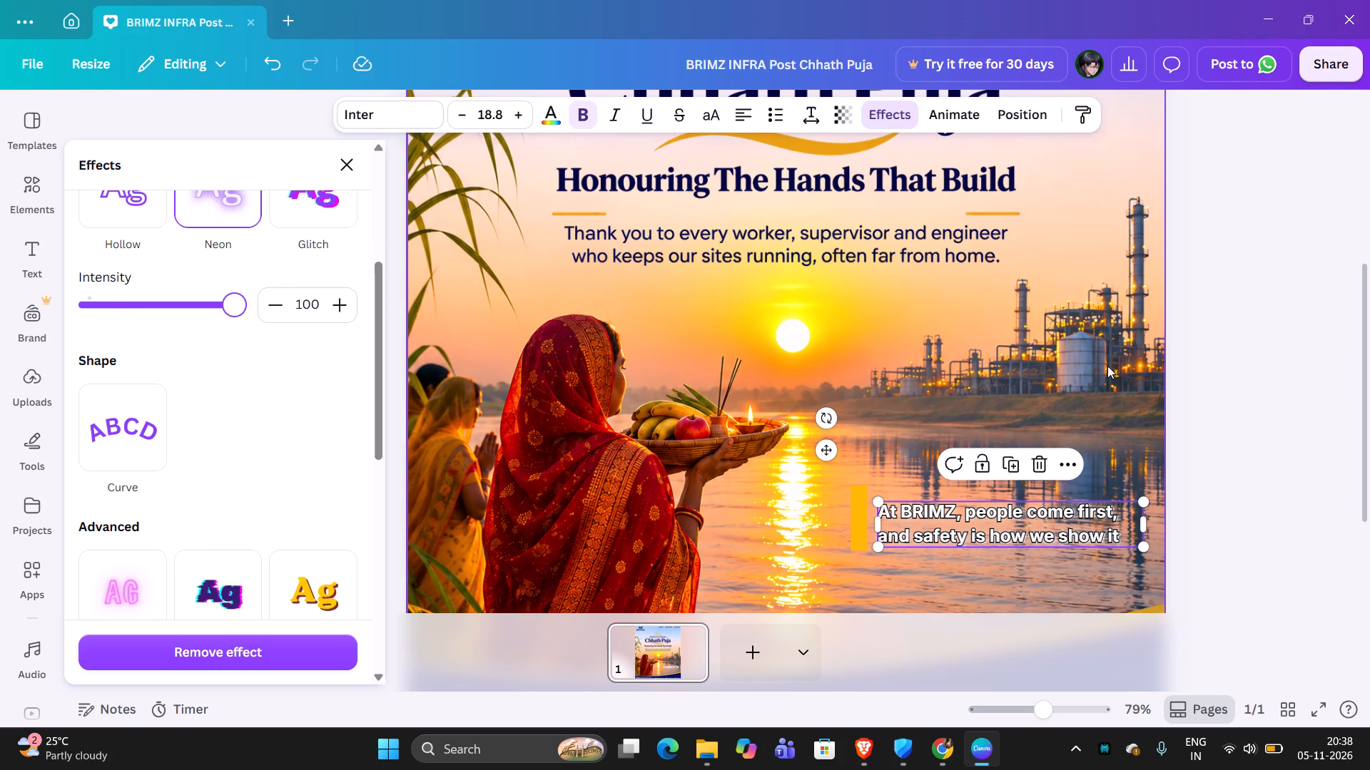
{"action": "left_click", "coordinate": [1229, 396]}
{"action": "left_click", "coordinate": [1229, 396]}
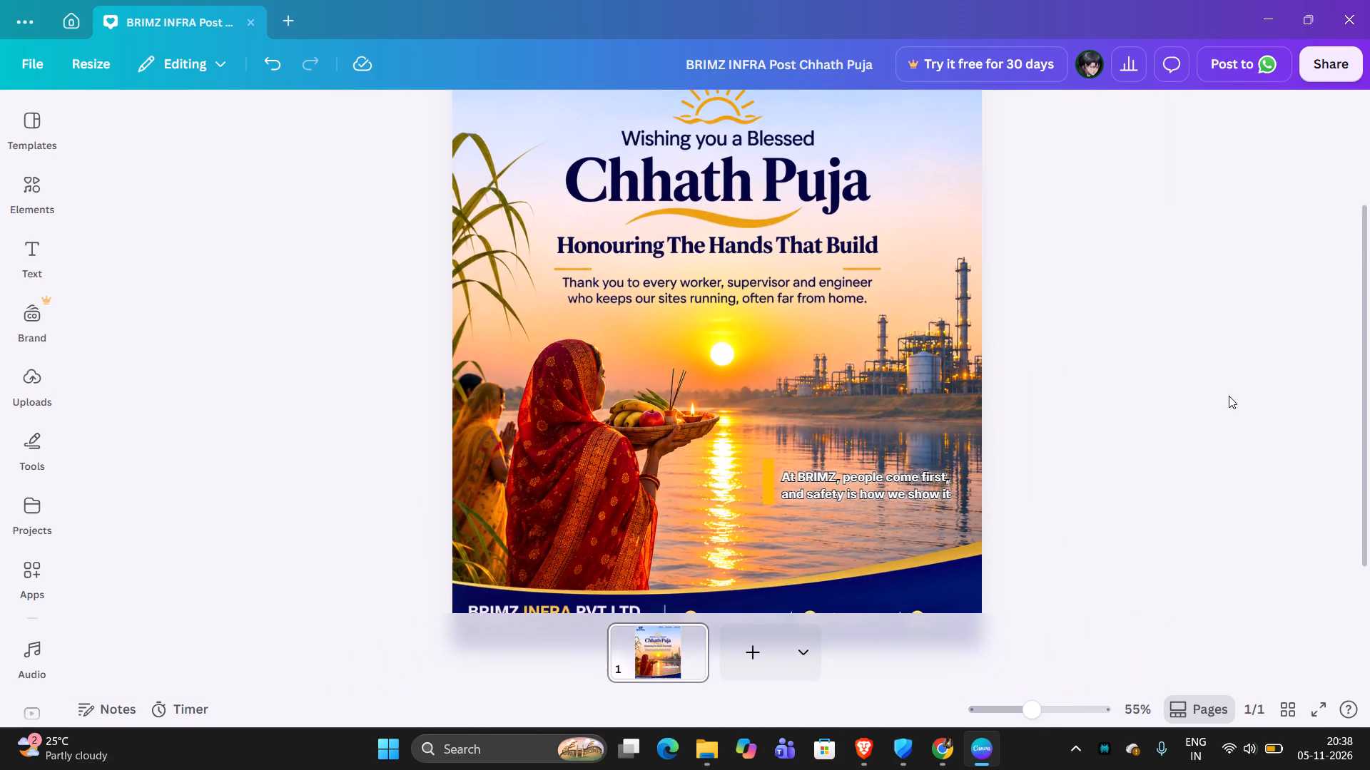
{"action": "scroll", "coordinate": [1229, 396], "scroll_direction": "up", "scroll_amount": 1}
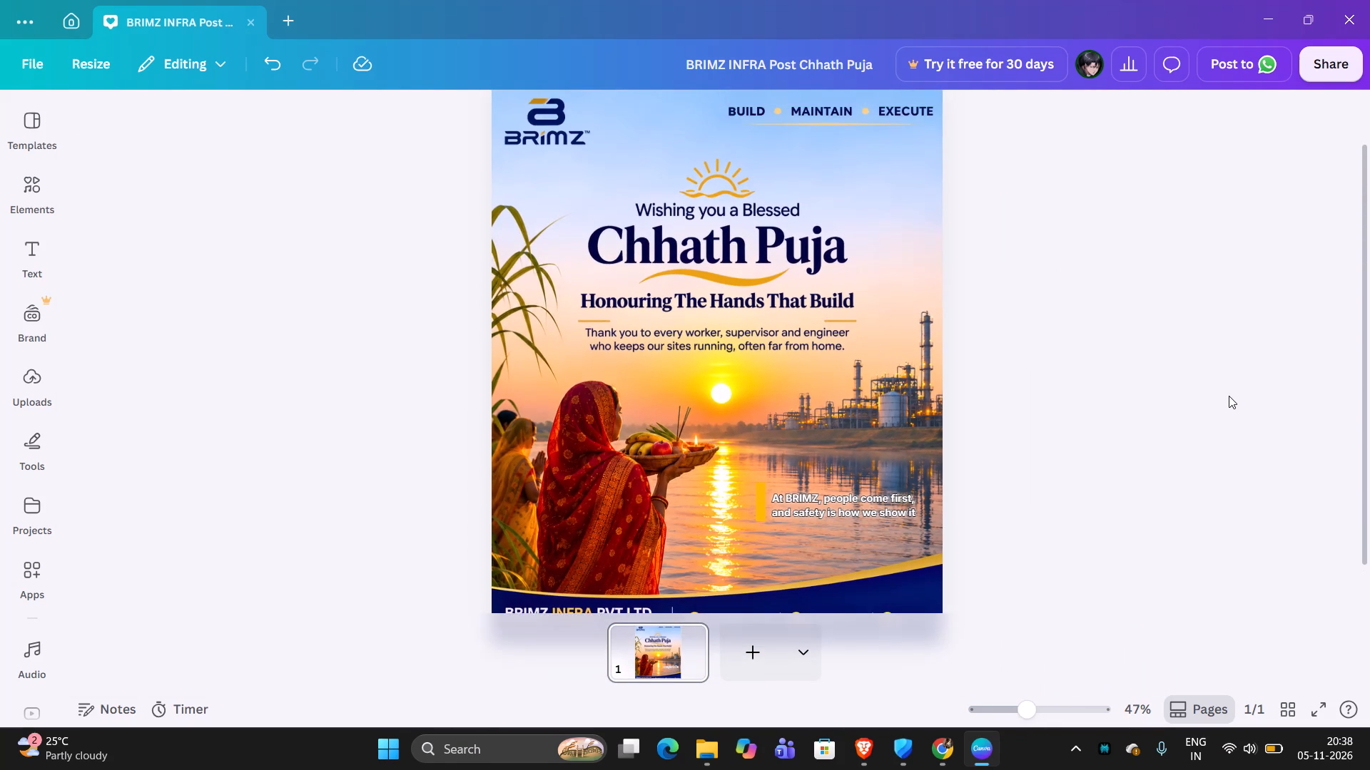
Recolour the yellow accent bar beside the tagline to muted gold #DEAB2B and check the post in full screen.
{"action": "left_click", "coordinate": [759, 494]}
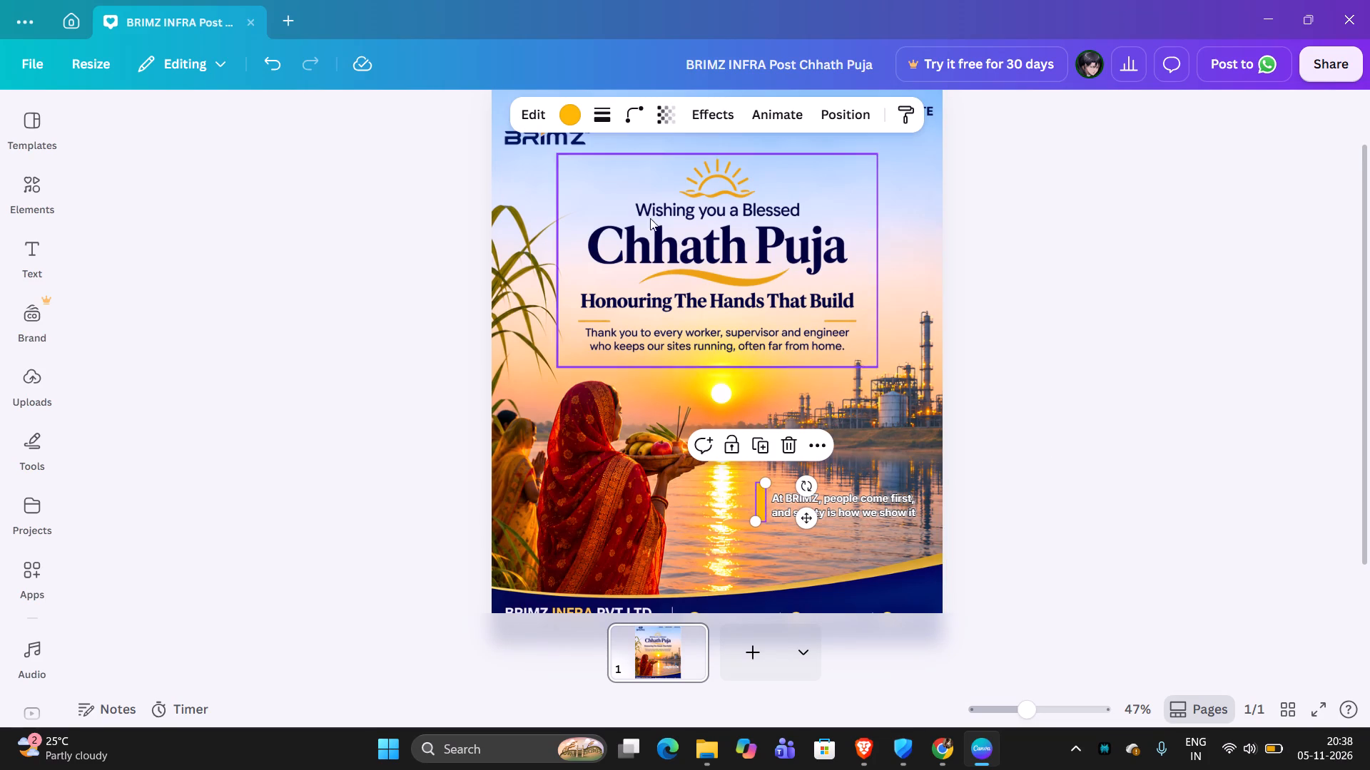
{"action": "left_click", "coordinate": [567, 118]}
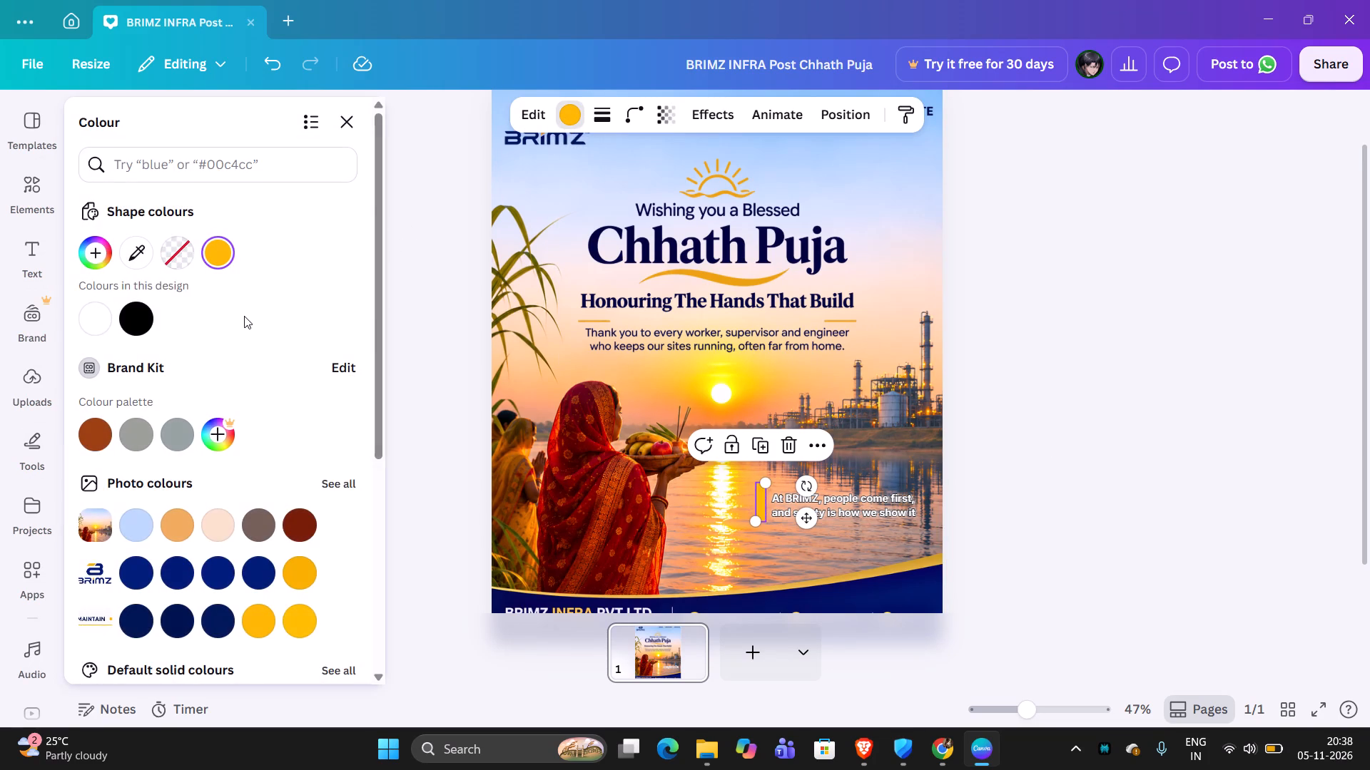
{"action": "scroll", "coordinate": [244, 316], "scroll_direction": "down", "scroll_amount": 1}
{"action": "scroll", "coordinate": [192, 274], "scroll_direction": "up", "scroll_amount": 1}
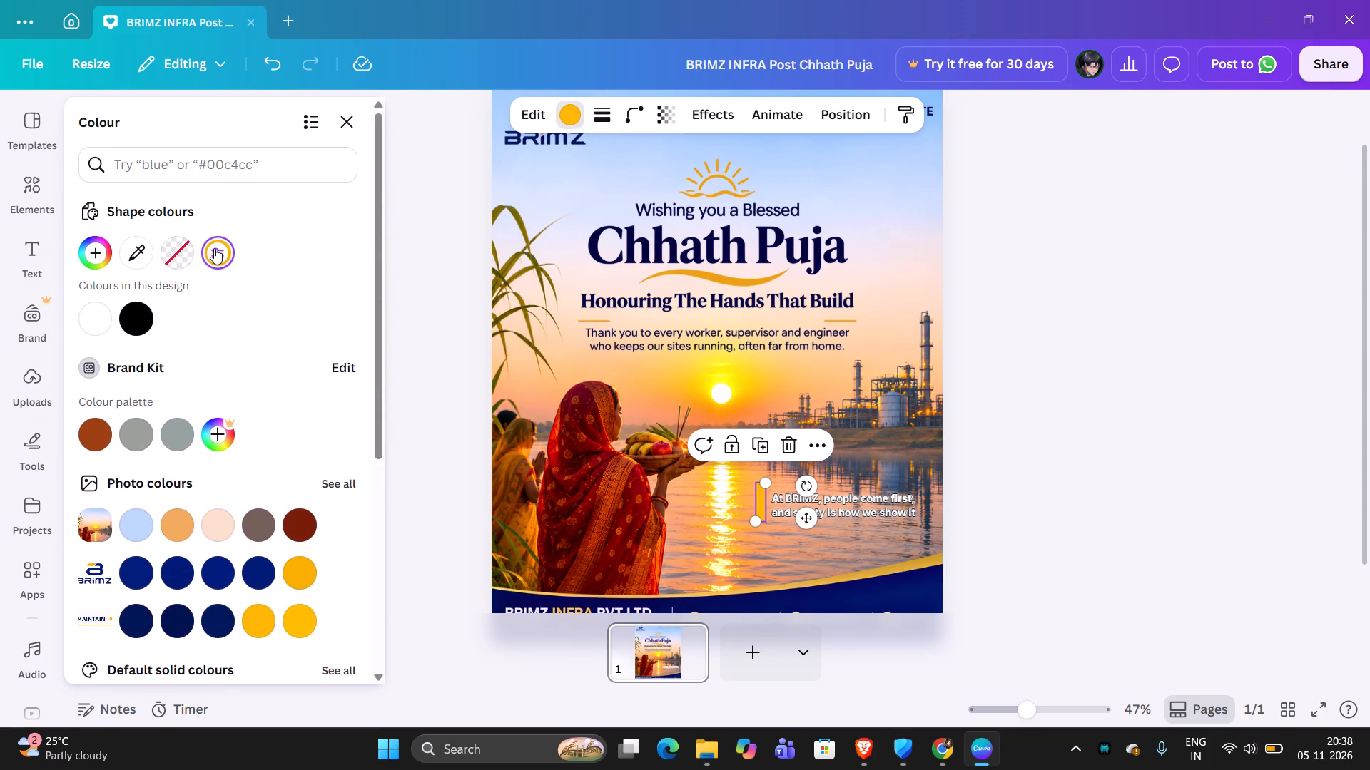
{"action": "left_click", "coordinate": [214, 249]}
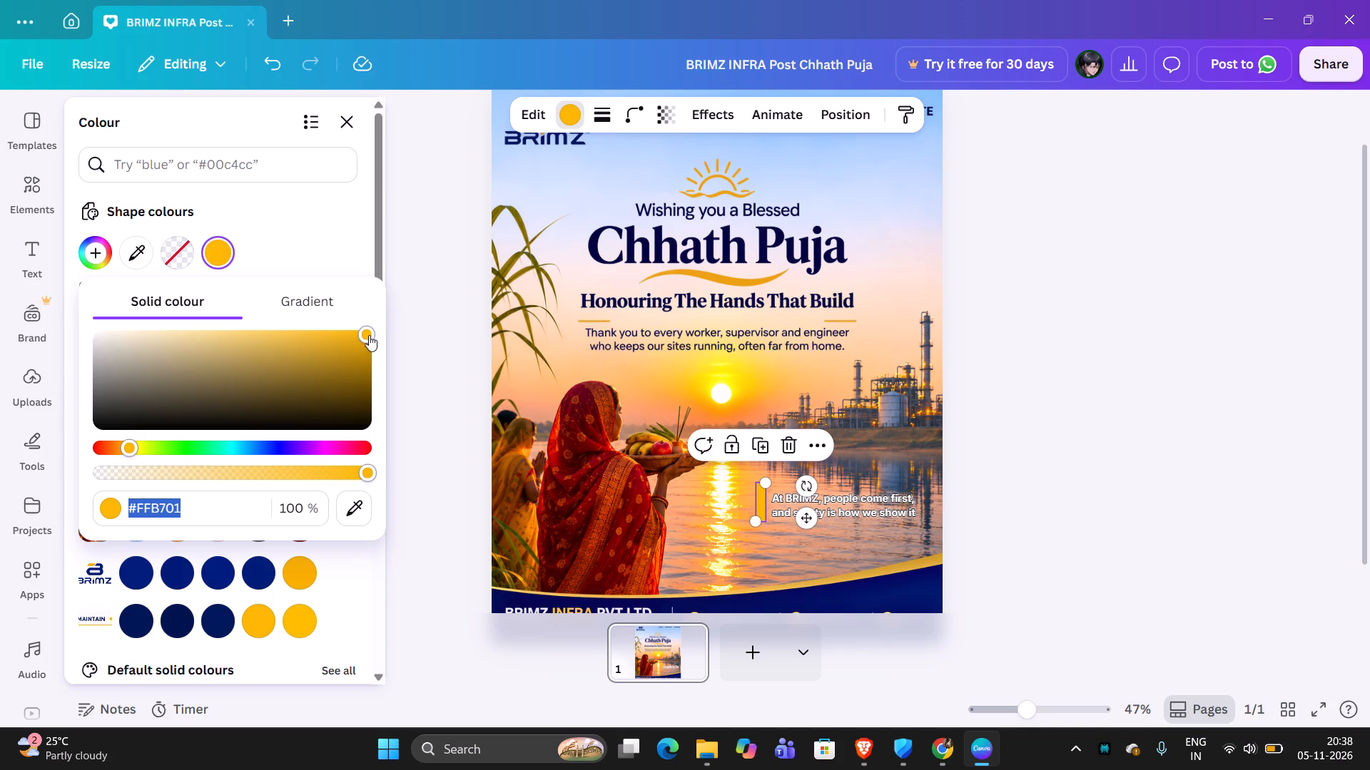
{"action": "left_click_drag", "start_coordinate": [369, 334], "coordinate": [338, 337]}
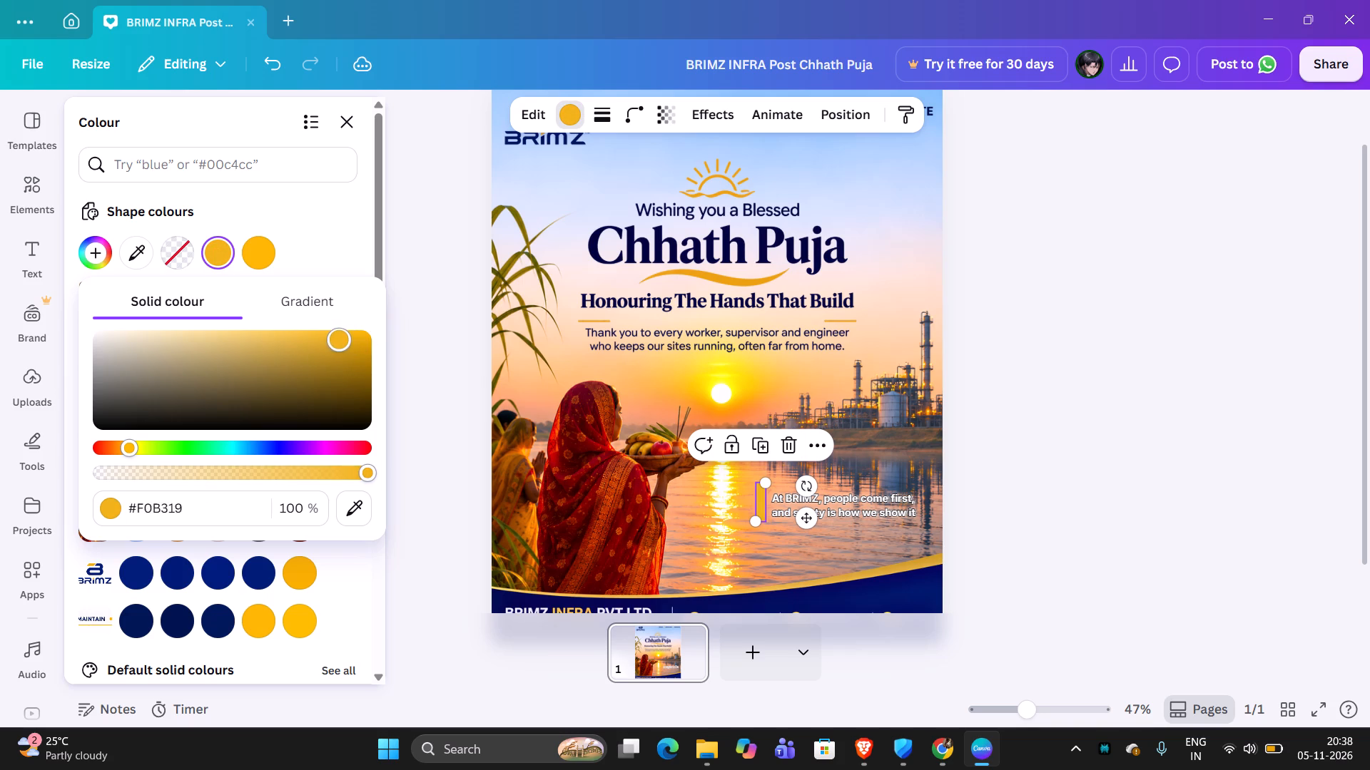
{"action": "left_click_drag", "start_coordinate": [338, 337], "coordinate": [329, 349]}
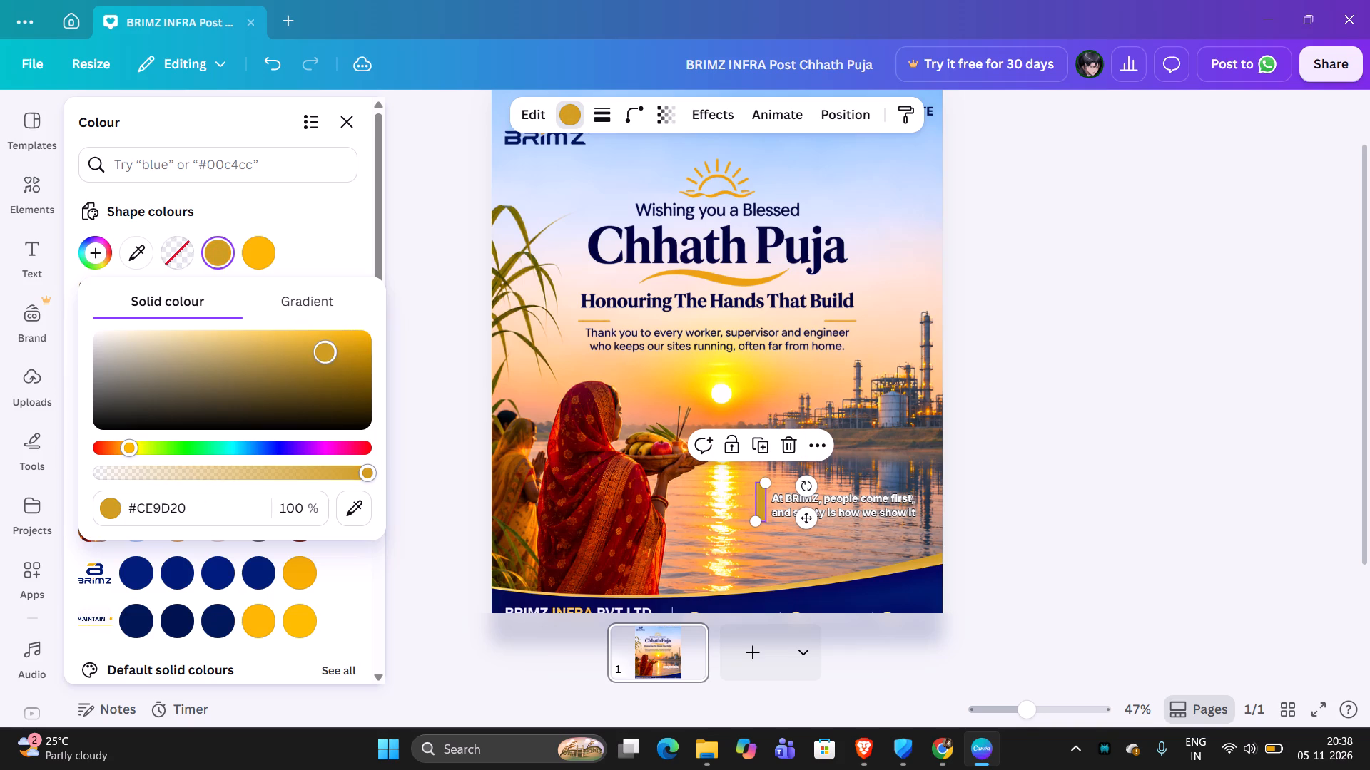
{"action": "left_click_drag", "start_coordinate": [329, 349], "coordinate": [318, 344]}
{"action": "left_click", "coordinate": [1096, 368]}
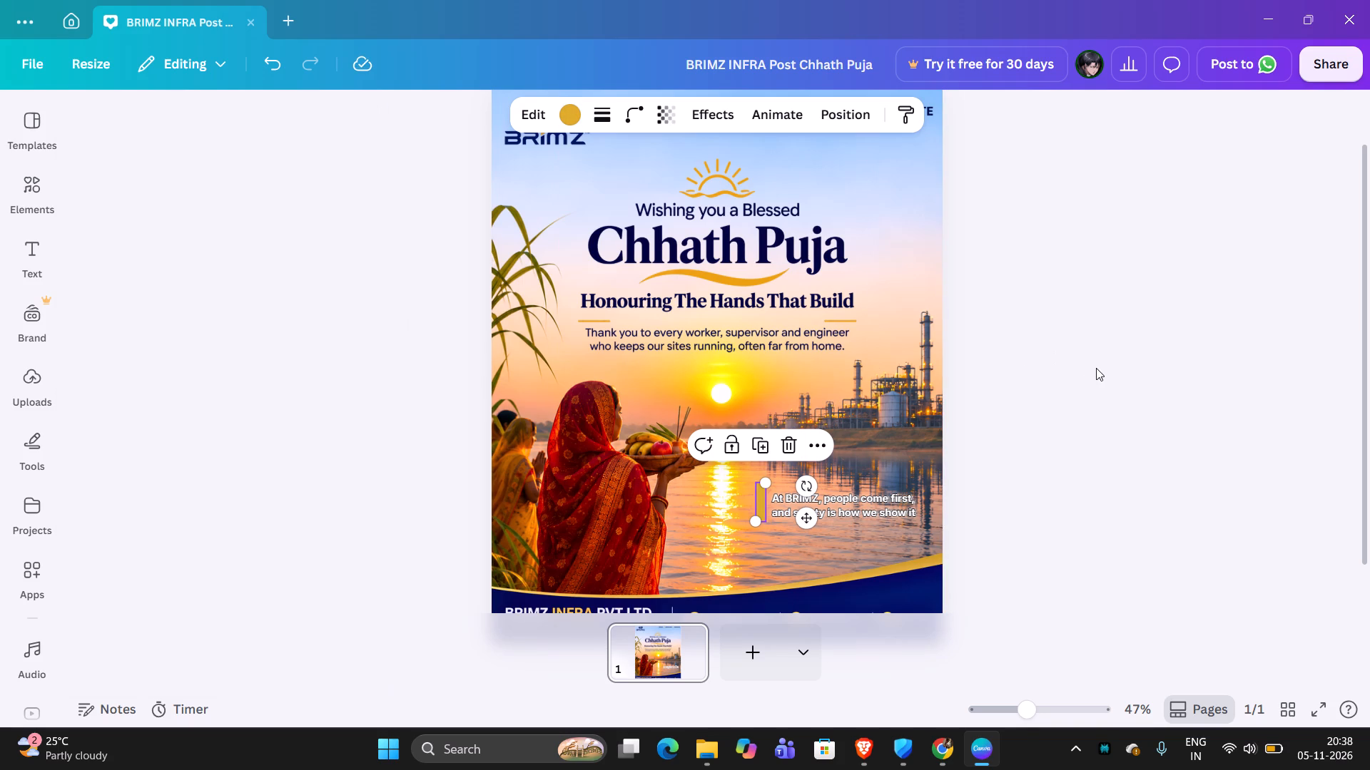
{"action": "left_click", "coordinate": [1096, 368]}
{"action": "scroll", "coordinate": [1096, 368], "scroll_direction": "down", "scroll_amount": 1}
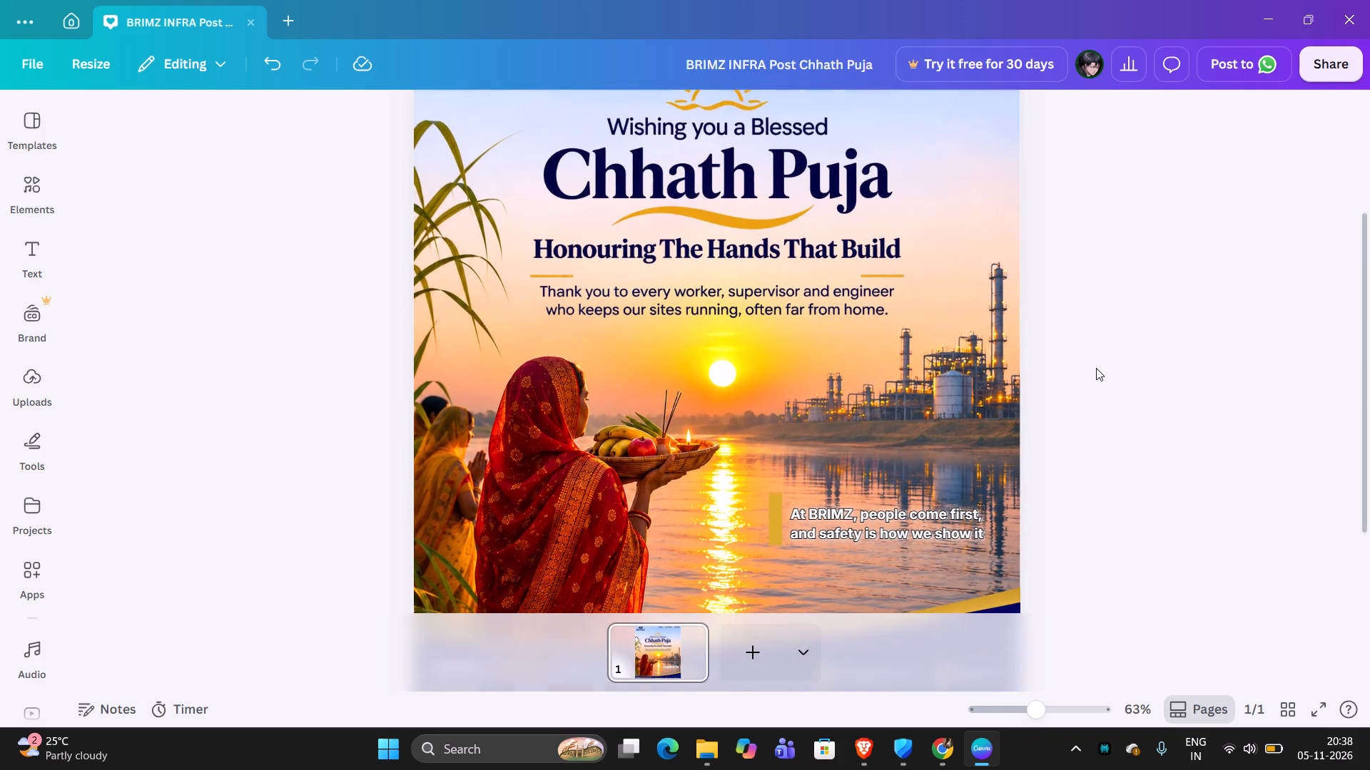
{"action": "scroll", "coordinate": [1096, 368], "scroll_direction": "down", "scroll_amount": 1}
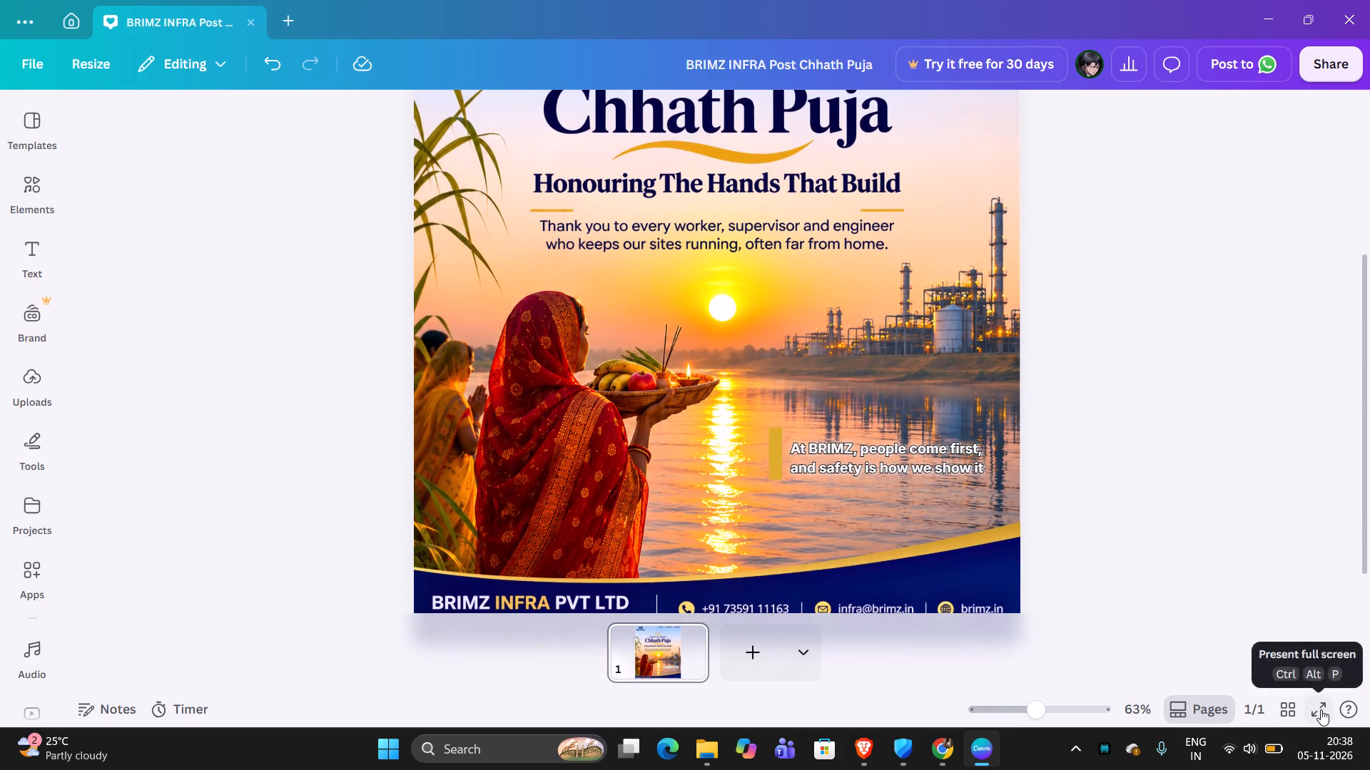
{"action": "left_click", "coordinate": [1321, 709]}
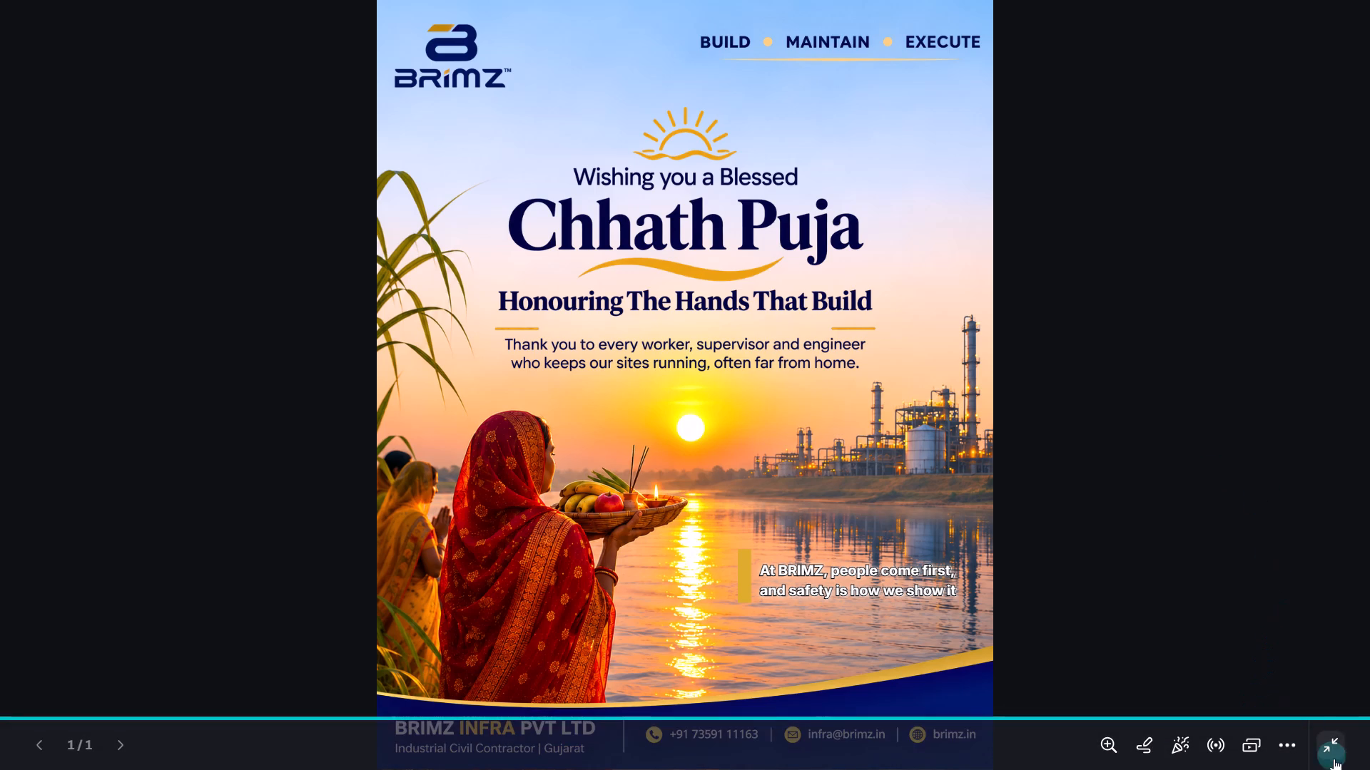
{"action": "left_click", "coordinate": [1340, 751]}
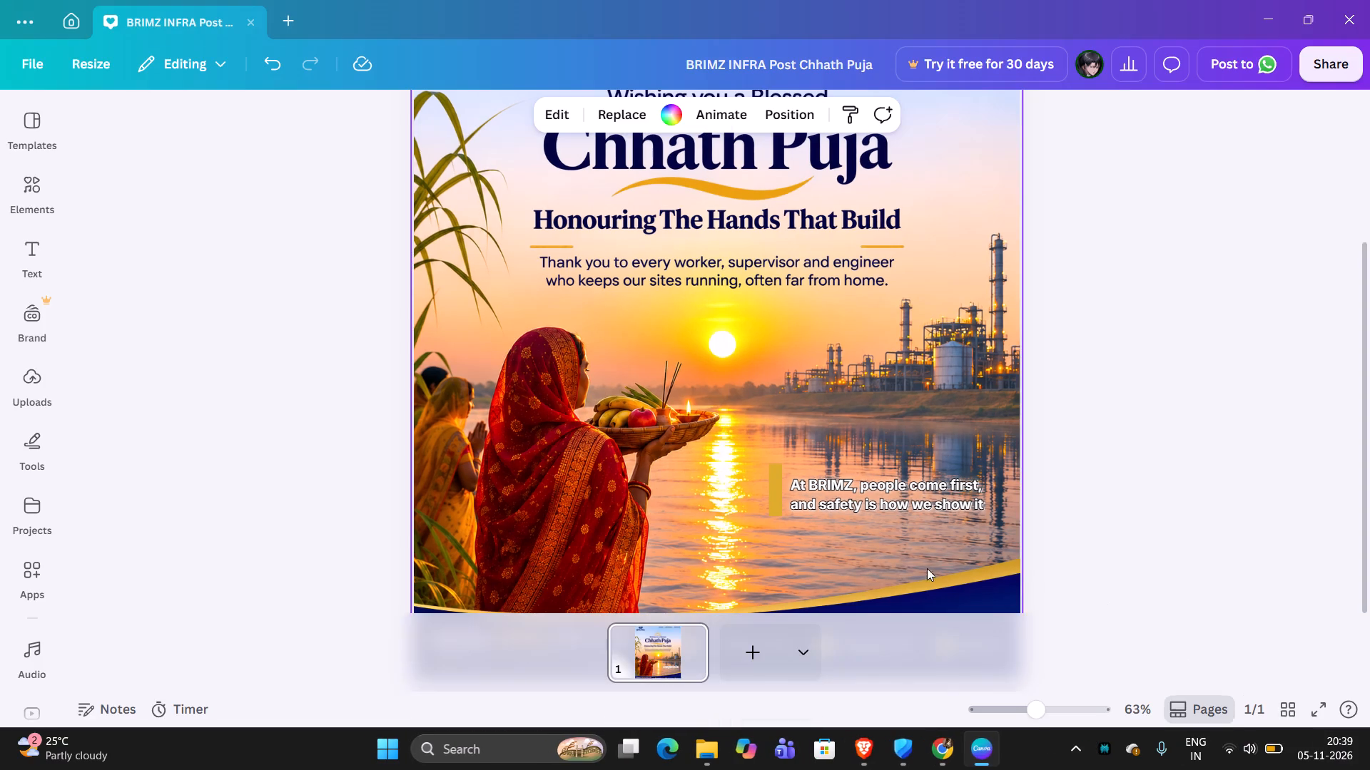
Recolour the accent bar beside the tagline to light yellow #F5C858 and check the whole post.
{"action": "left_click", "coordinate": [776, 487]}
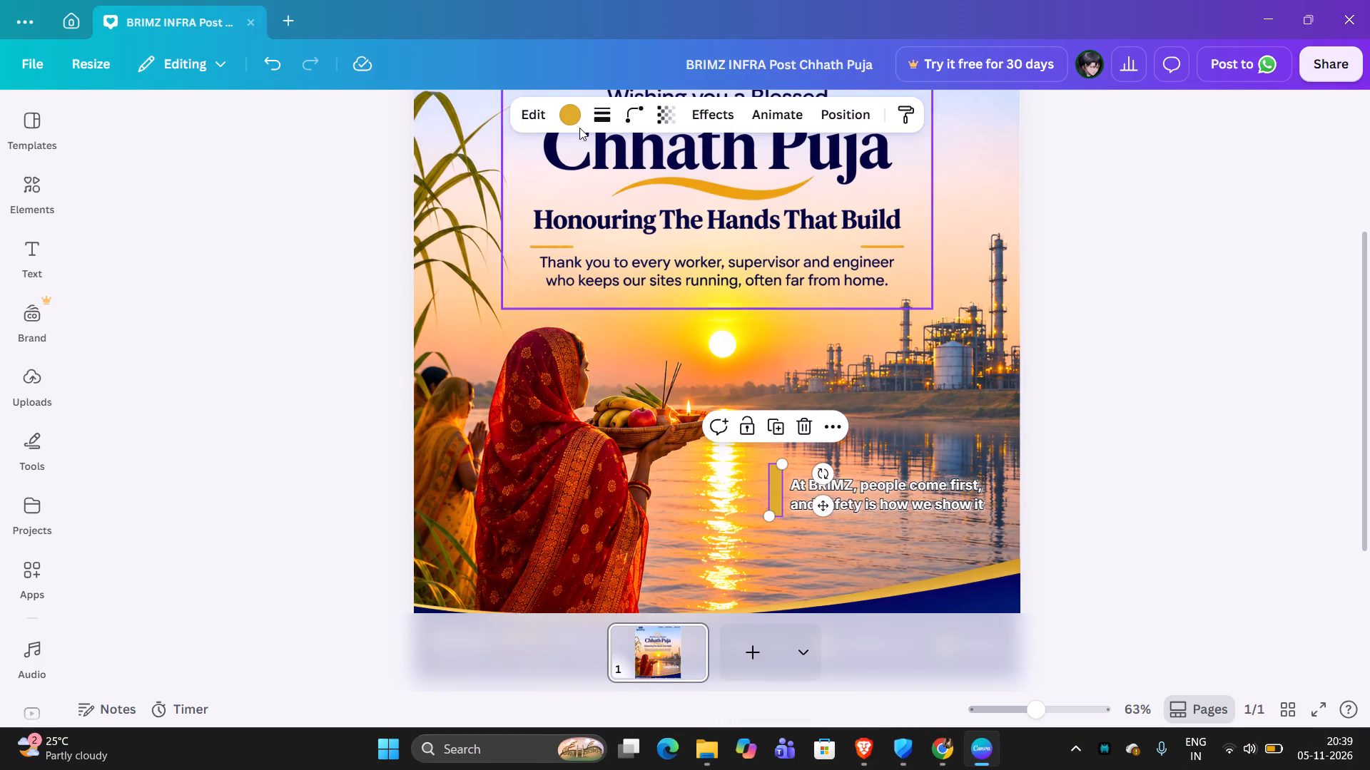
{"action": "left_click", "coordinate": [572, 118]}
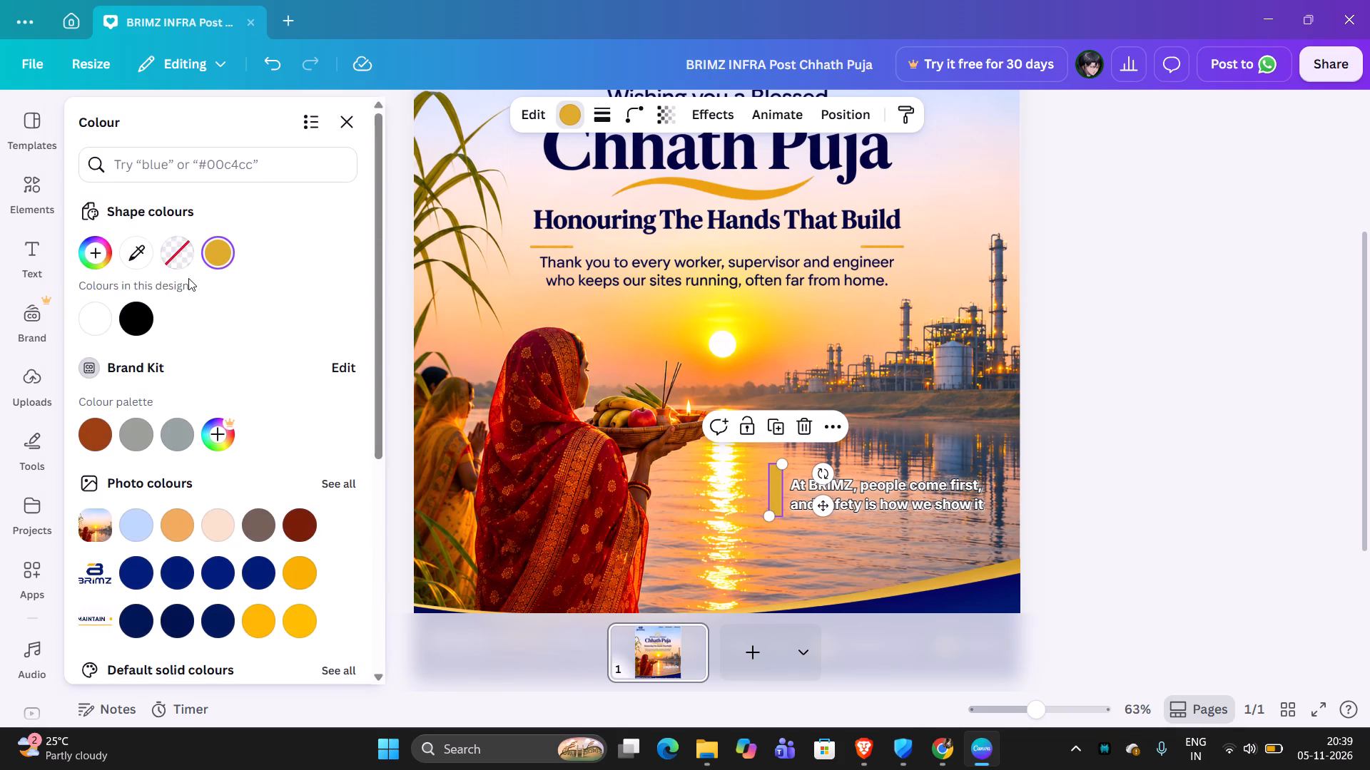
{"action": "left_click", "coordinate": [223, 250]}
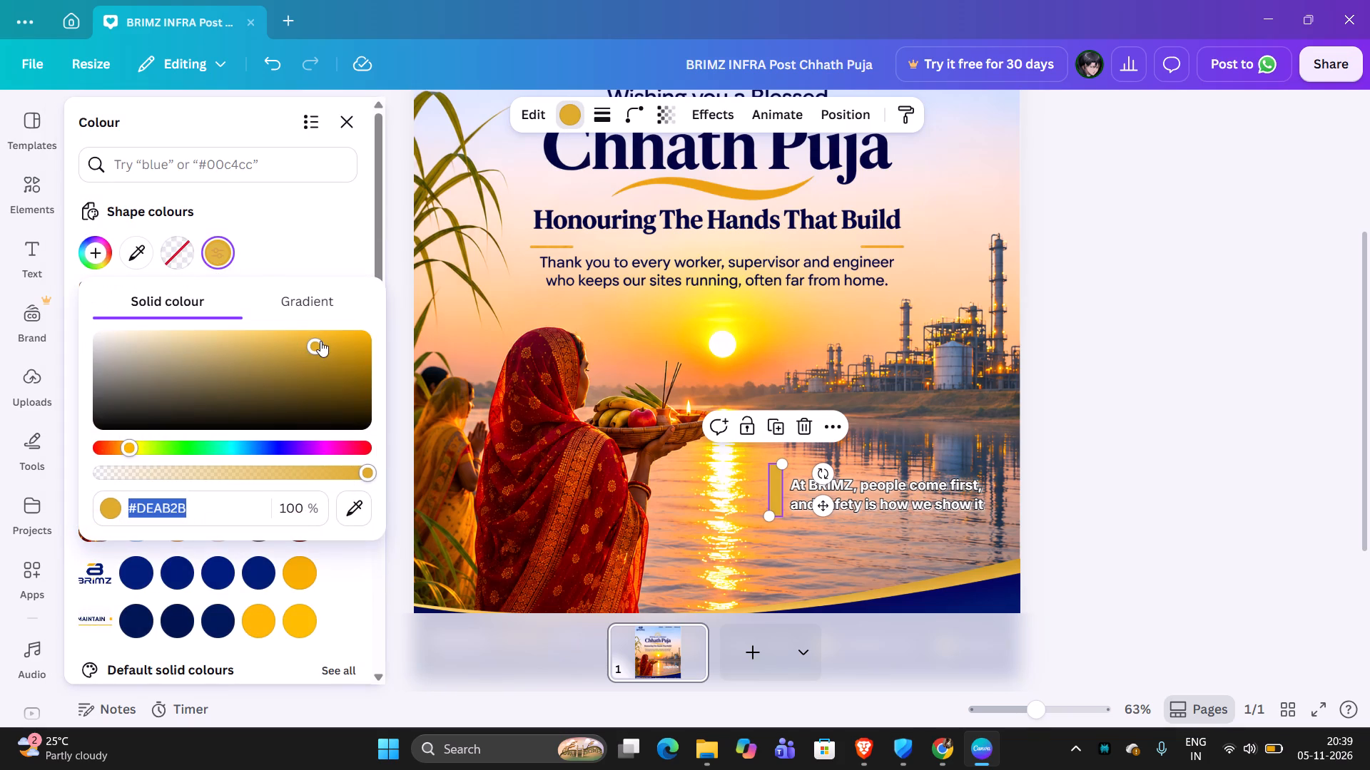
{"action": "left_click_drag", "start_coordinate": [320, 341], "coordinate": [285, 336]}
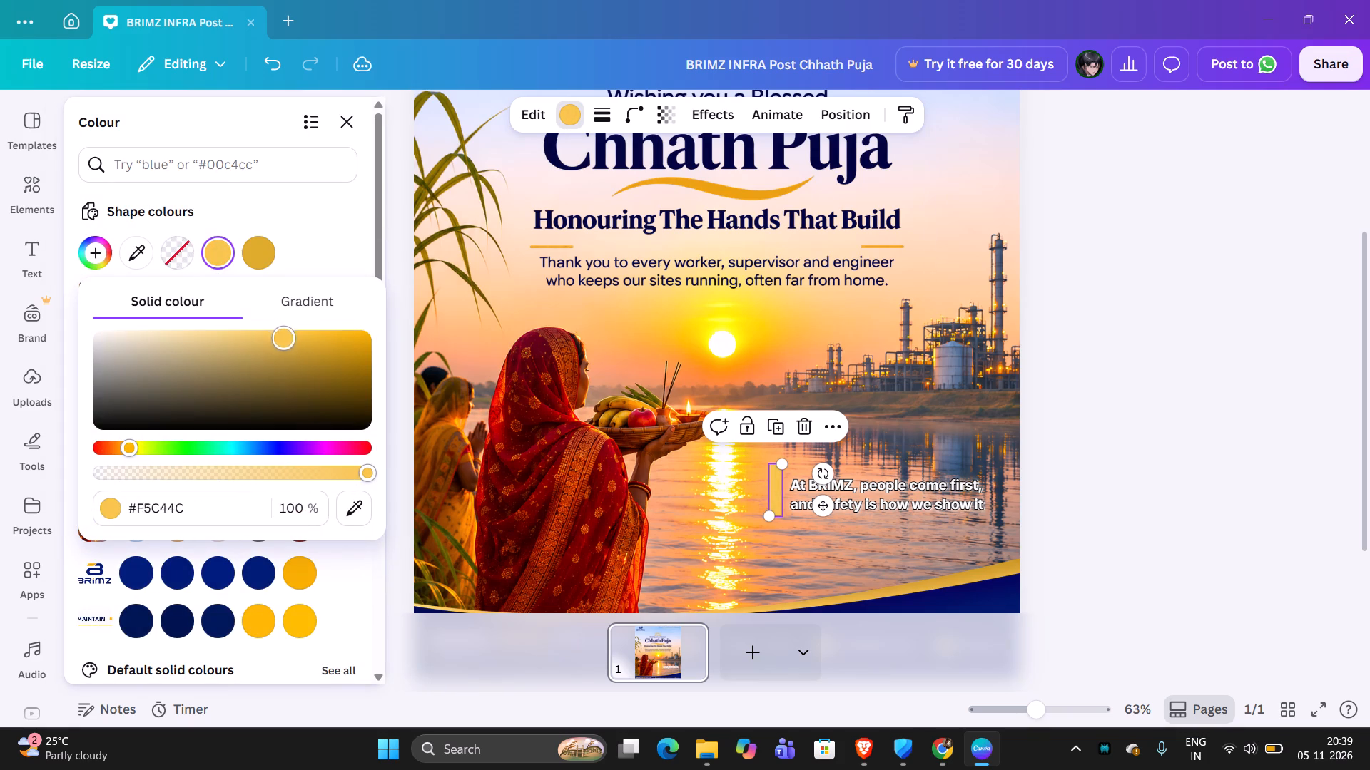
{"action": "left_click_drag", "start_coordinate": [285, 336], "coordinate": [271, 334]}
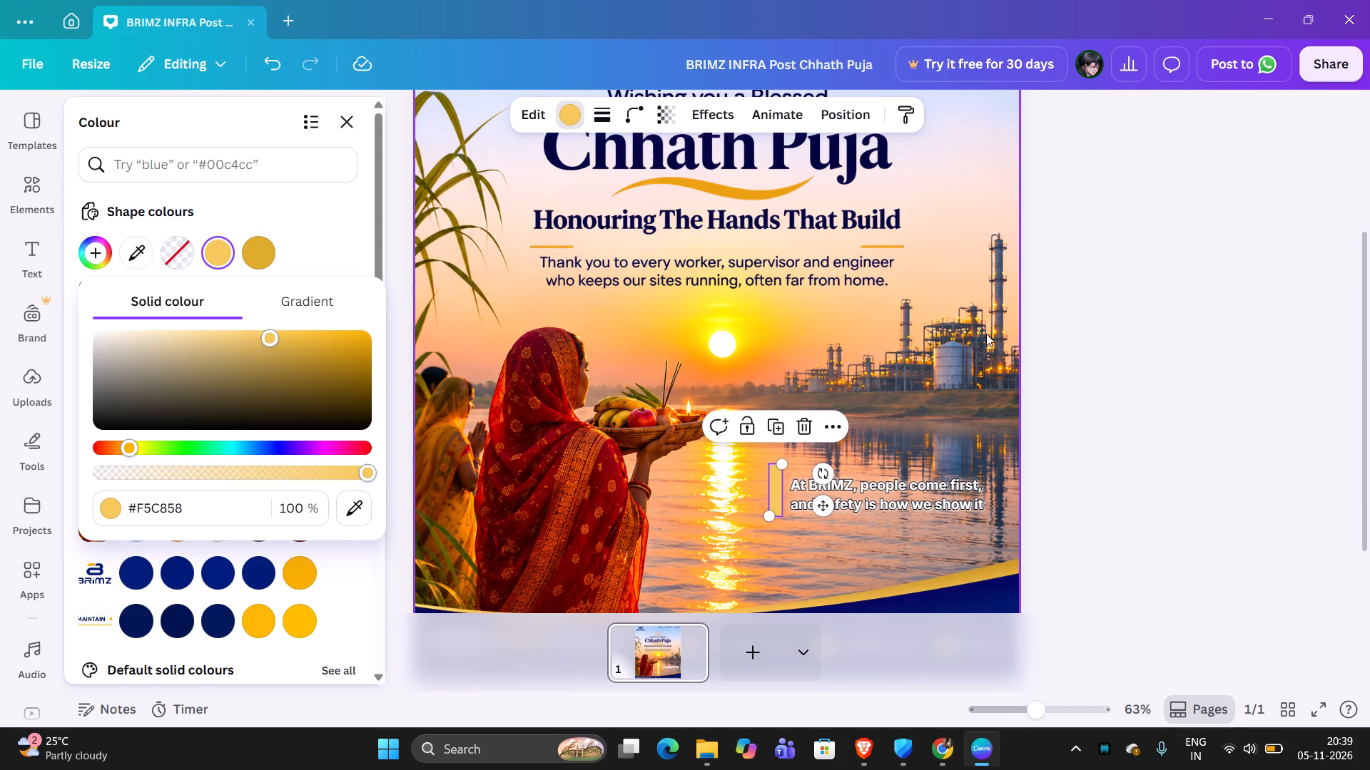
{"action": "double_click", "coordinate": [1111, 344]}
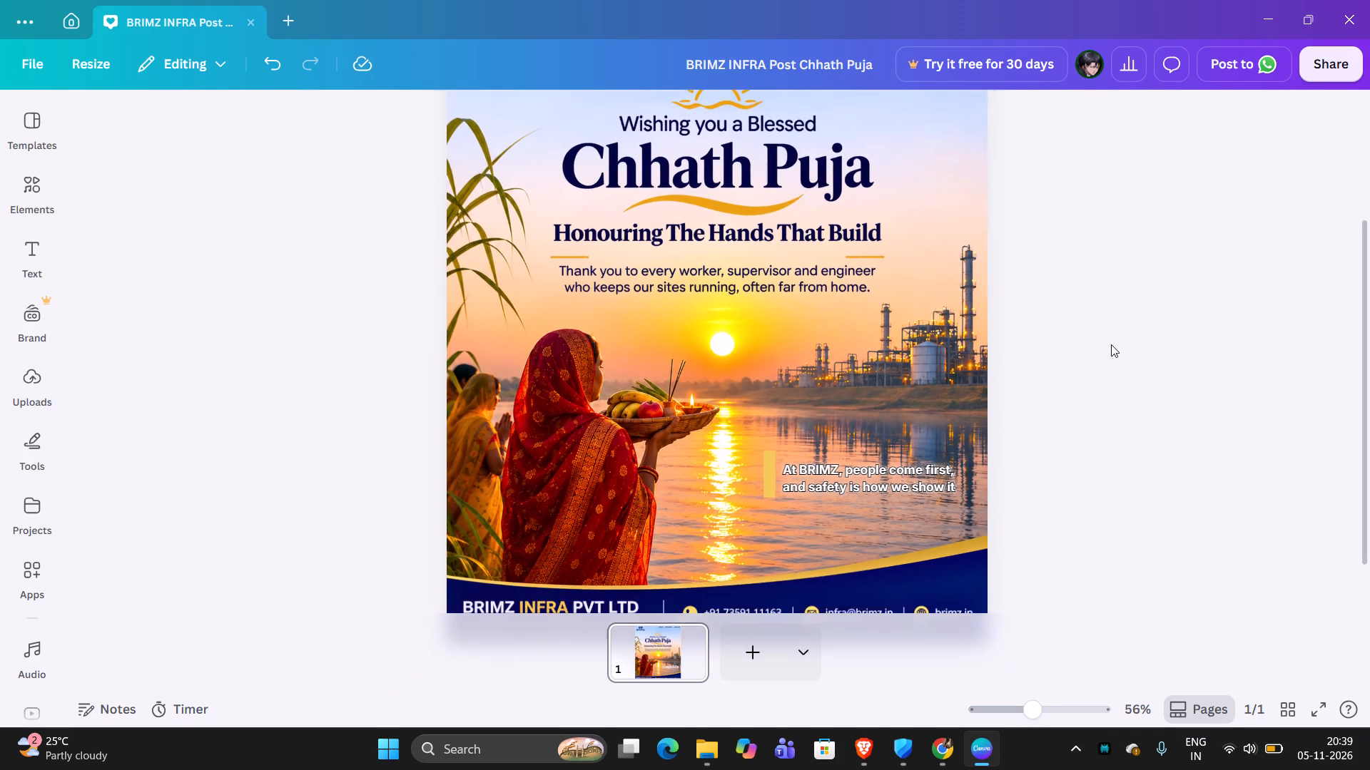
{"action": "scroll", "coordinate": [1111, 344], "scroll_direction": "up", "scroll_amount": 2}
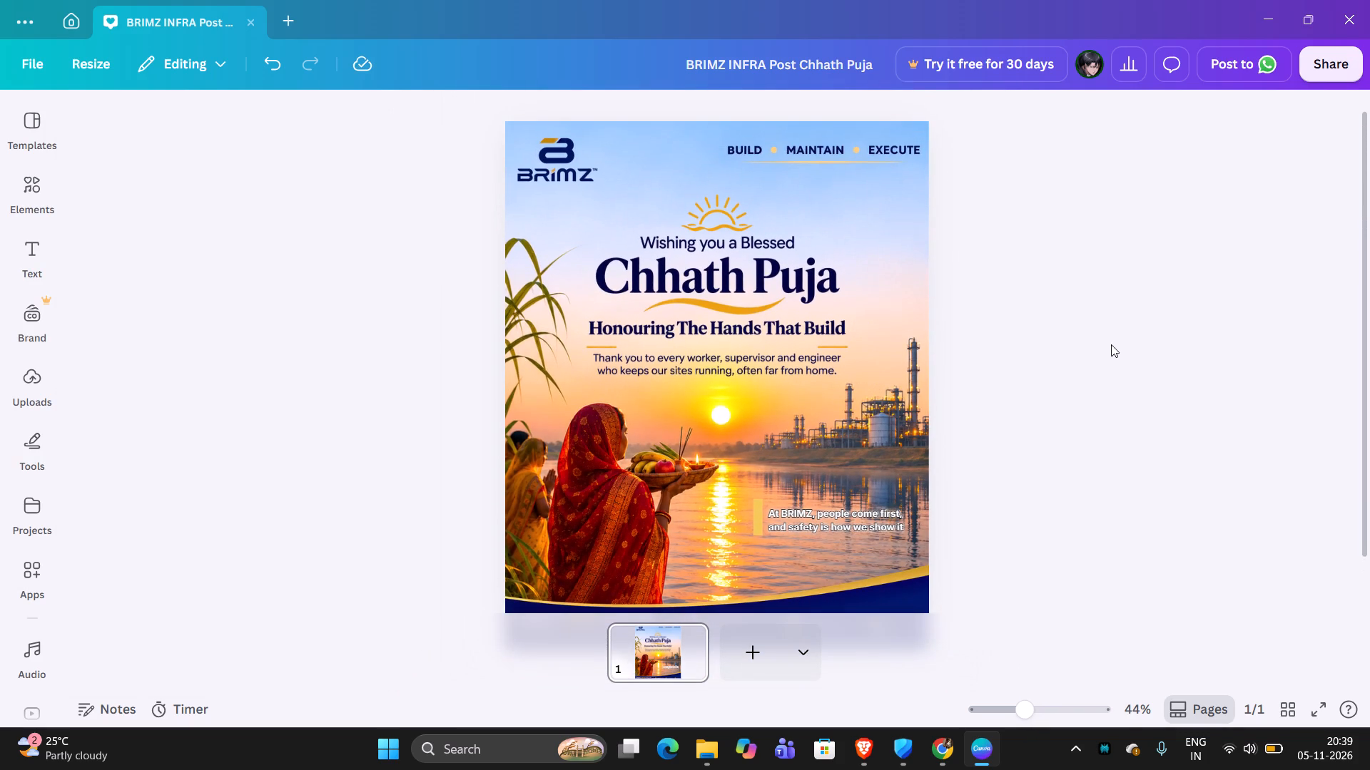
{"action": "scroll", "coordinate": [1111, 344], "scroll_direction": "down", "scroll_amount": 2}
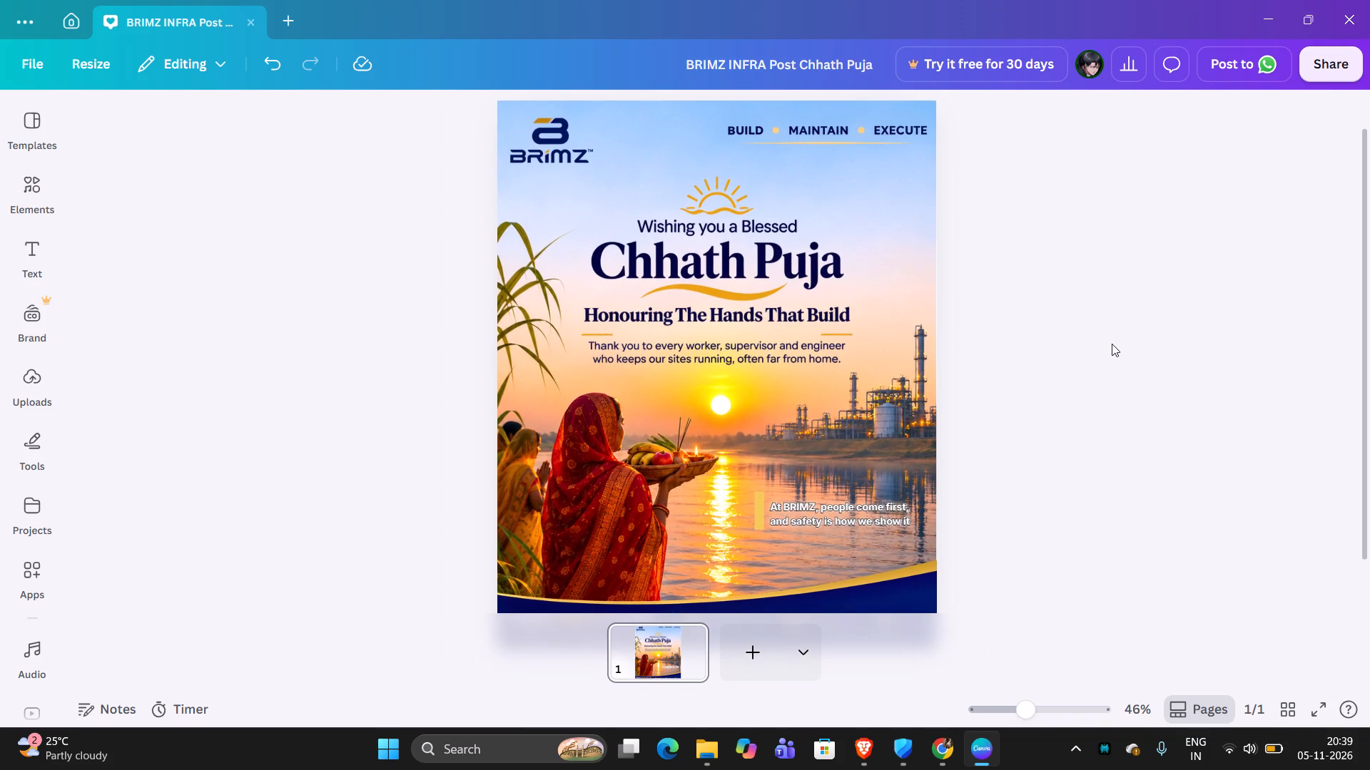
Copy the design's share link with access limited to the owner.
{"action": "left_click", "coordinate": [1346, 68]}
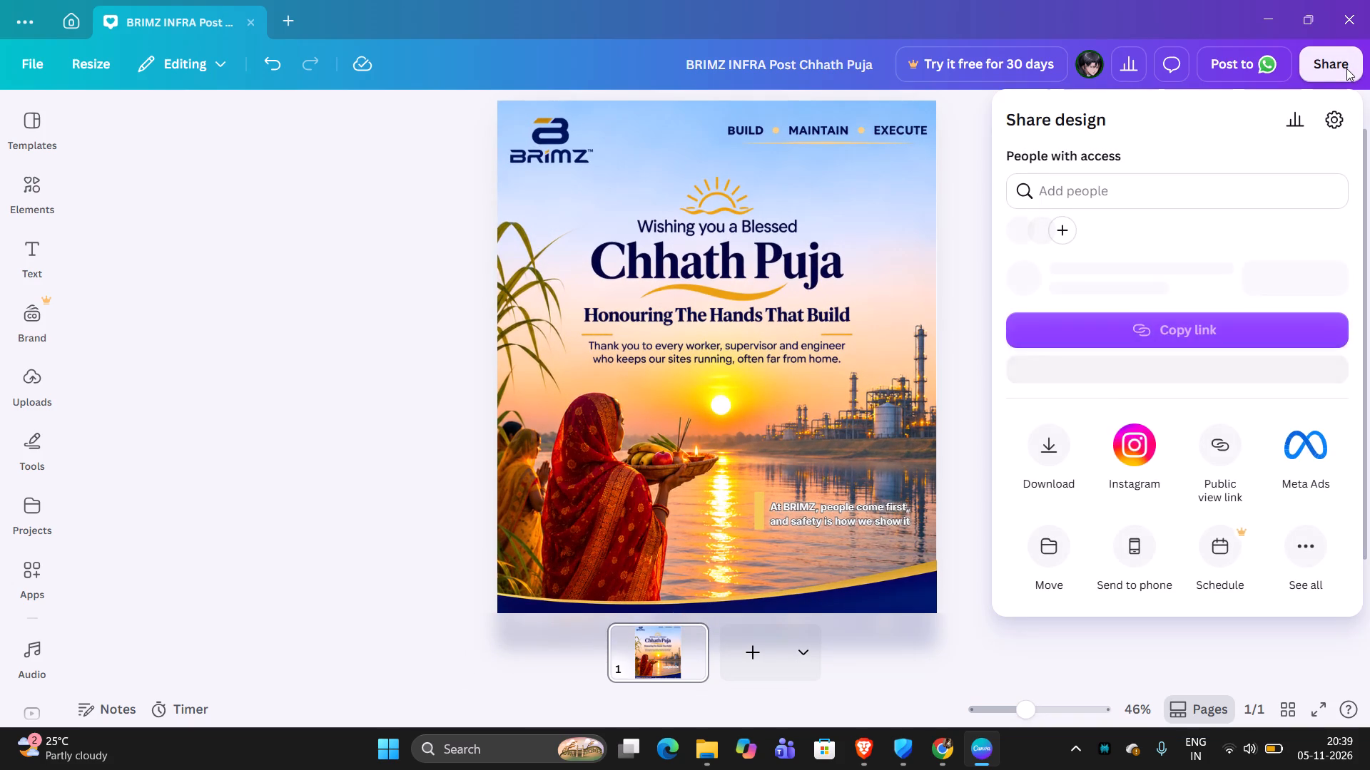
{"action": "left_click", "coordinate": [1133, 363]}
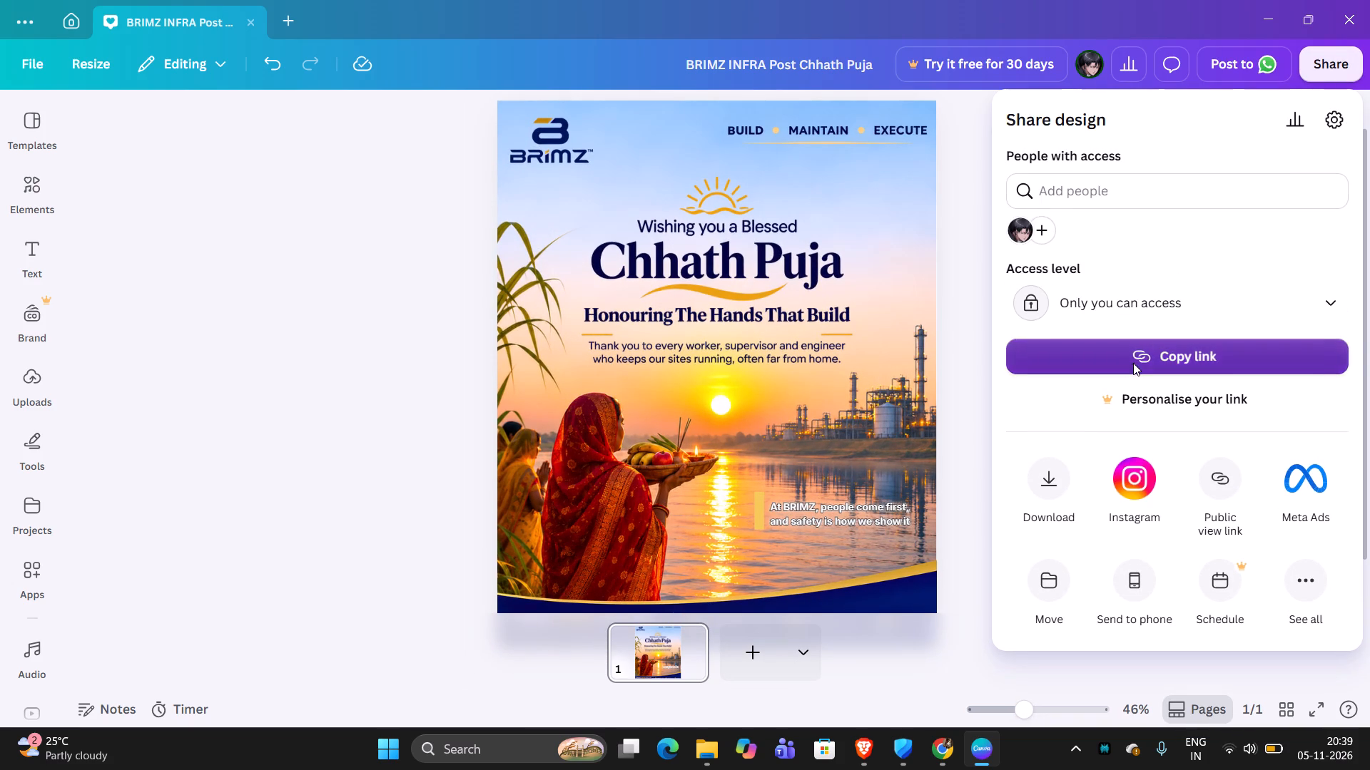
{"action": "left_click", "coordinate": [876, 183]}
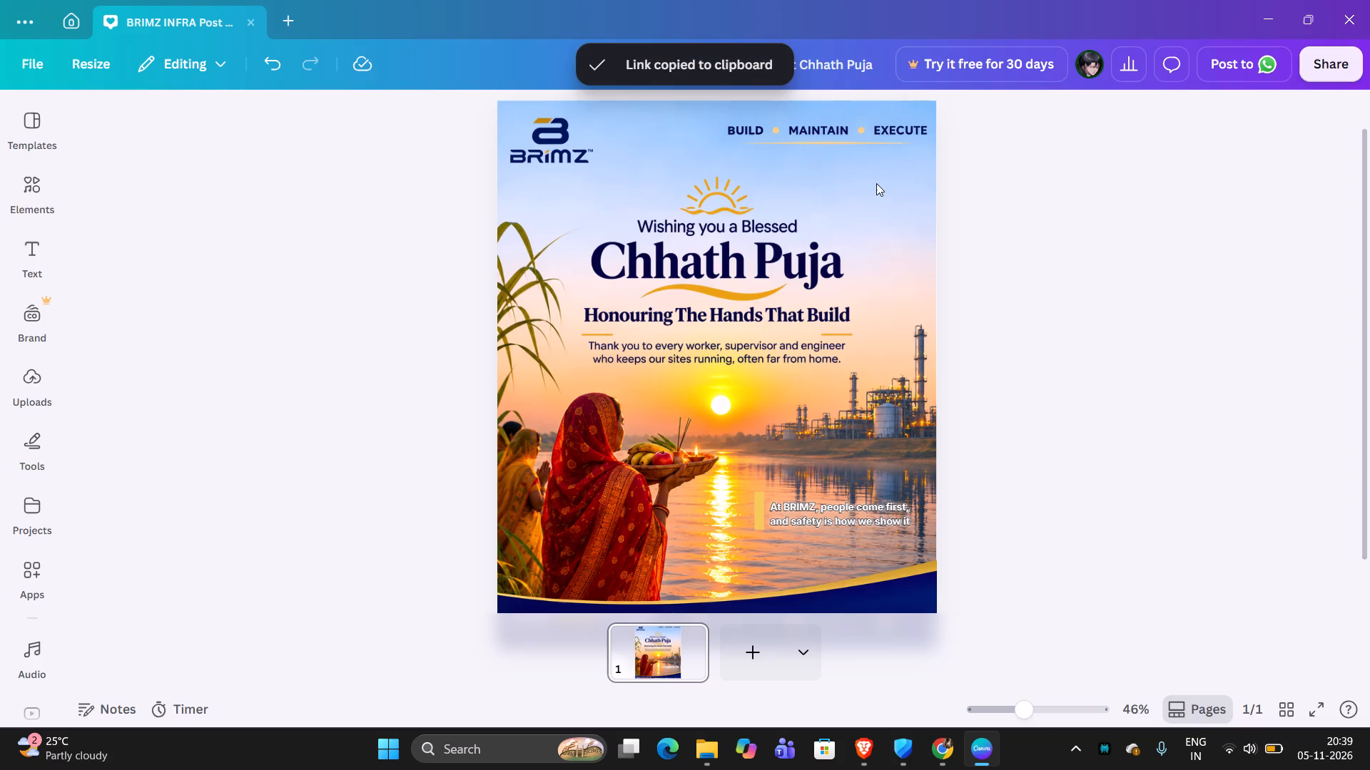
Set the design's link access to "Anyone with the link" and copy the share link.
{"action": "left_click", "coordinate": [1334, 61]}
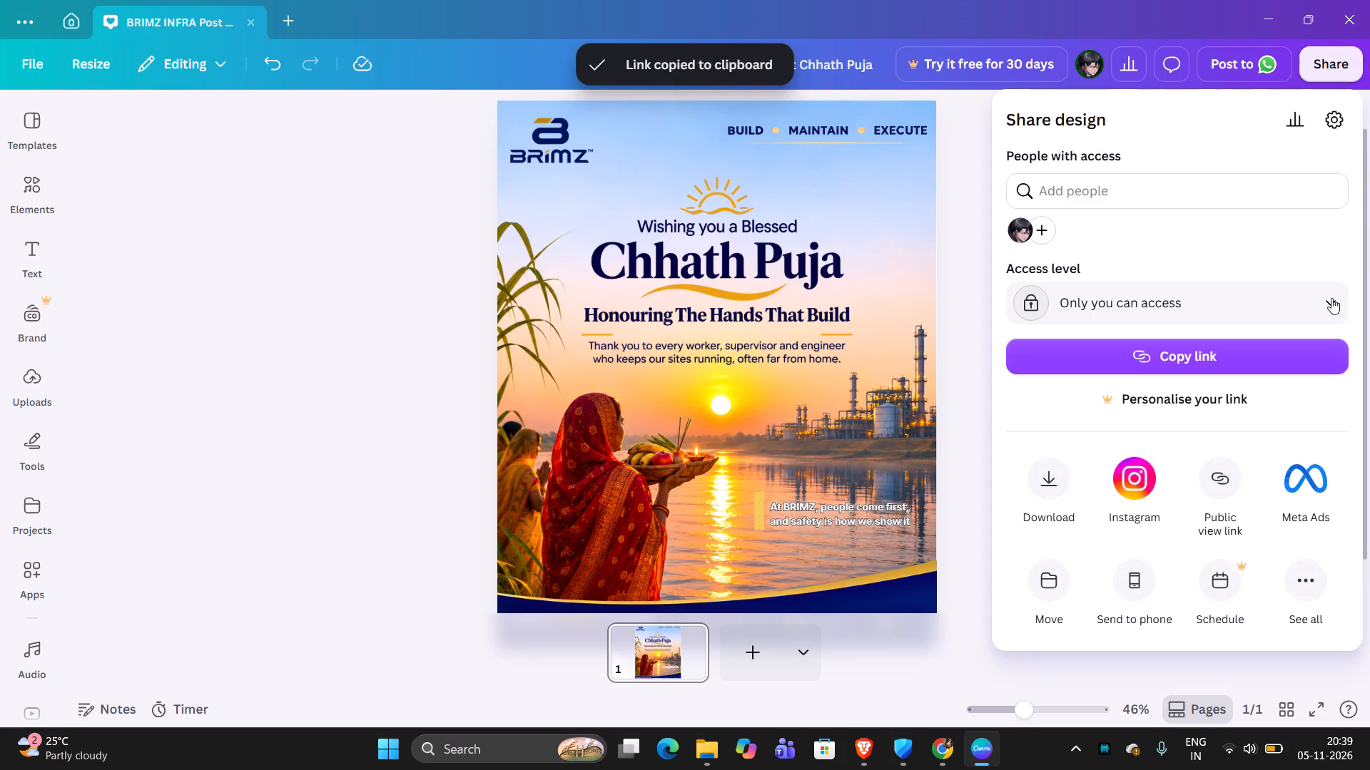
{"action": "left_click", "coordinate": [1326, 310]}
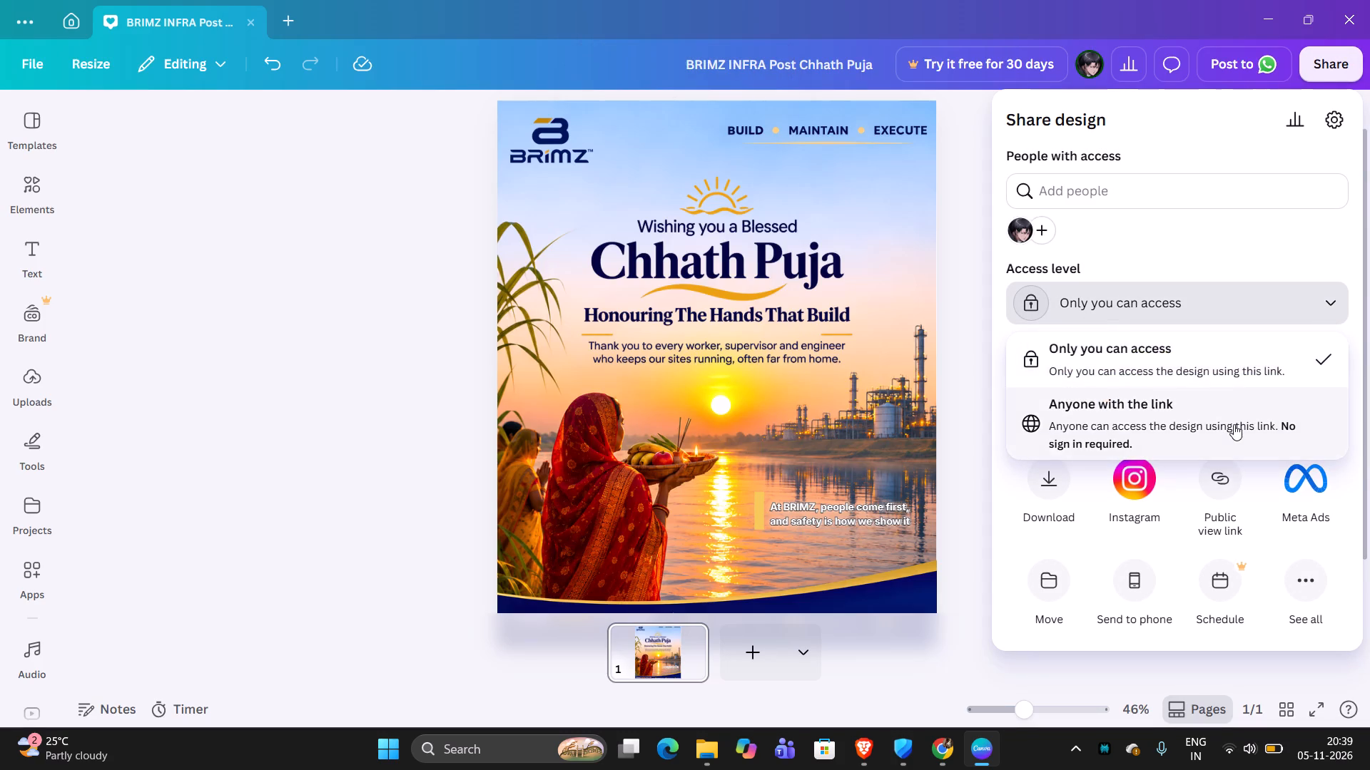
{"action": "left_click", "coordinate": [1234, 424]}
{"action": "left_click", "coordinate": [1240, 356]}
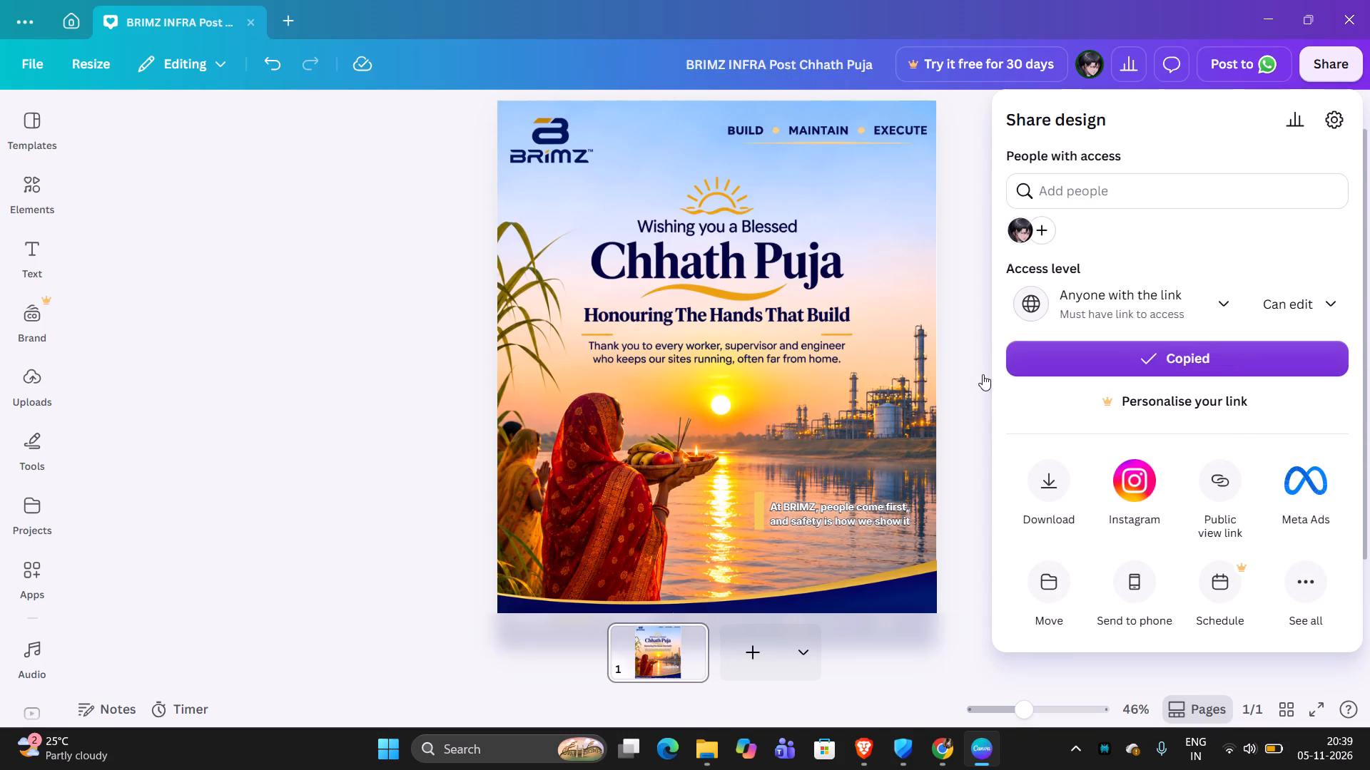